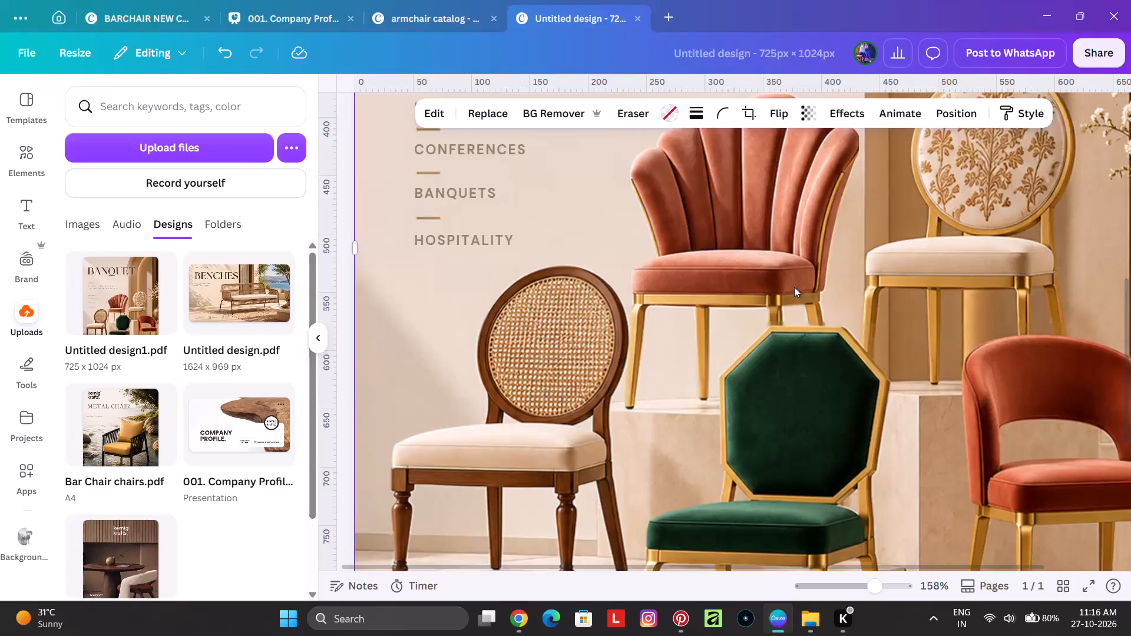
Add a blank second page below the banquet chairs page.
scroll(535, 409, down, 4)
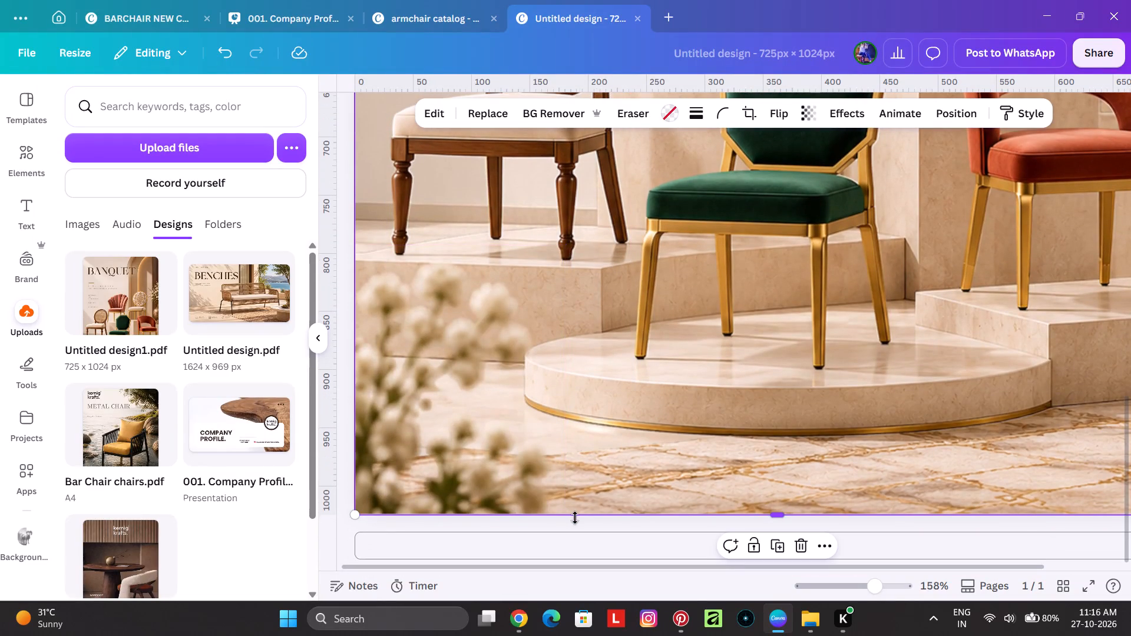
click(586, 540)
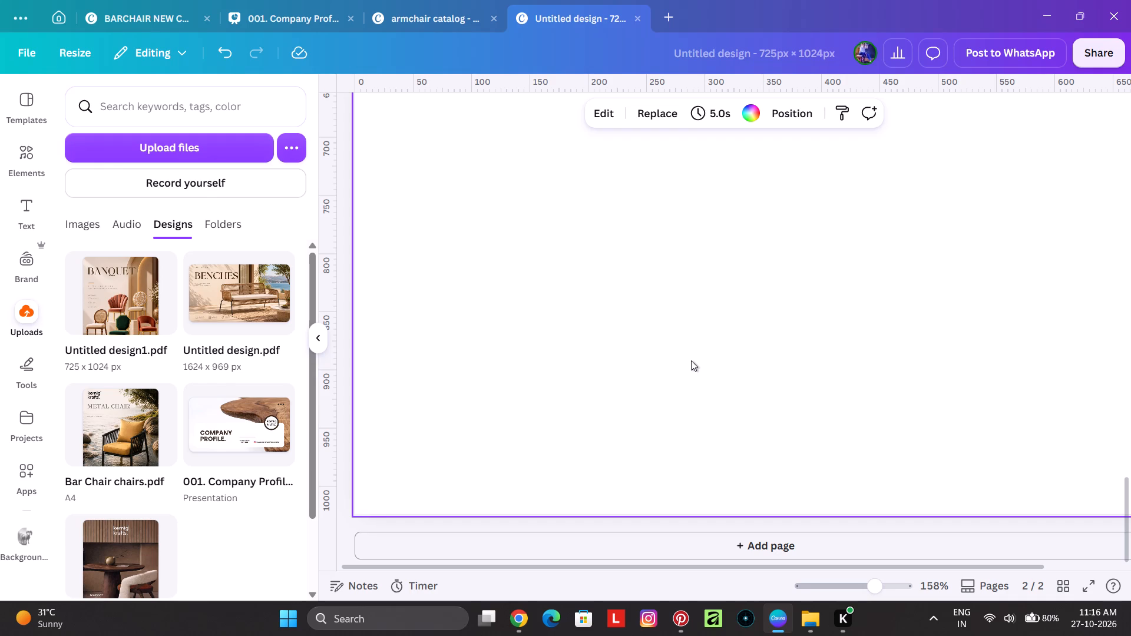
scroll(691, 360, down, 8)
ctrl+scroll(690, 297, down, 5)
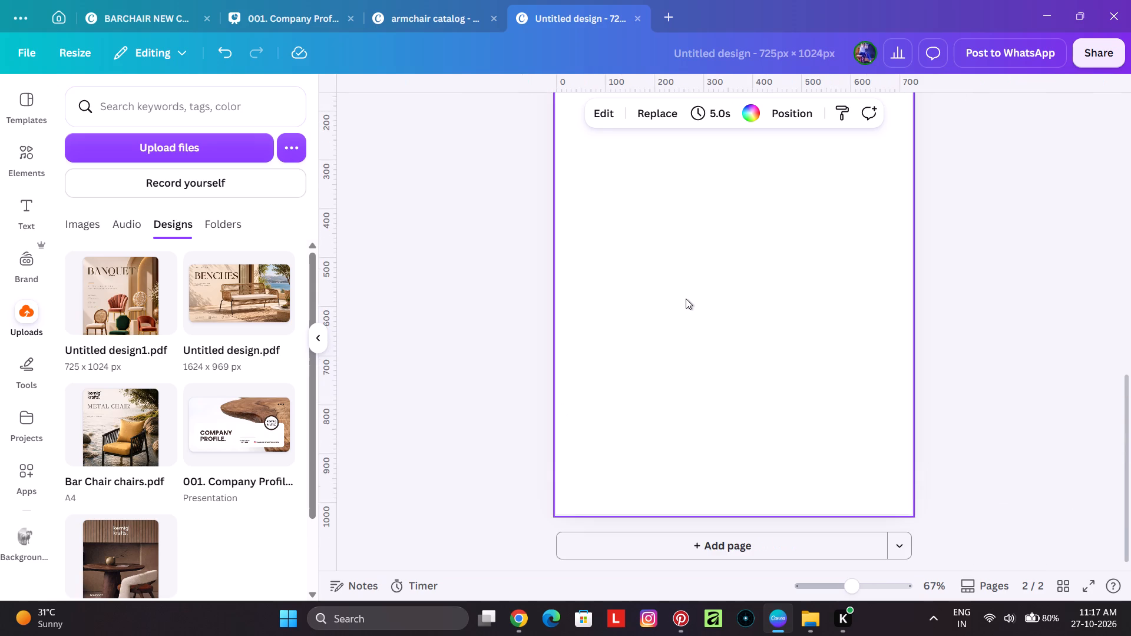
Examine the title, tagline, category list and chairs in the layout on page 1.
scroll(674, 314, up, 8)
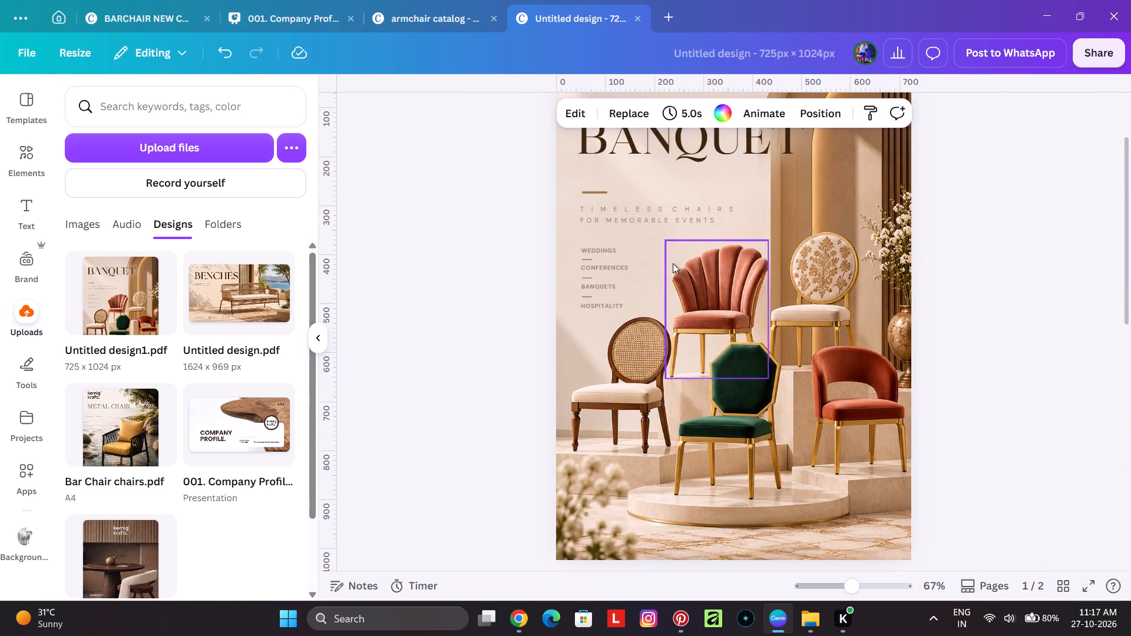
ctrl+scroll(607, 281, up, 3)
ctrl+scroll(474, 253, up, 1)
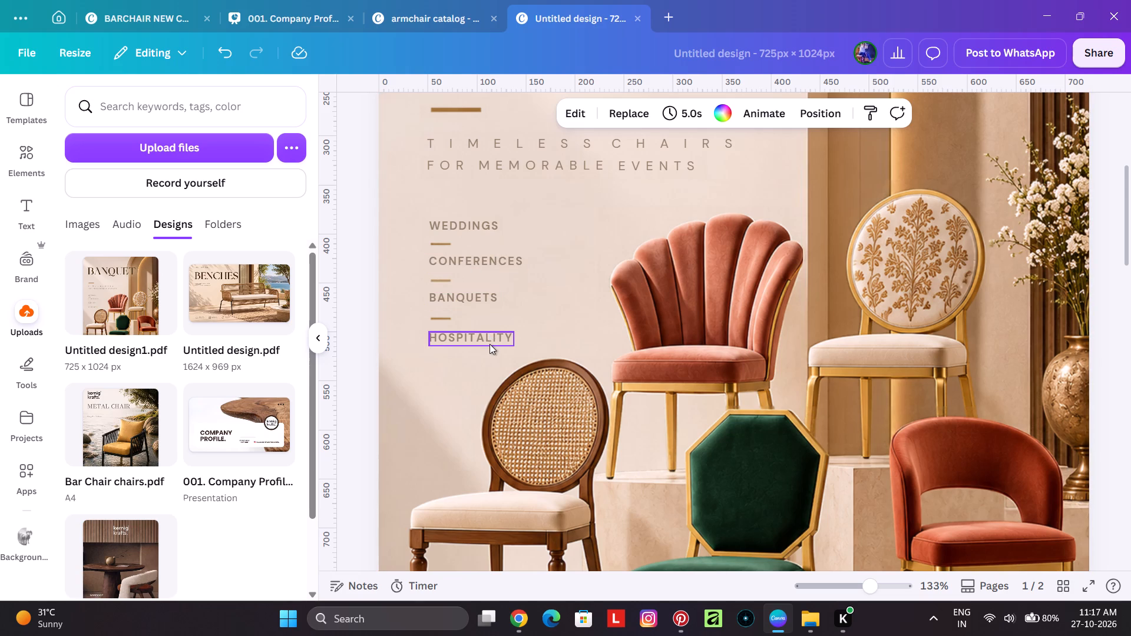
scroll(477, 240, up, 2)
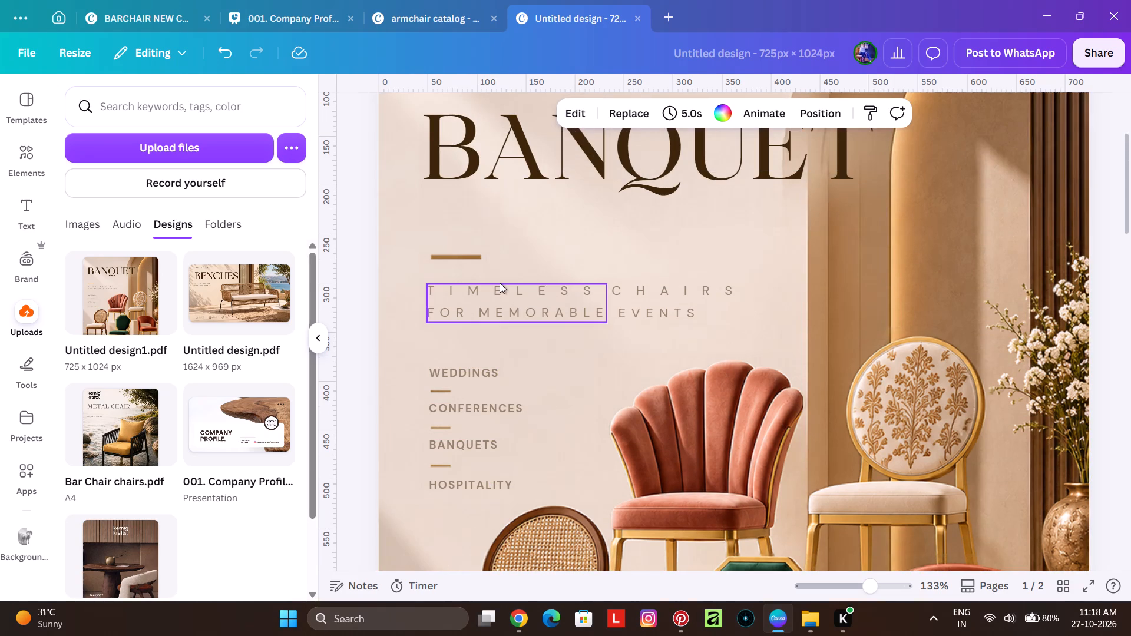
ctrl+scroll(488, 261, down, 3)
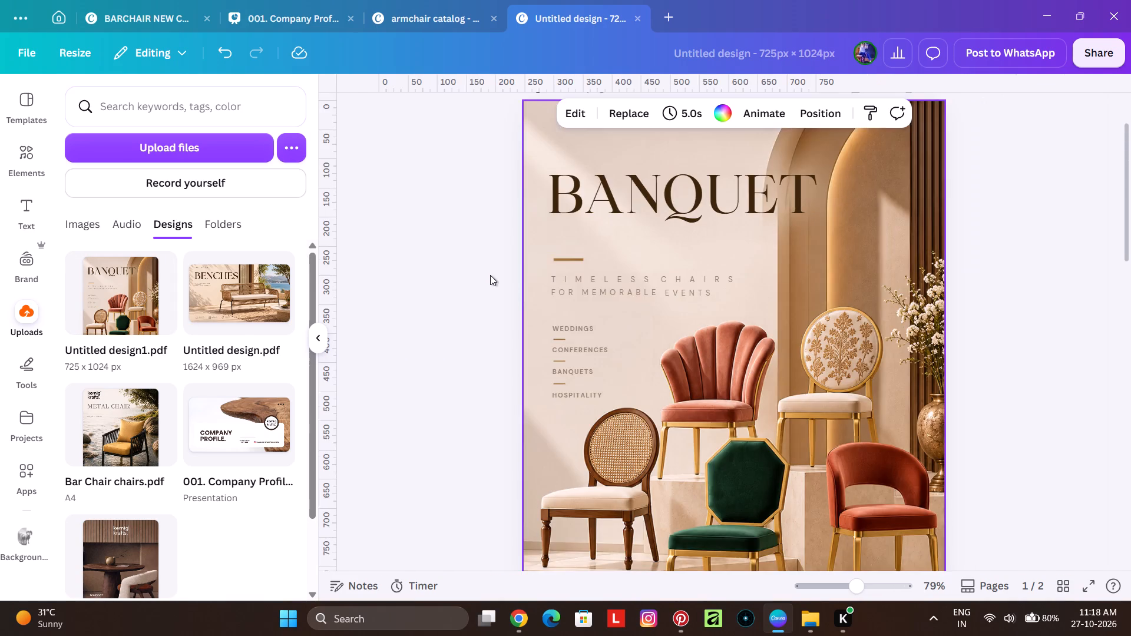
scroll(510, 290, down, 5)
ctrl+scroll(511, 293, down, 2)
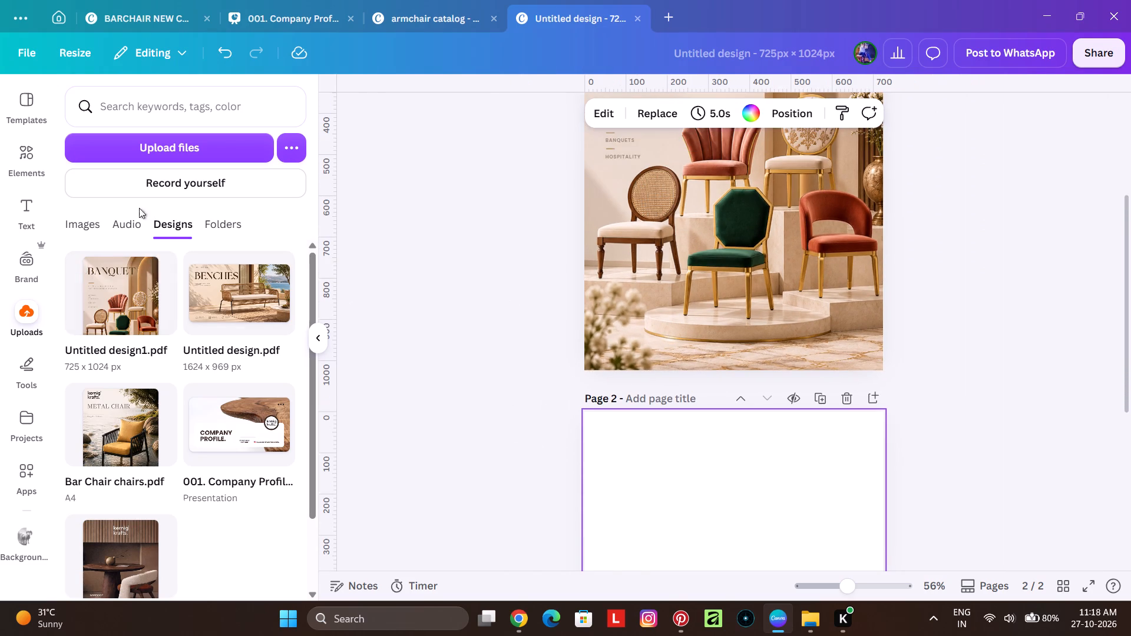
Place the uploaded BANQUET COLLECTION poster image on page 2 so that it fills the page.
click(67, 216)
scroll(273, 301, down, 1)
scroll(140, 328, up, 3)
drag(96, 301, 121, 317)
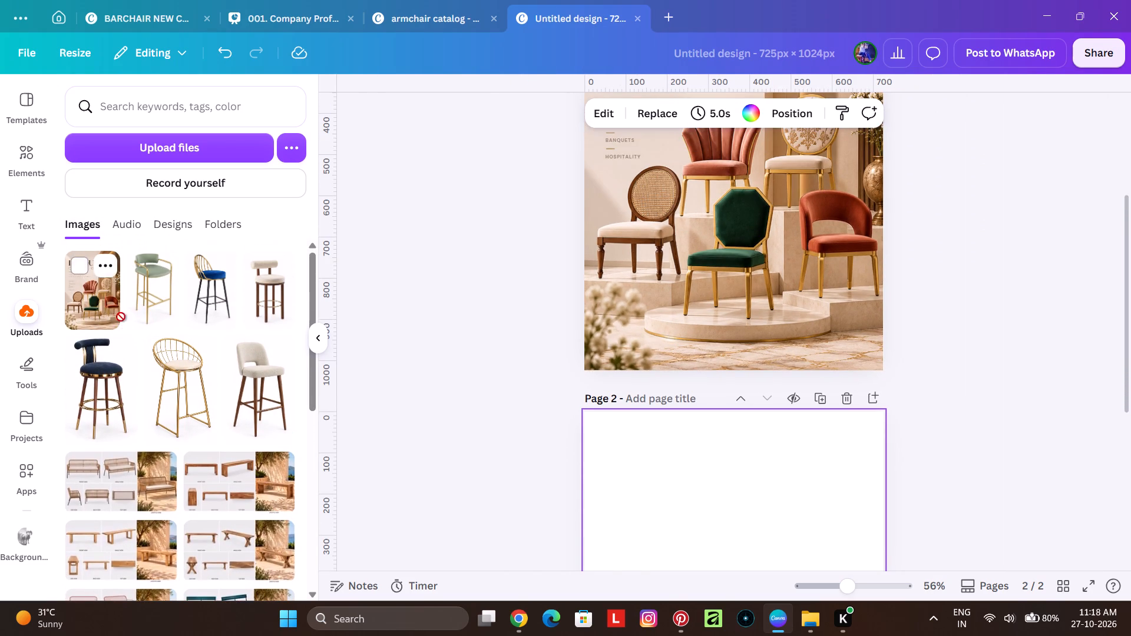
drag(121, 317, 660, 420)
Compare the text of the BANQUET COLLECTION poster on page 2 with the text on page 1.
scroll(477, 386, down, 2)
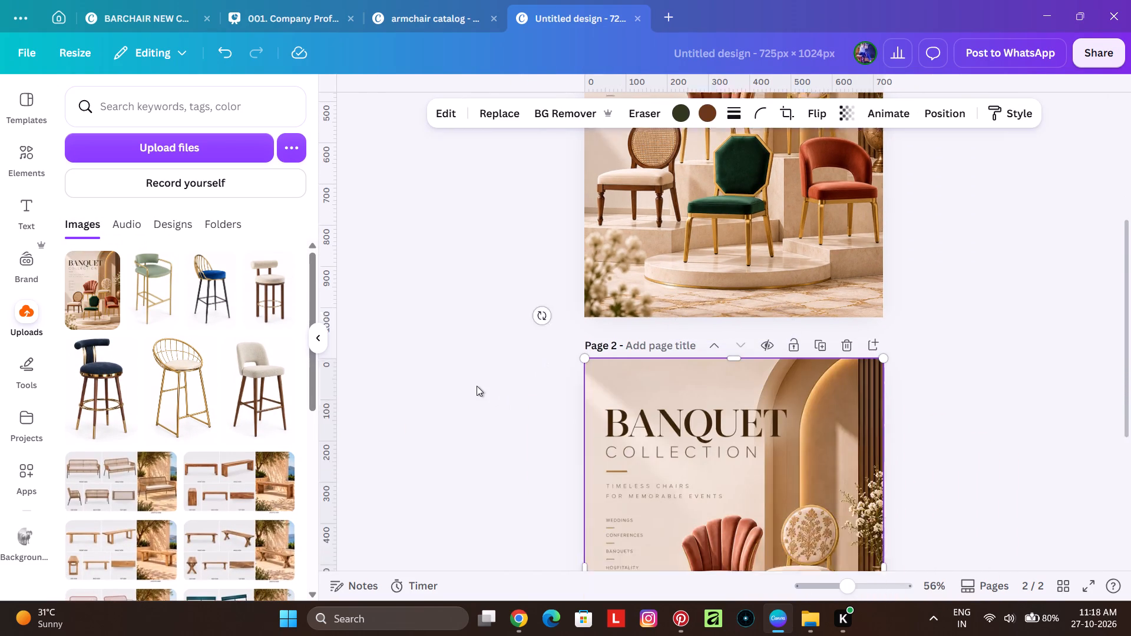
ctrl+scroll(629, 372, up, 3)
ctrl+scroll(589, 400, up, 2)
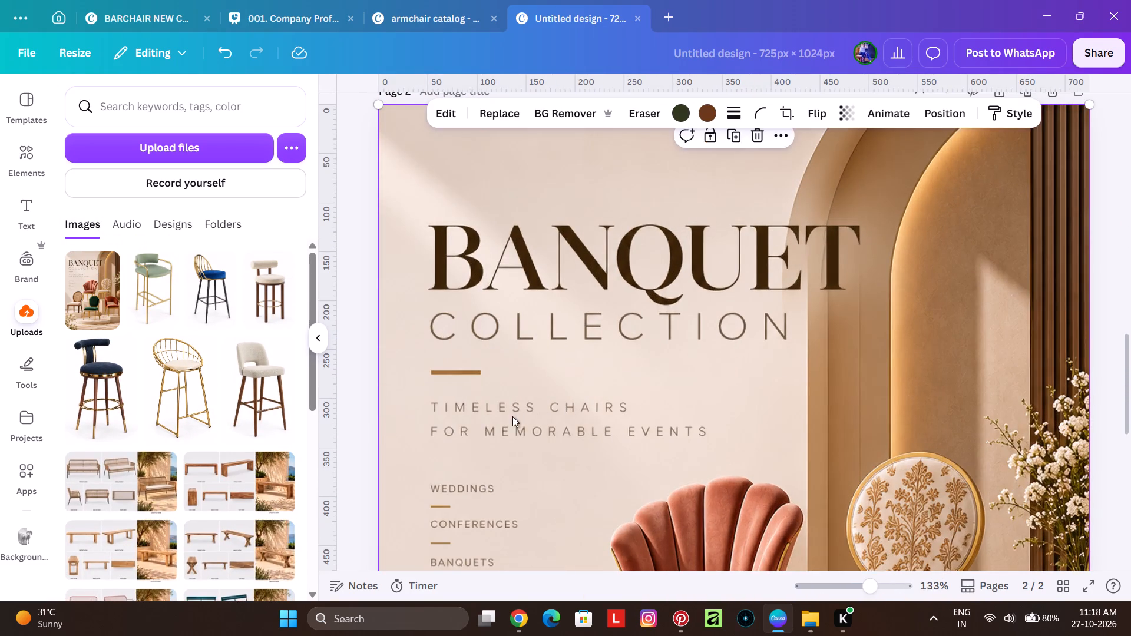
scroll(512, 416, up, 8)
scroll(512, 416, down, 4)
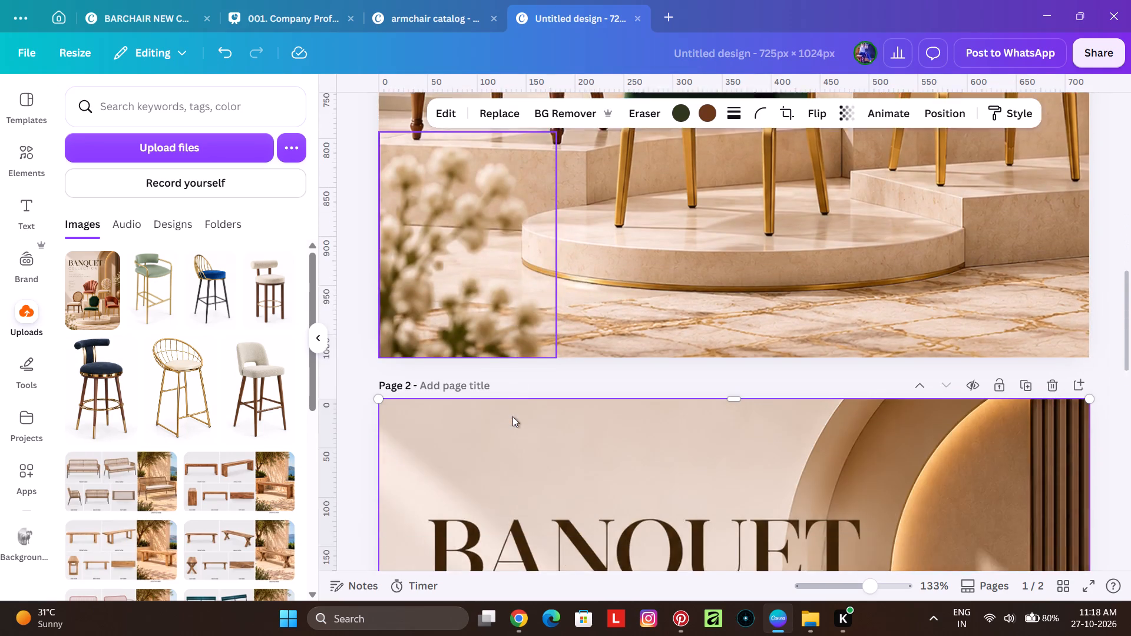
scroll(512, 416, down, 6)
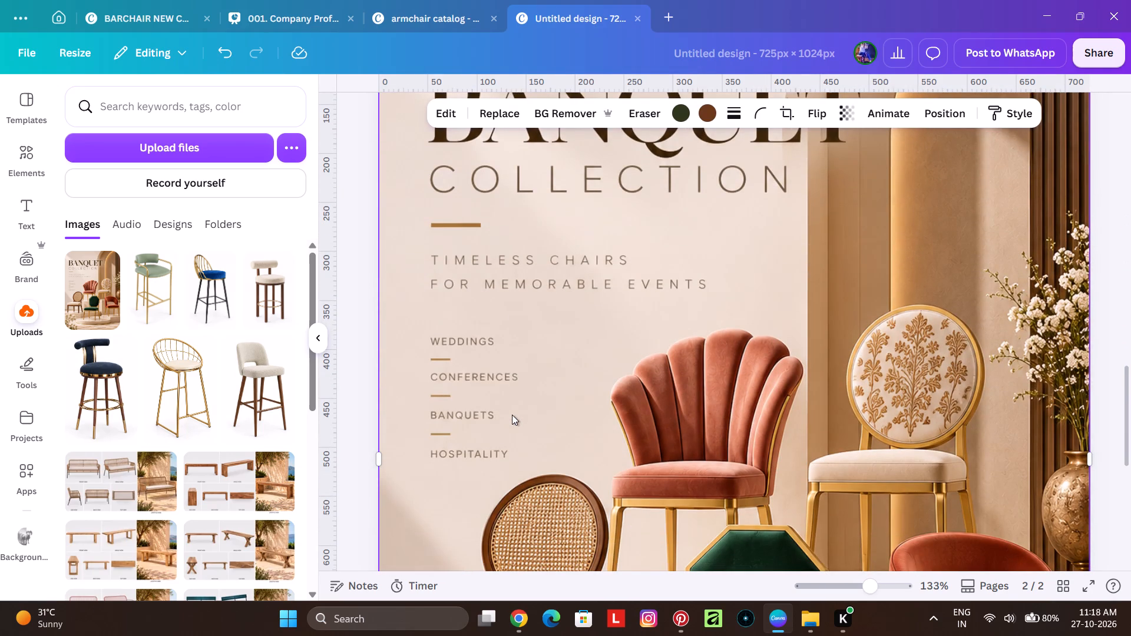
scroll(512, 415, up, 12)
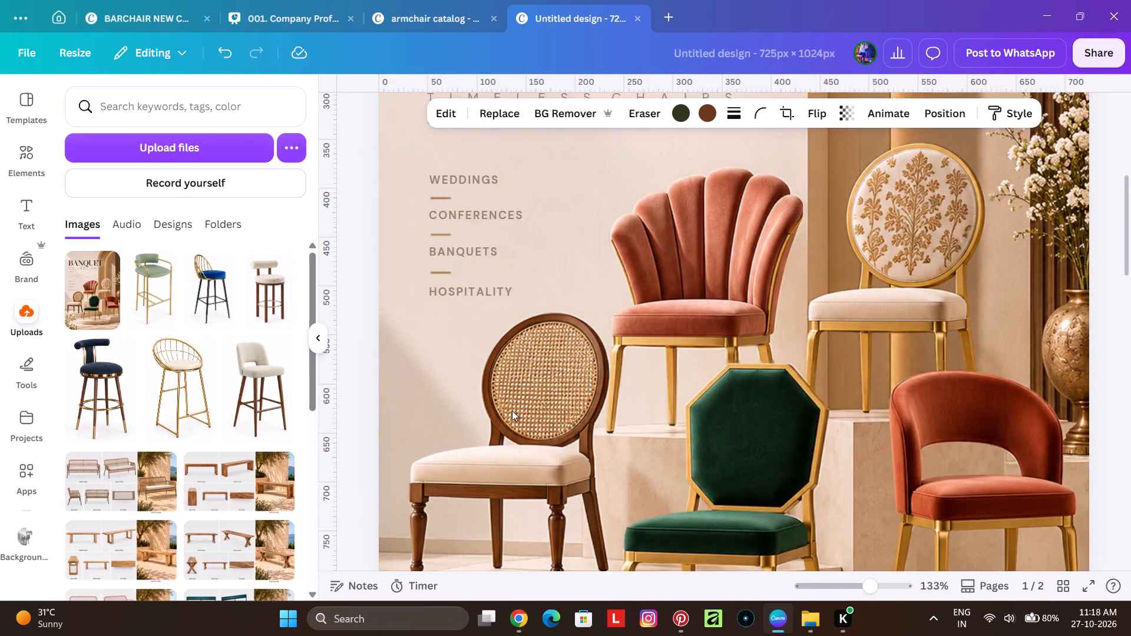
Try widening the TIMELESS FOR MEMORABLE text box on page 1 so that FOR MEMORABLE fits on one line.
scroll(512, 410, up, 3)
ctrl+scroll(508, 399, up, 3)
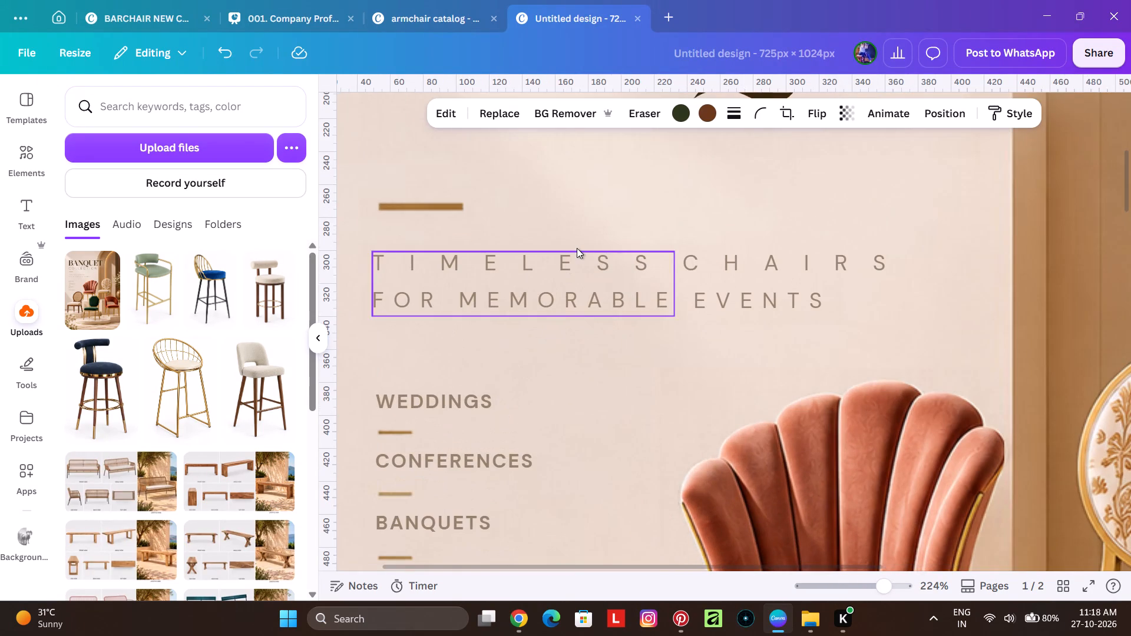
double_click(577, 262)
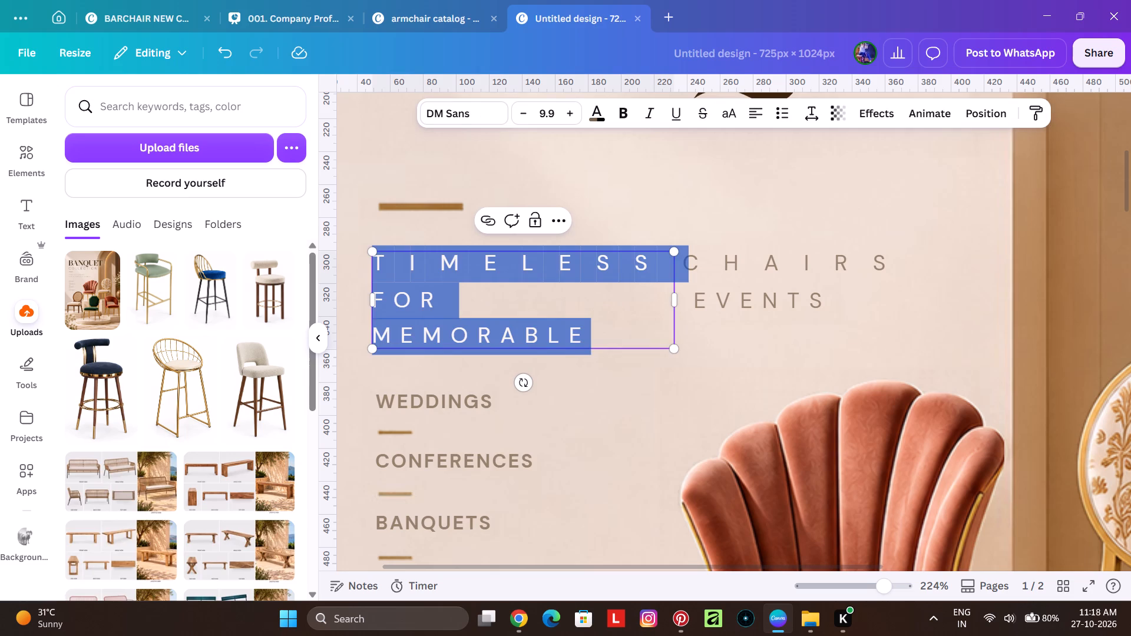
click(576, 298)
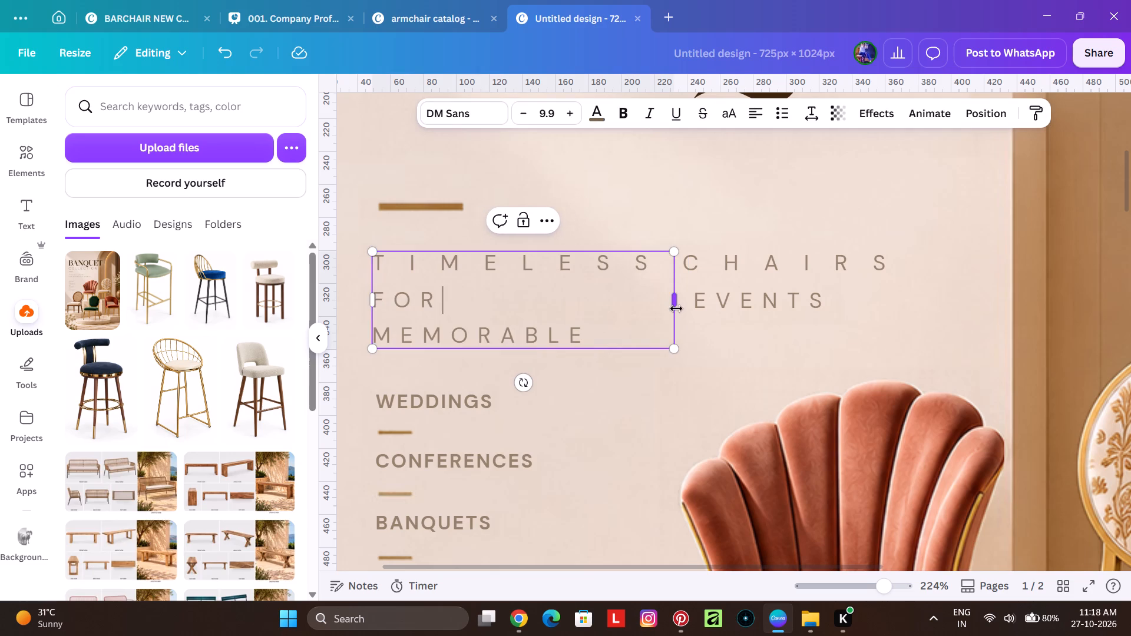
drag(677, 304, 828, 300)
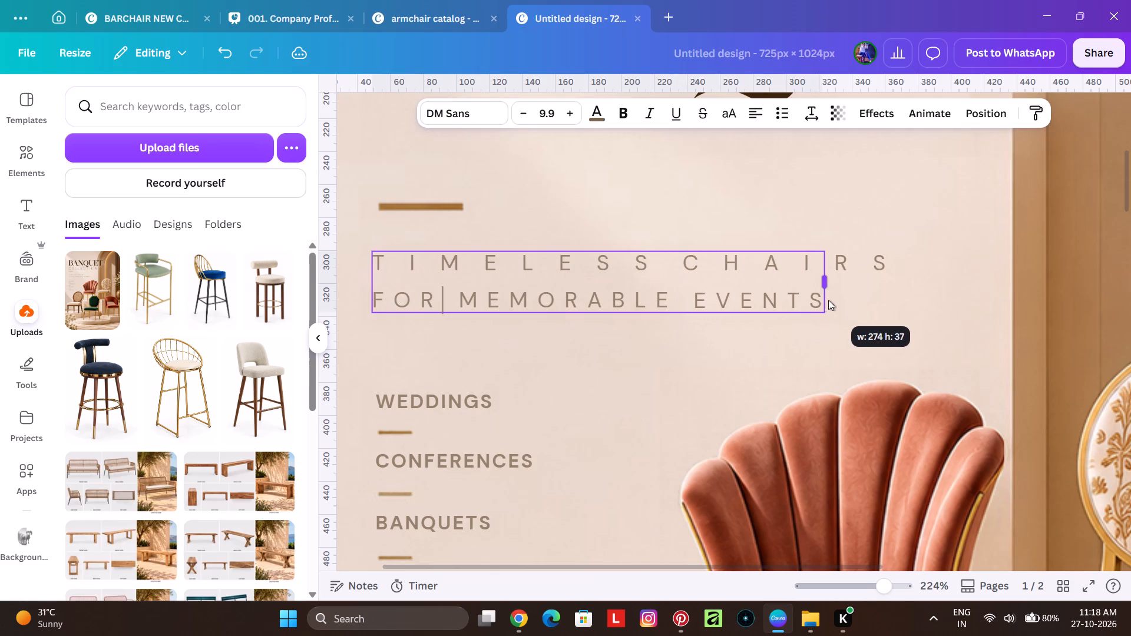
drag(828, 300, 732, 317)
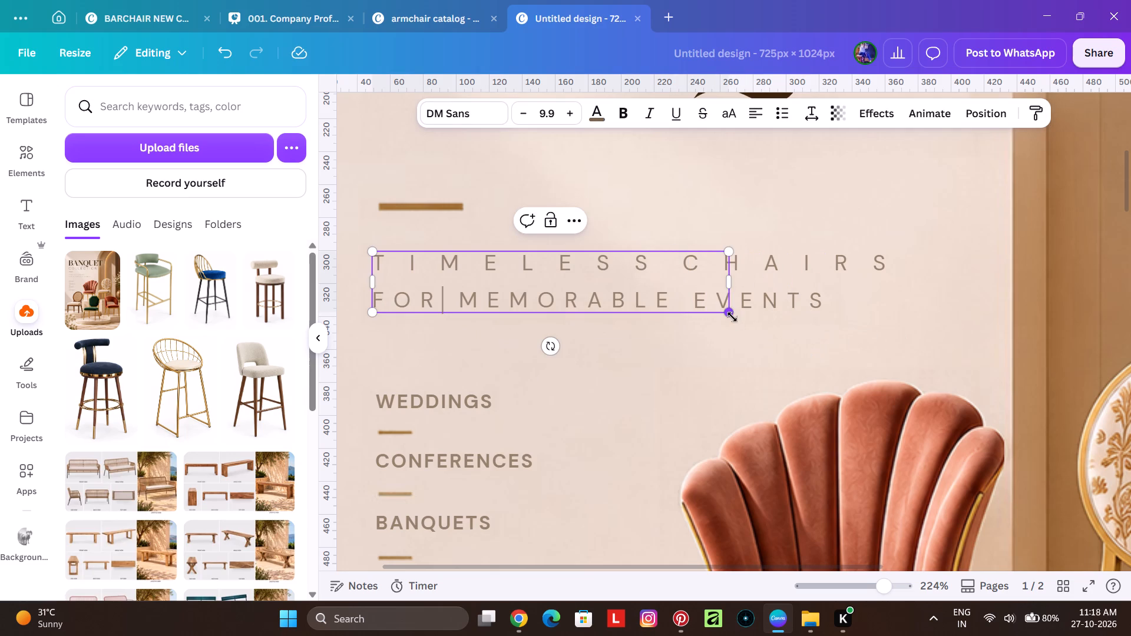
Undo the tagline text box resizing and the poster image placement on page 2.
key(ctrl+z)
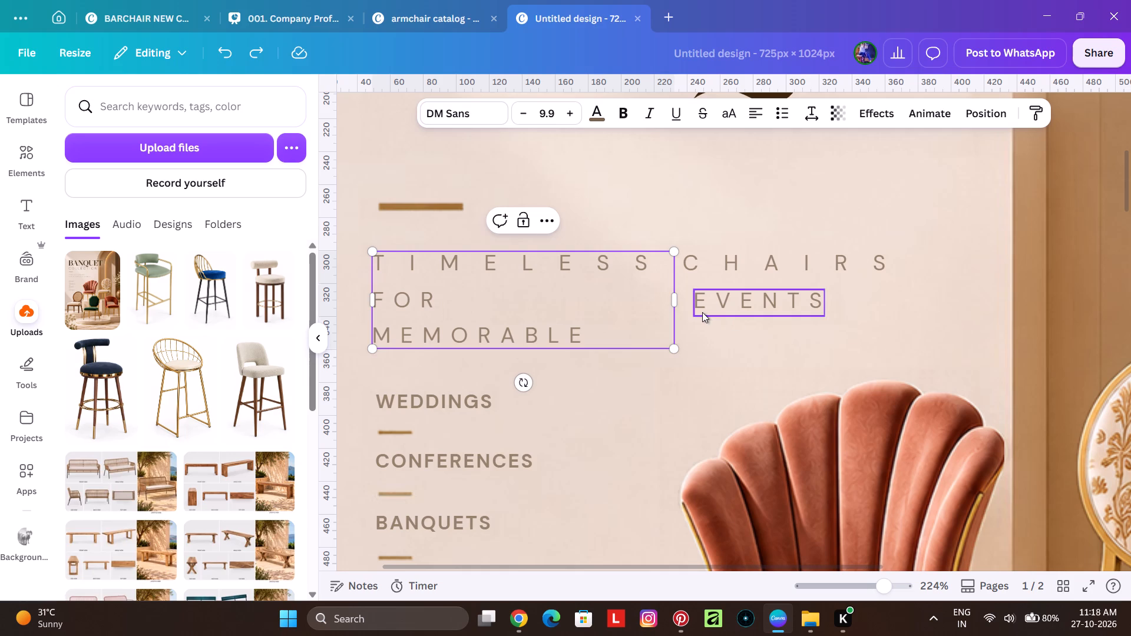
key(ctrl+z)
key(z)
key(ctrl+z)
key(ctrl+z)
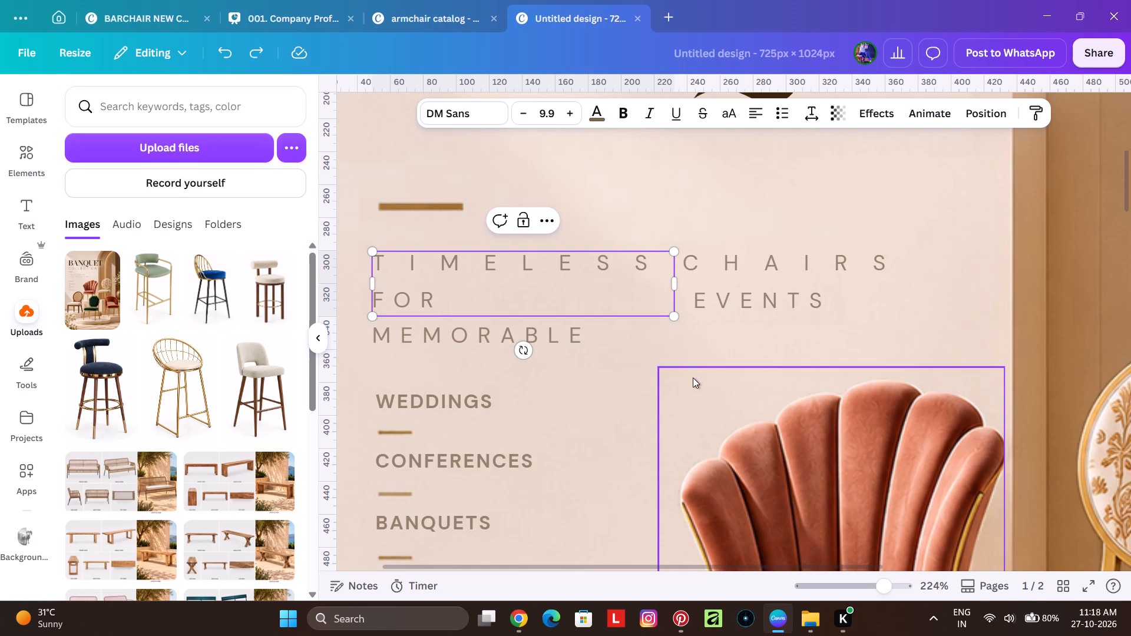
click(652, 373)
Place the uploaded BANQUET COLLECTION poster image on blank page 2 so that it fills the whole page.
scroll(730, 317, down, 3)
ctrl+scroll(730, 317, down, 4)
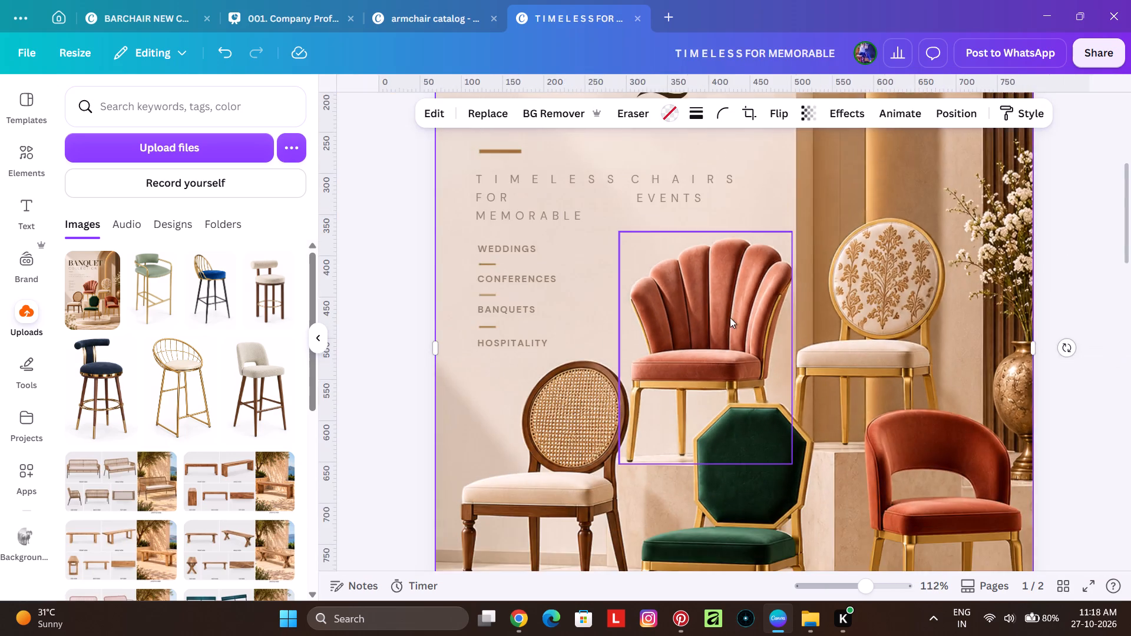
scroll(707, 319, down, 10)
scroll(689, 328, up, 2)
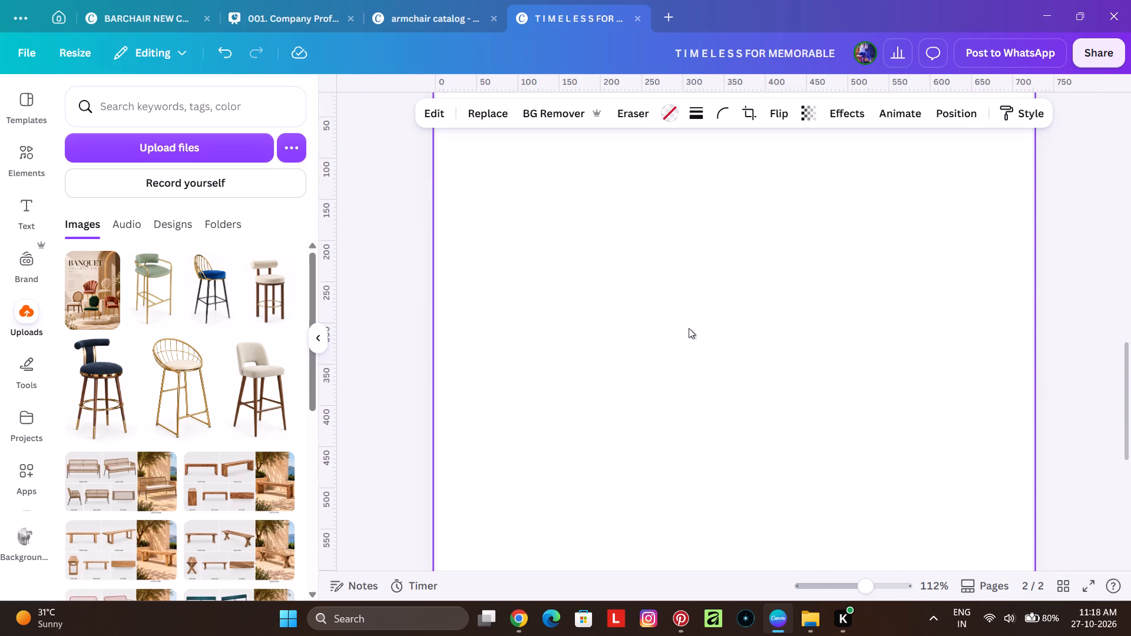
scroll(689, 328, up, 10)
ctrl+scroll(684, 336, down, 4)
scroll(684, 336, down, 9)
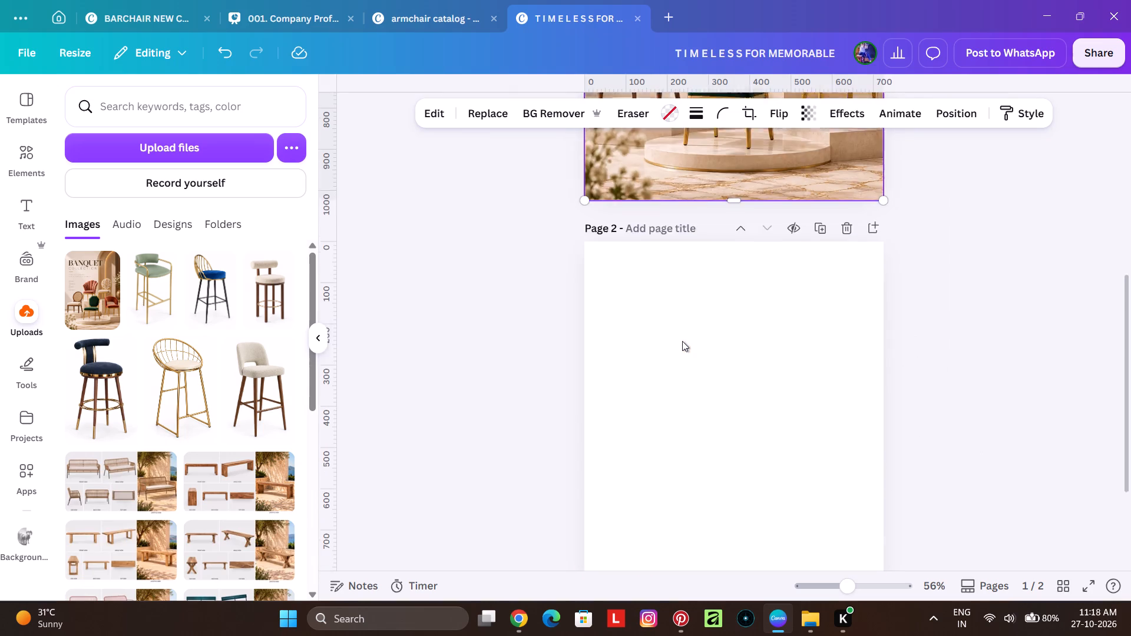
scroll(682, 341, down, 3)
drag(79, 288, 635, 217)
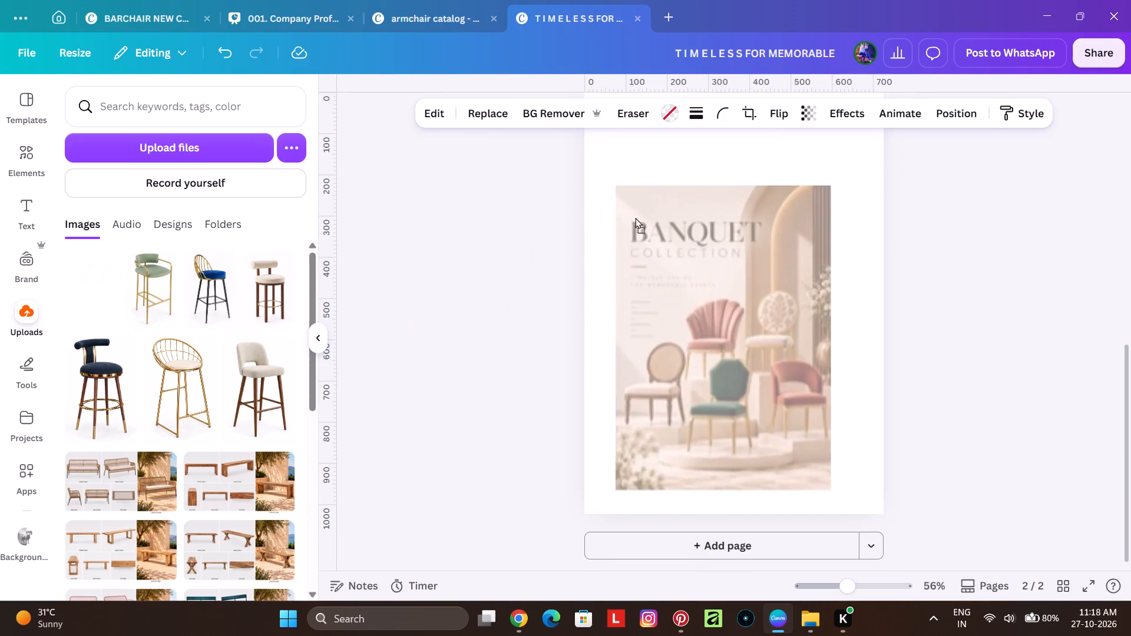
drag(635, 217, 604, 196)
click(490, 244)
Examine the title, tagline and category list of the poster on page 2.
ctrl+scroll(600, 287, up, 1)
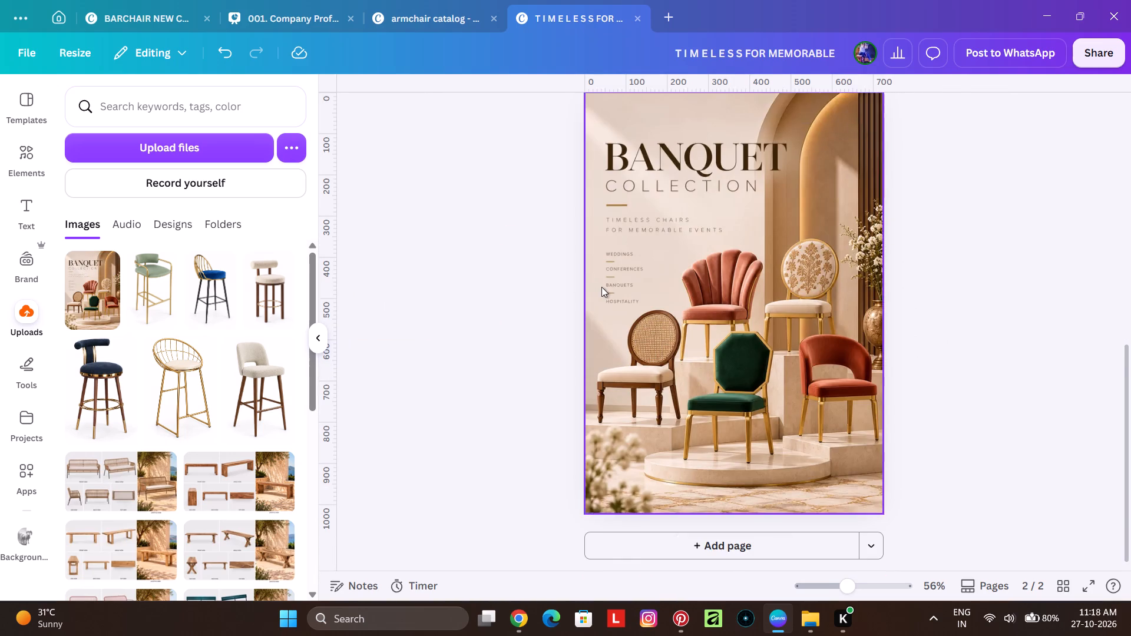
ctrl+scroll(601, 287, up, 1)
scroll(598, 270, up, 2)
scroll(588, 288, down, 9)
scroll(583, 317, up, 2)
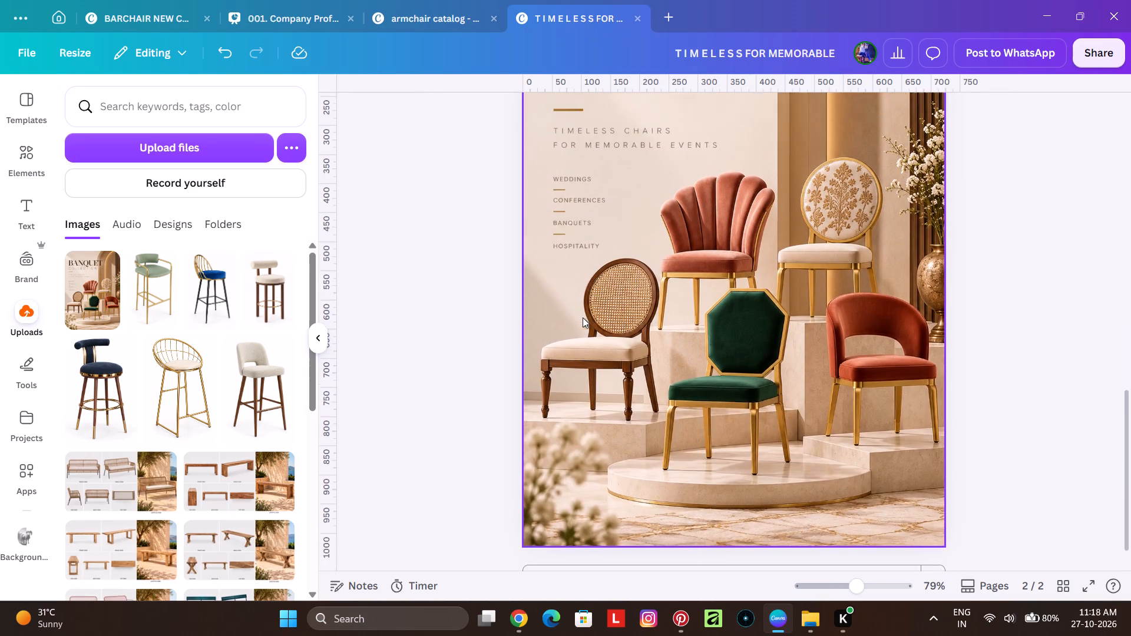
scroll(580, 320, up, 3)
scroll(580, 326, down, 2)
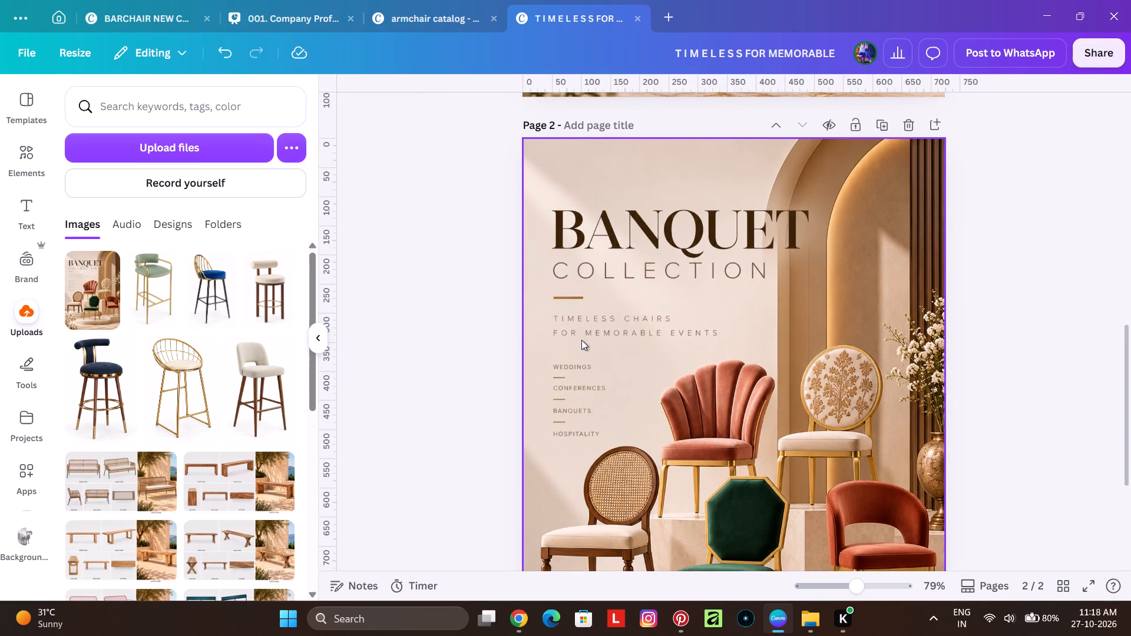
Remove TIMELESS FOR from the start of the TIMELESS FOR MEMORABLE tagline text box on page 1.
scroll(608, 406, up, 11)
ctrl+scroll(609, 438, up, 4)
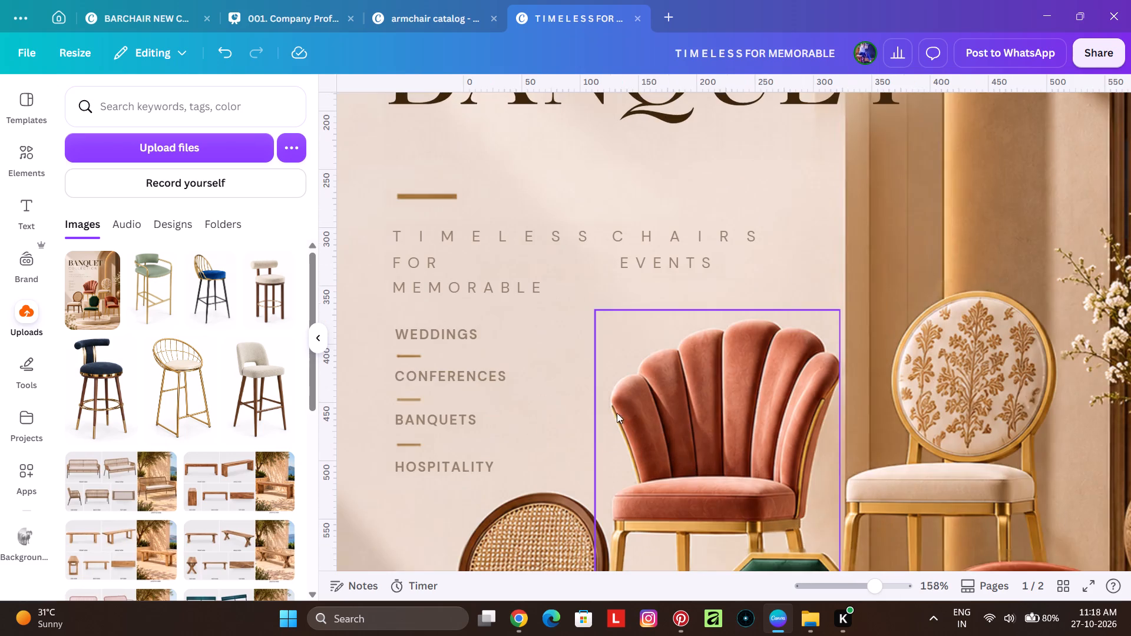
click(590, 252)
double_click(569, 256)
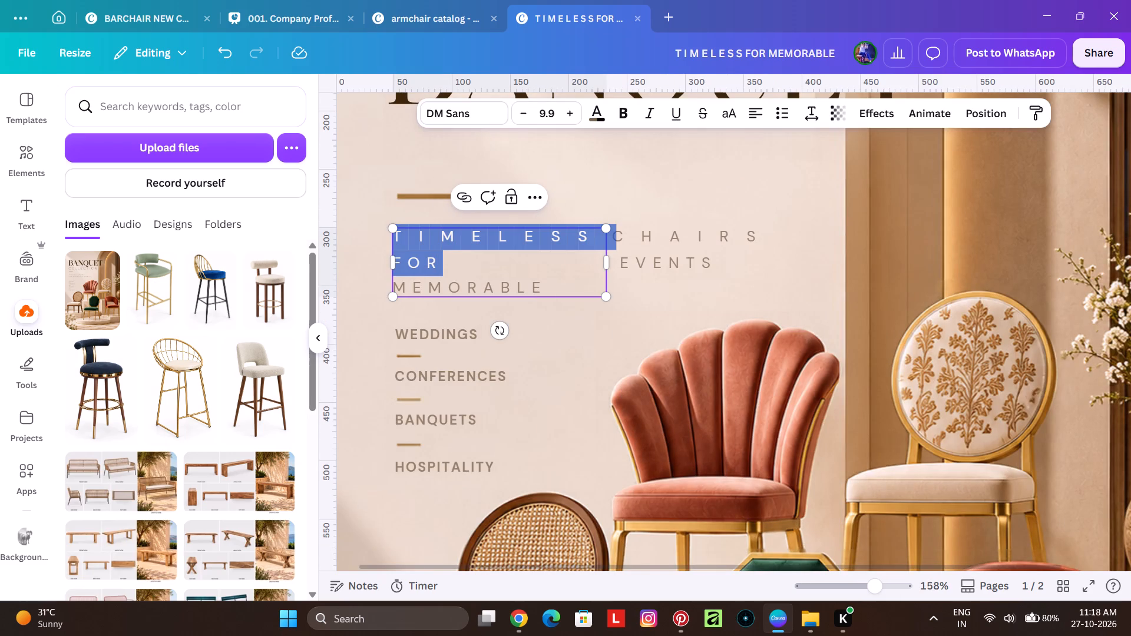
key(BackSpace)
key(BackSpace)
key(BackSpace)
key(BackSpace)
key(BackSpace)
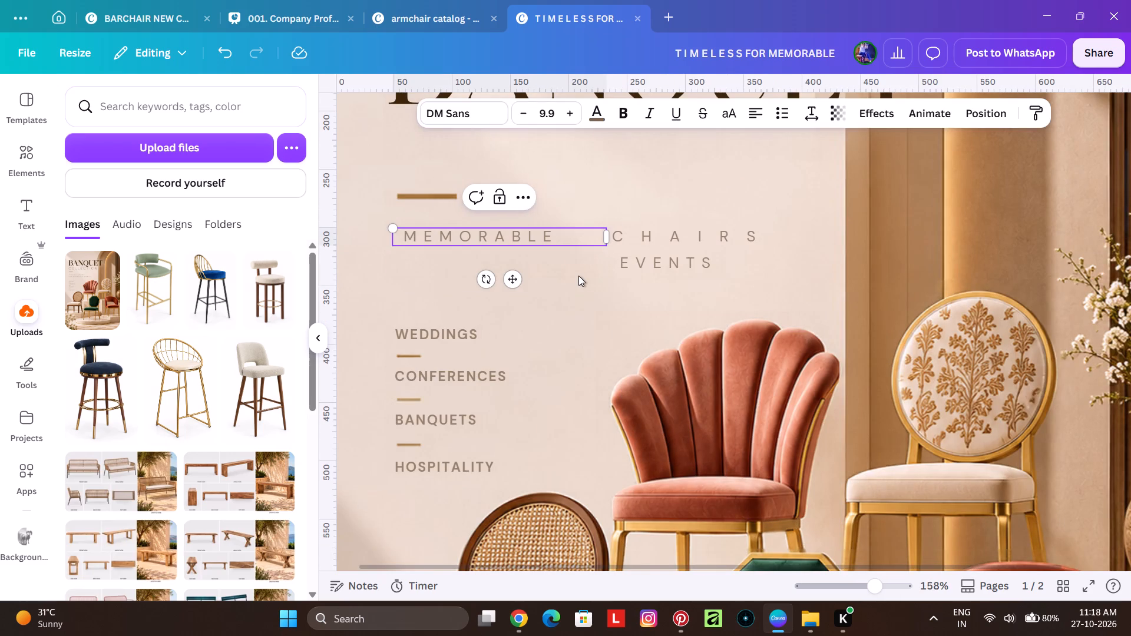
key(BackSpace)
key(BackSpace)
key(BackSpace)
click(554, 293)
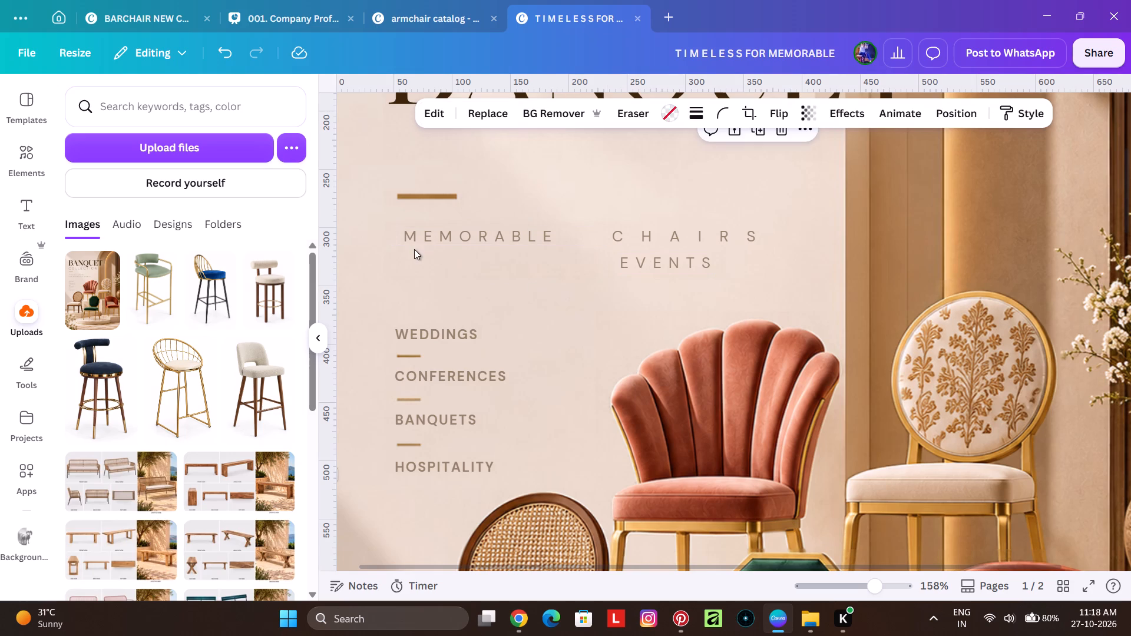
Replace the remaining word MEMORABLE in the tagline text box with TIMELESS CHAIRS.
double_click(418, 245)
drag(566, 237, 434, 235)
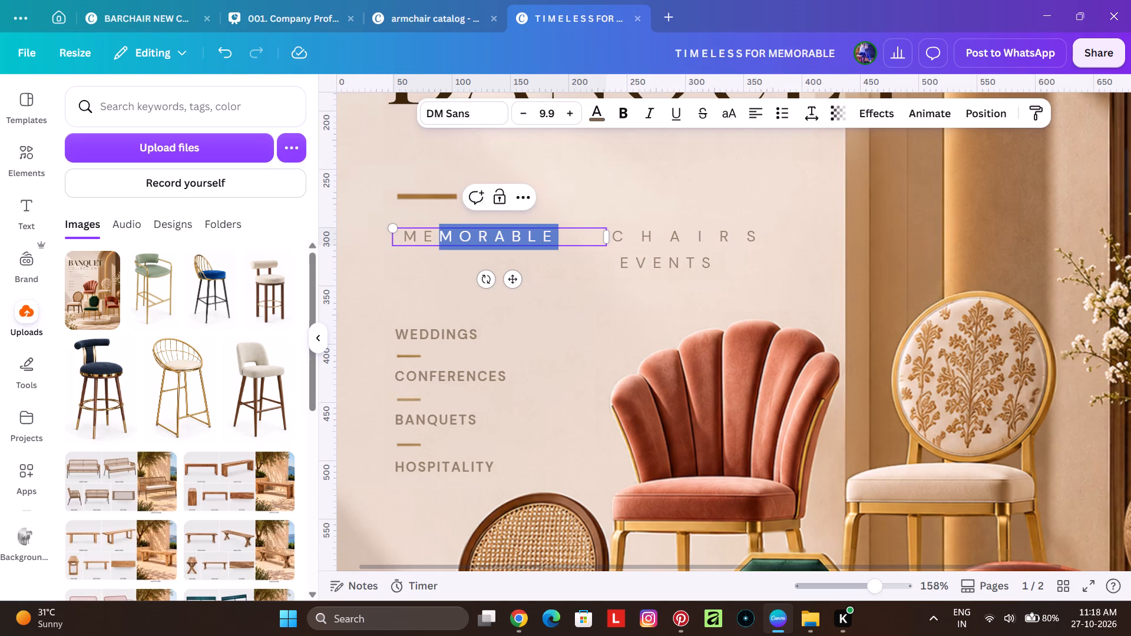
drag(434, 235, 329, 235)
key(BackSpace)
key(BackSpace)
key(BackSpace)
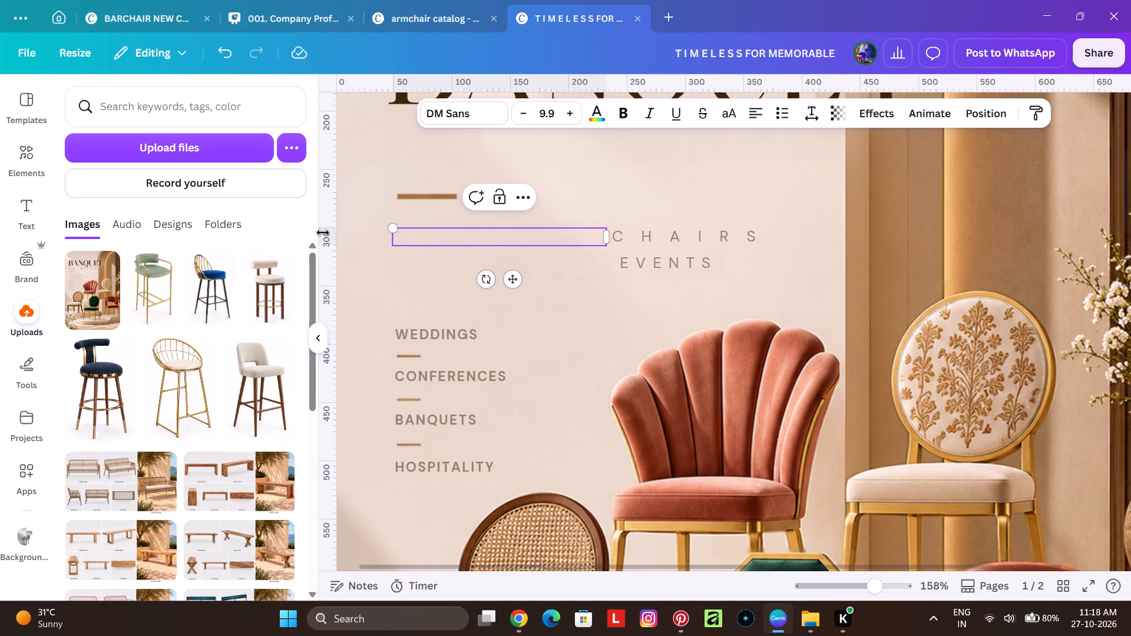
text(TI)
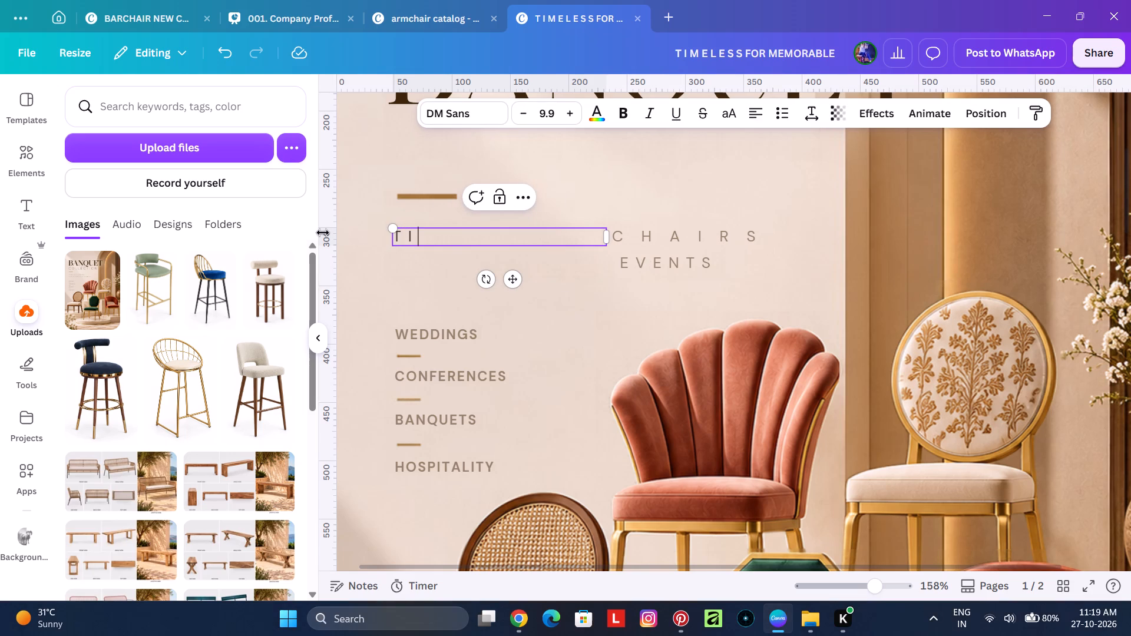
key(shift+m)
key(shift+e)
text(LESS)
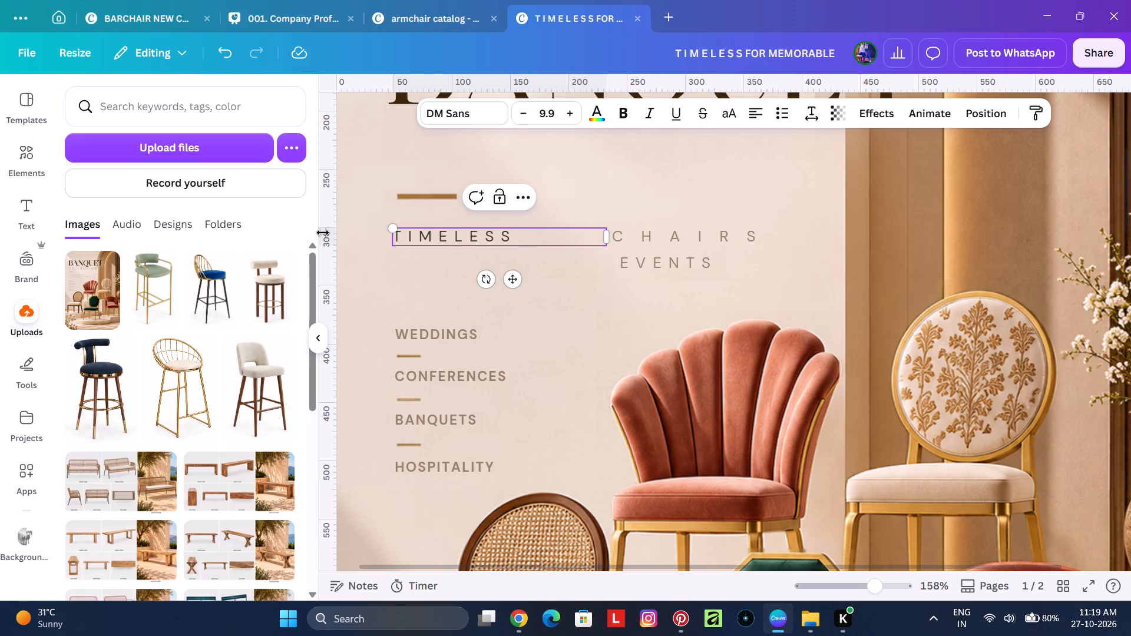
key(space)
text(CH)
text(AIRS)
Widen the TIMELESS CHAIRS text box so that both words fit on one line.
ctrl+scroll(625, 238, up, 3)
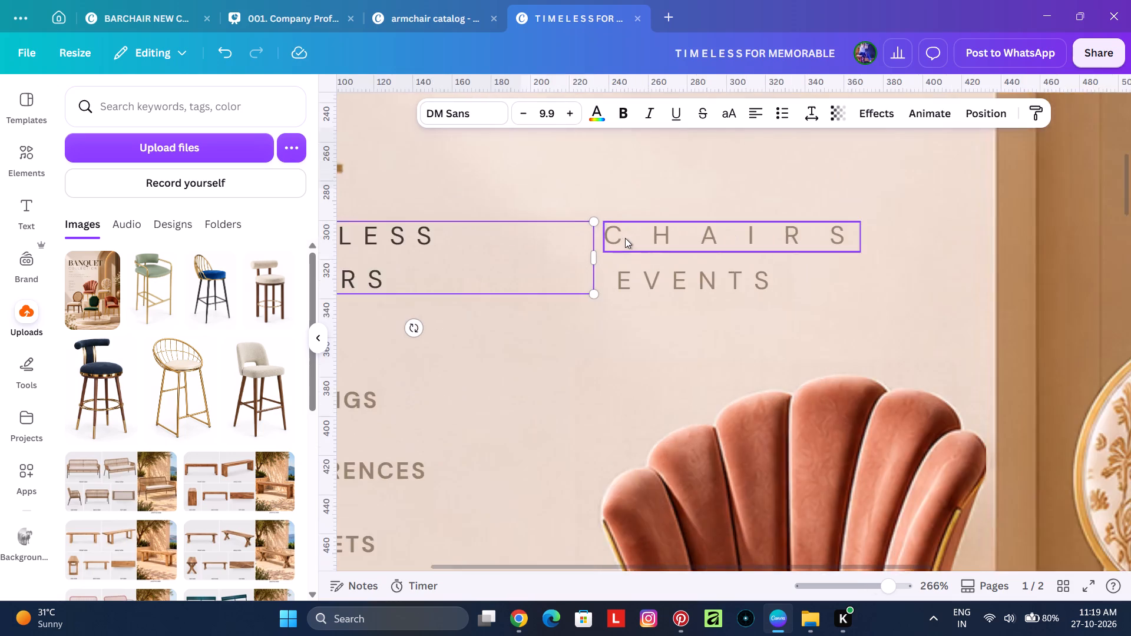
ctrl+scroll(625, 238, up, 3)
drag(590, 270, 649, 277)
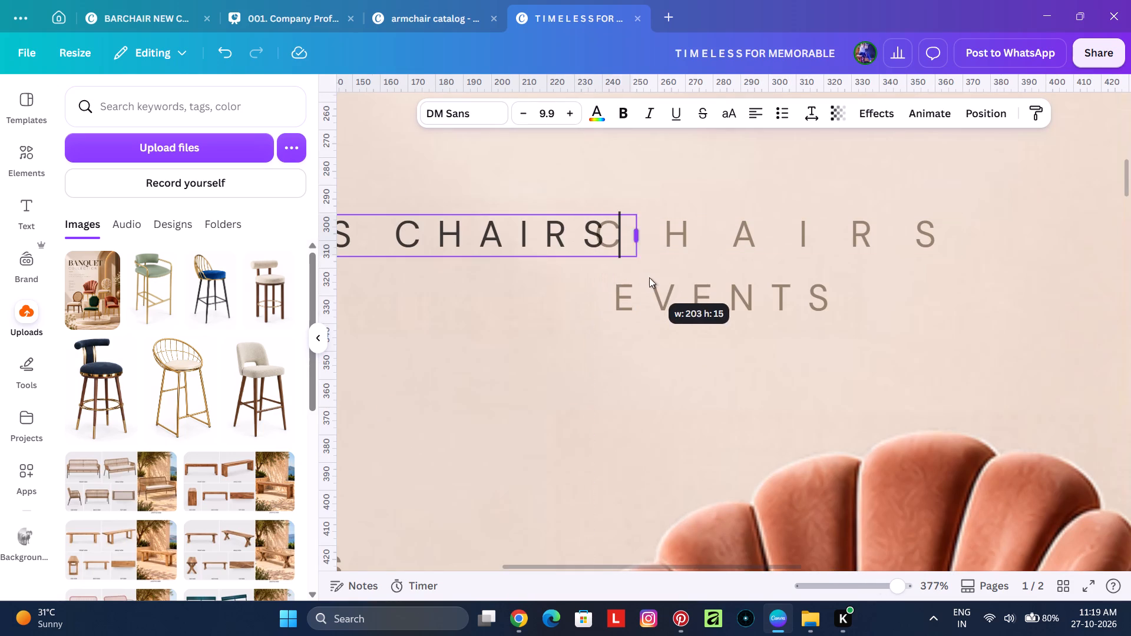
drag(649, 277, 631, 287)
click(550, 287)
Delete the separate, widely spaced CHAIRS text box that overlaps the new tagline line.
click(678, 236)
key(BackSpace)
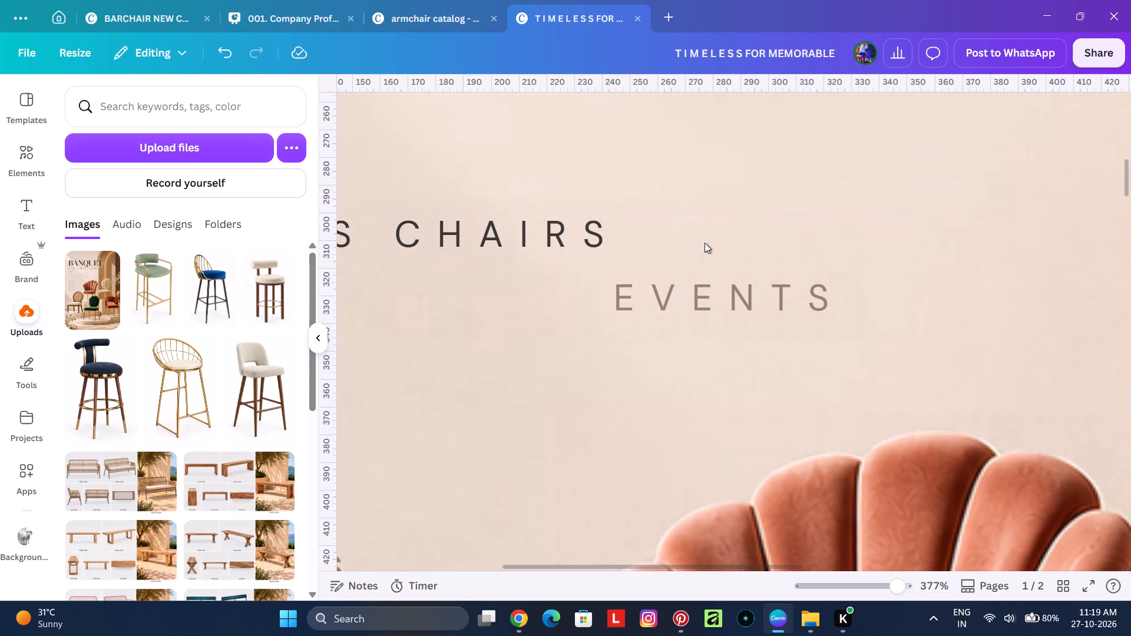
Recolour the TIMELESS CHAIRS text with the design's greyish-brown text colour to match the EVENTS text.
ctrl+scroll(781, 244, down, 1)
click(562, 219)
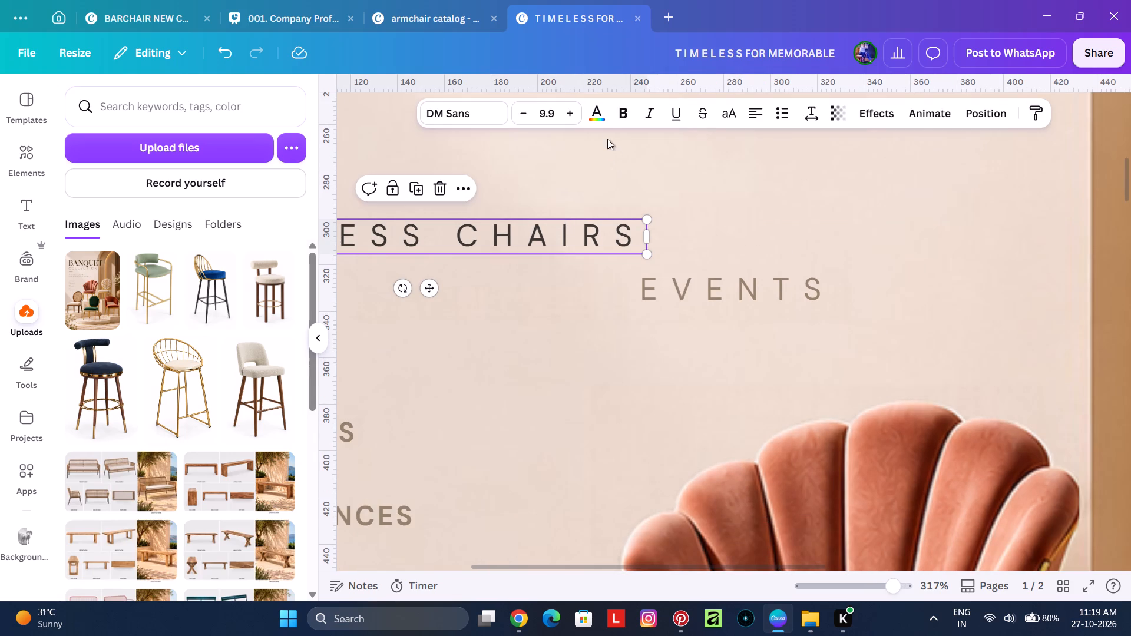
click(604, 124)
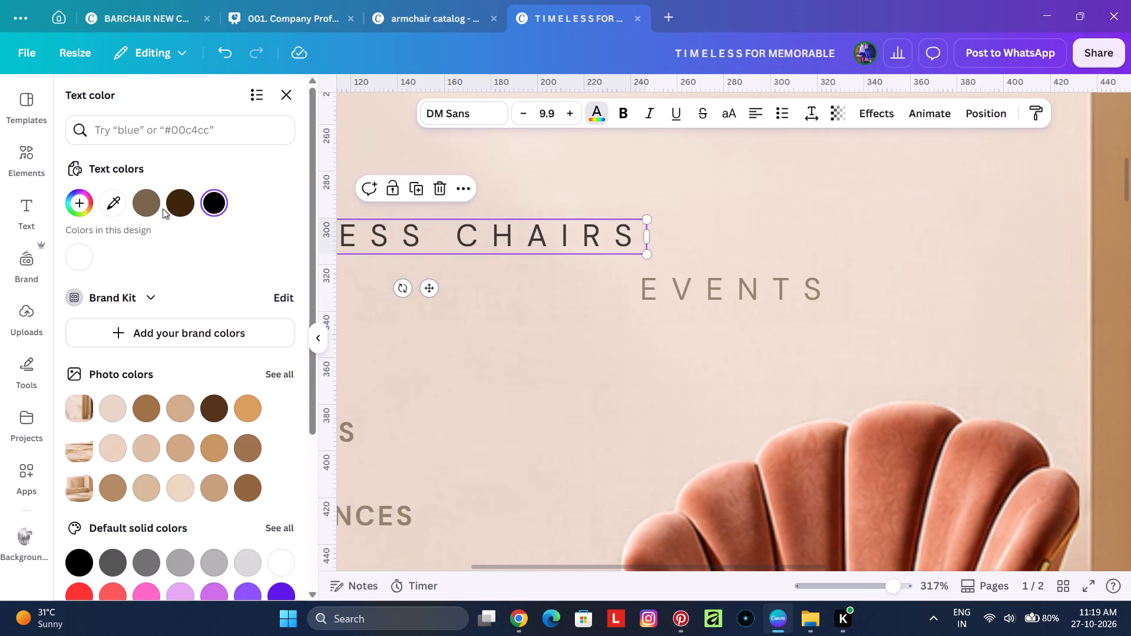
click(151, 211)
ctrl+scroll(785, 363, down, 3)
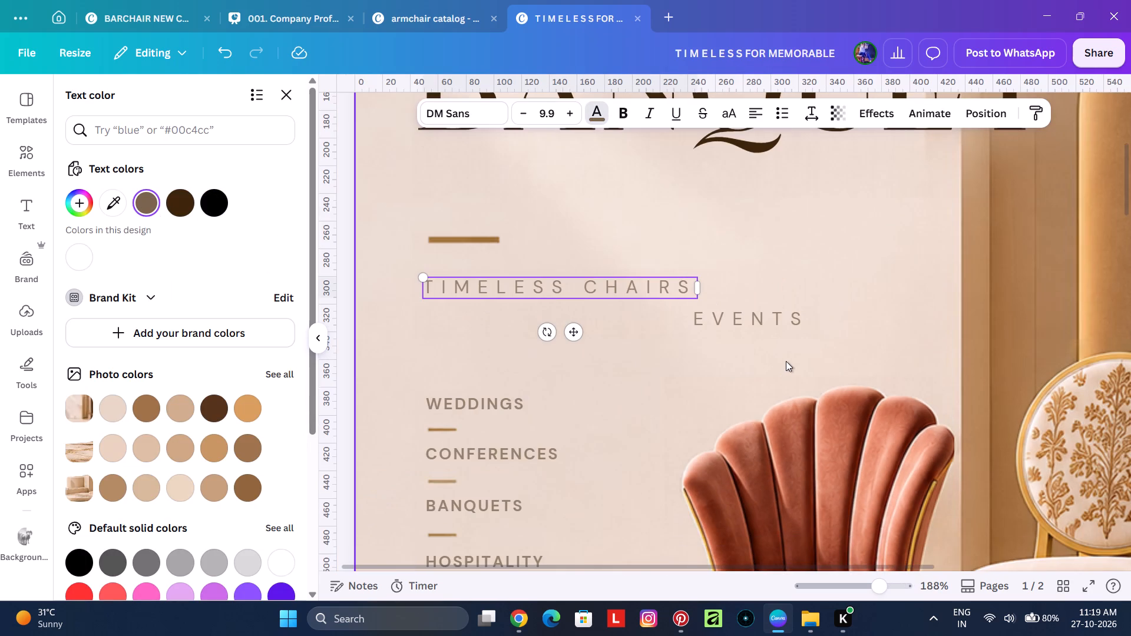
Examine the wording of the tagline's second line on the page 2 reference poster.
click(722, 310)
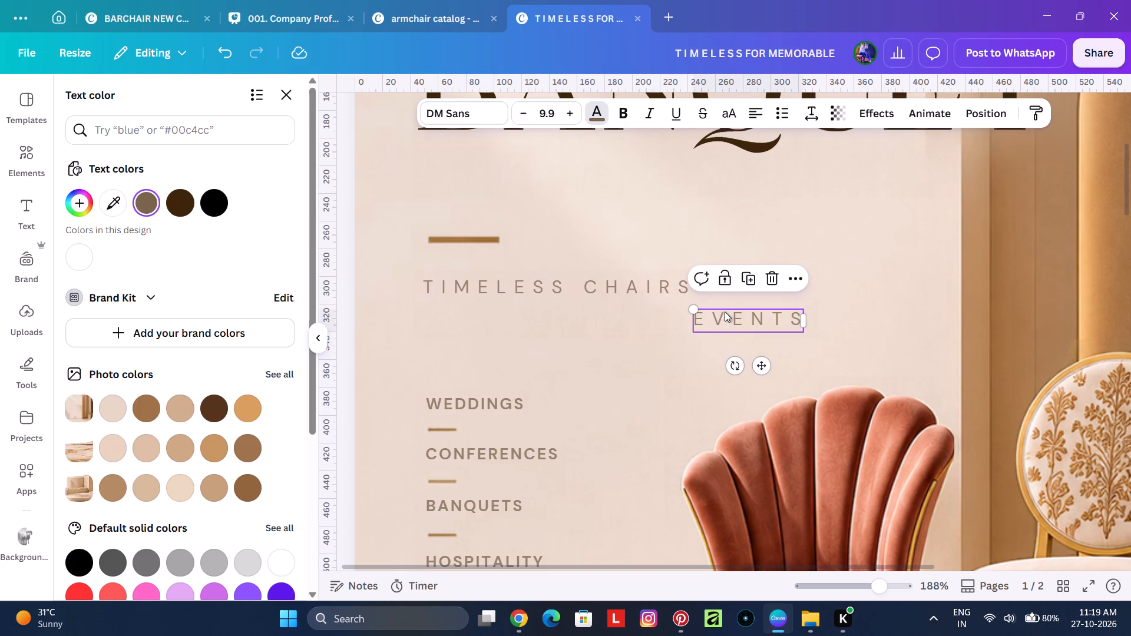
scroll(732, 316, down, 15)
scroll(733, 317, up, 3)
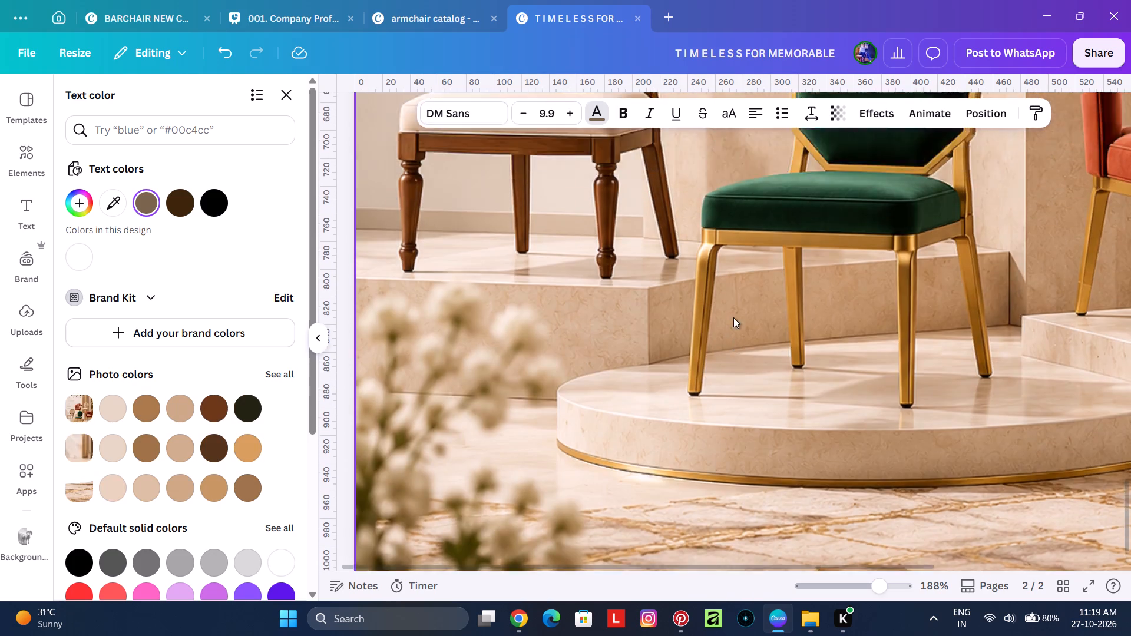
scroll(733, 317, up, 6)
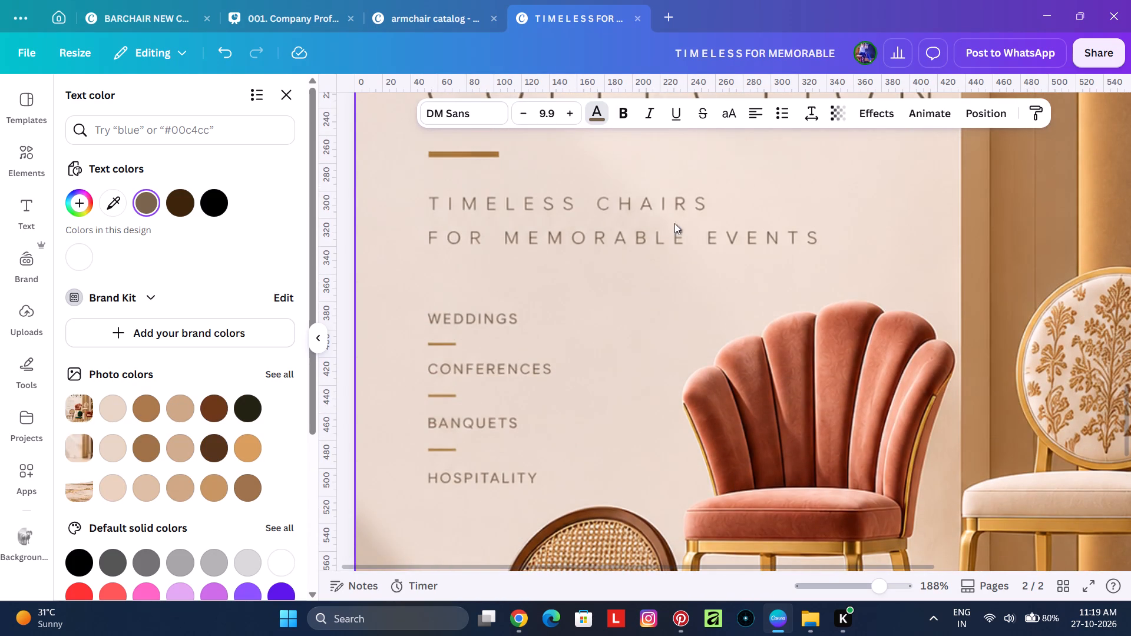
scroll(736, 406, up, 15)
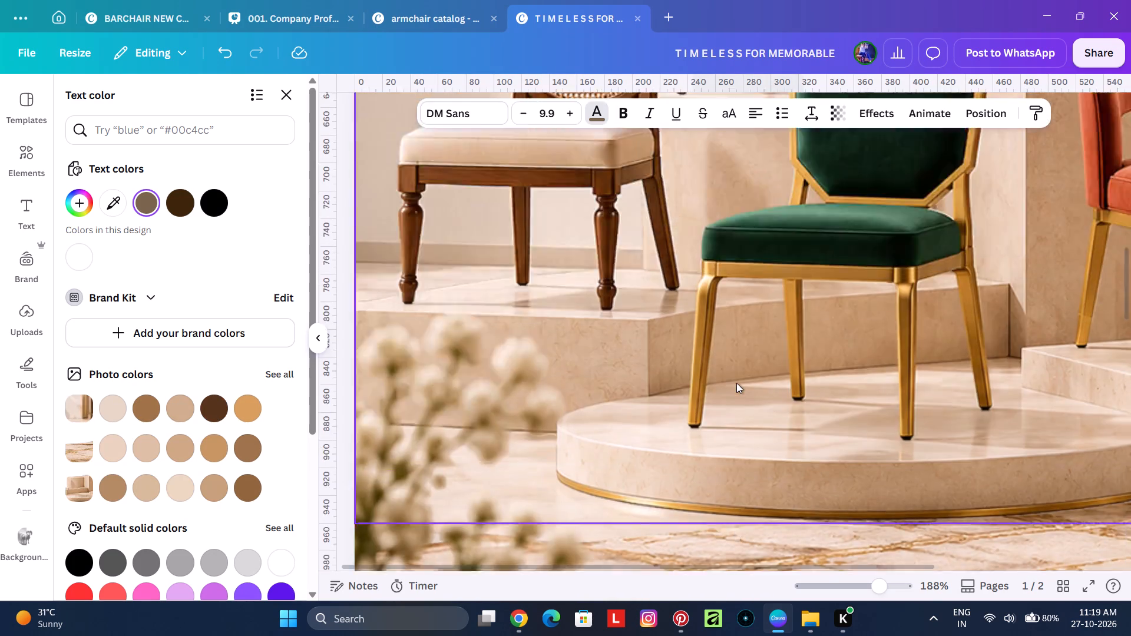
scroll(736, 383, up, 7)
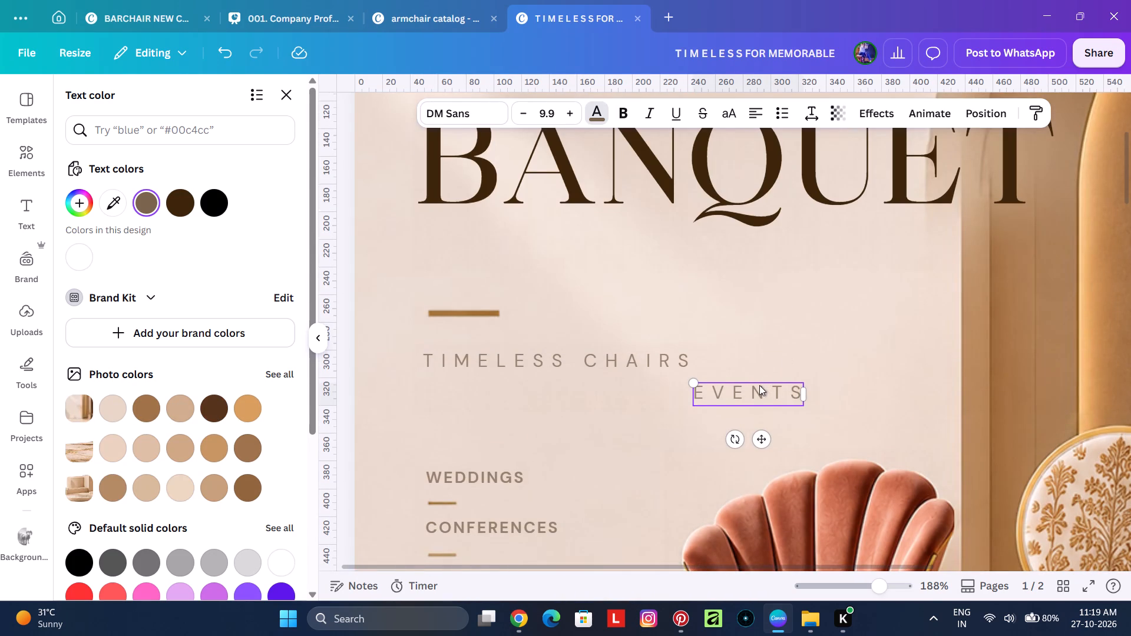
Insert FOR MEMORABLES in front of EVENTS in the second tagline text box on page 1.
double_click(759, 385)
click(715, 396)
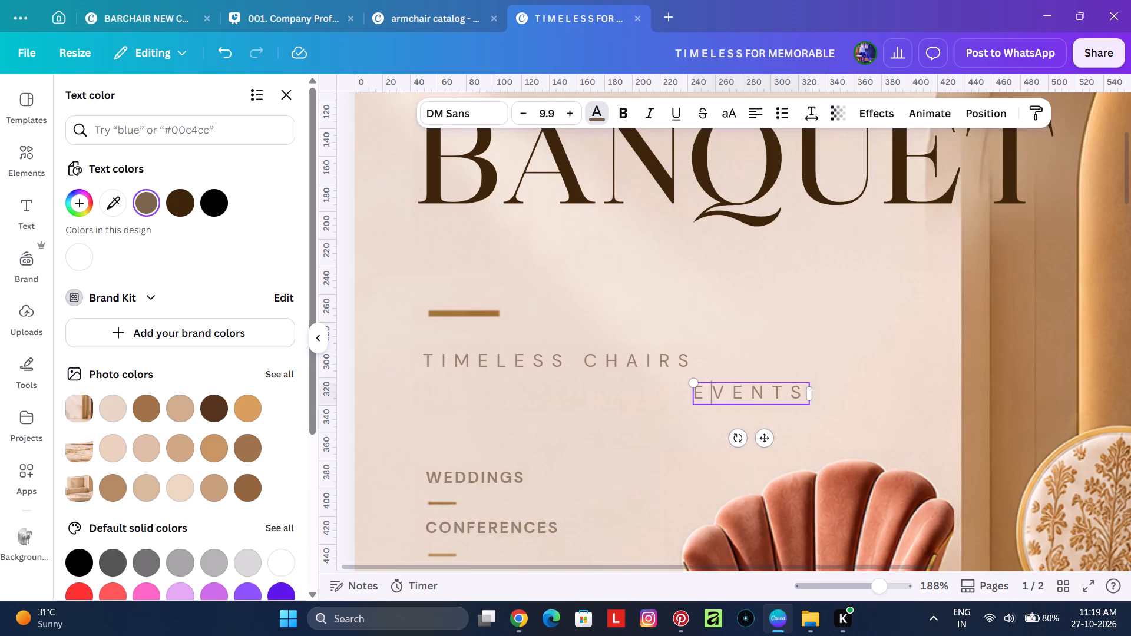
drag(696, 399, 822, 402)
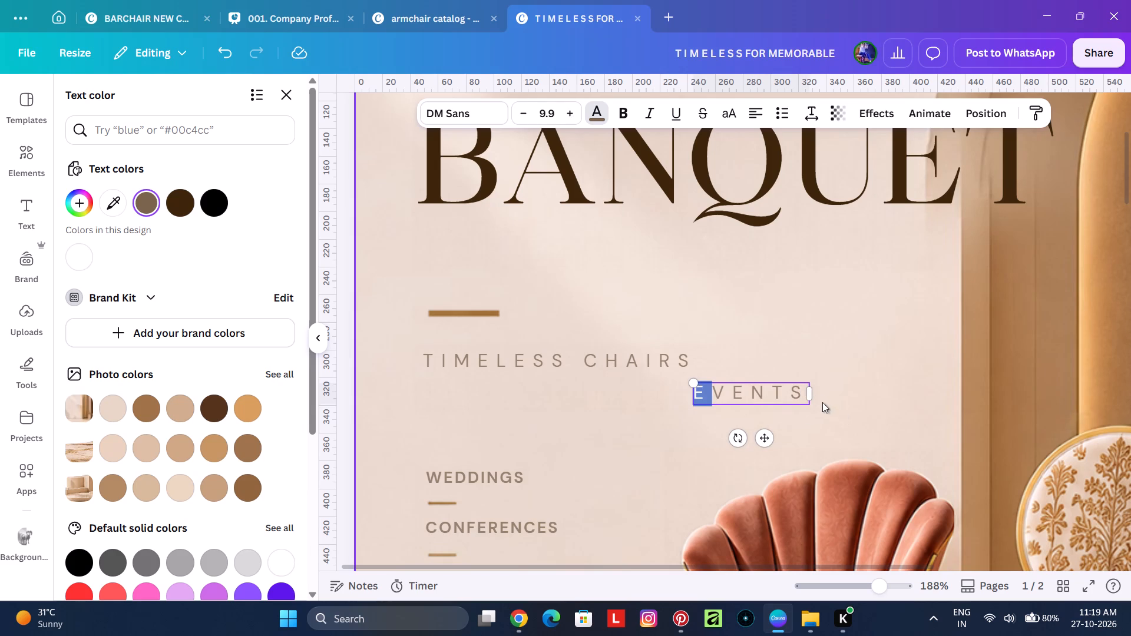
drag(822, 402, 803, 394)
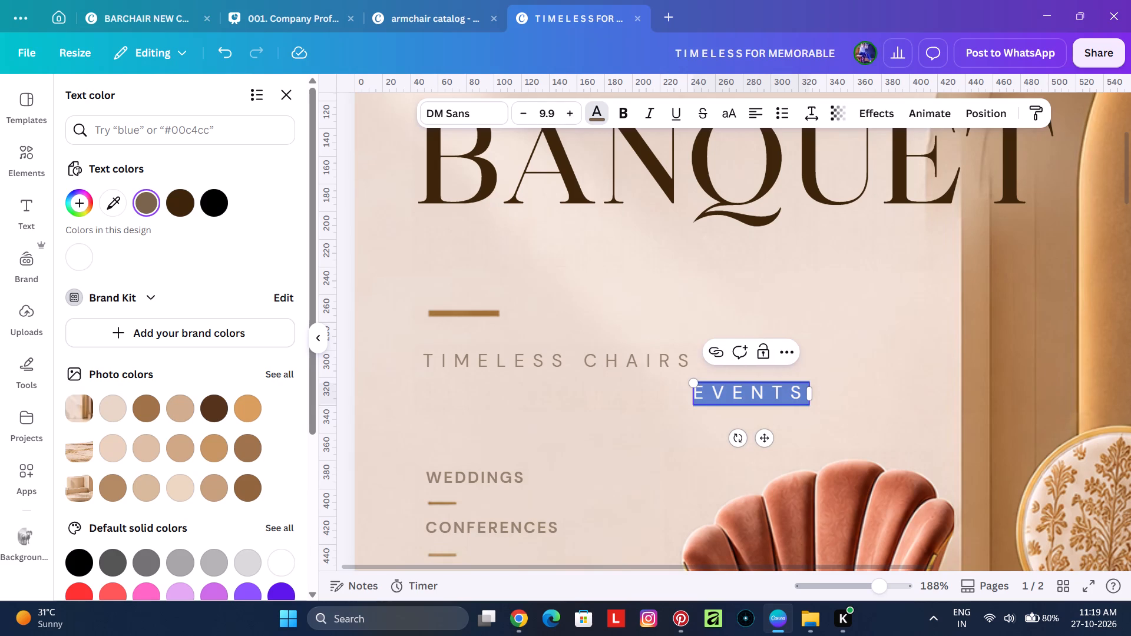
click(700, 398)
key(Left)
key(Left)
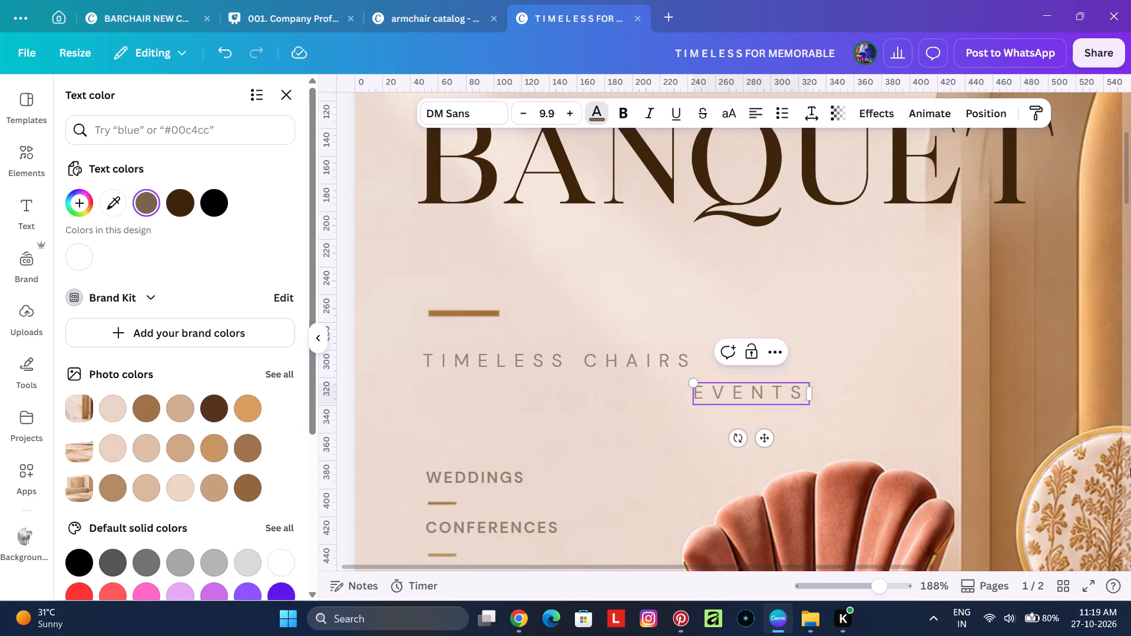
text(FOR)
key(space)
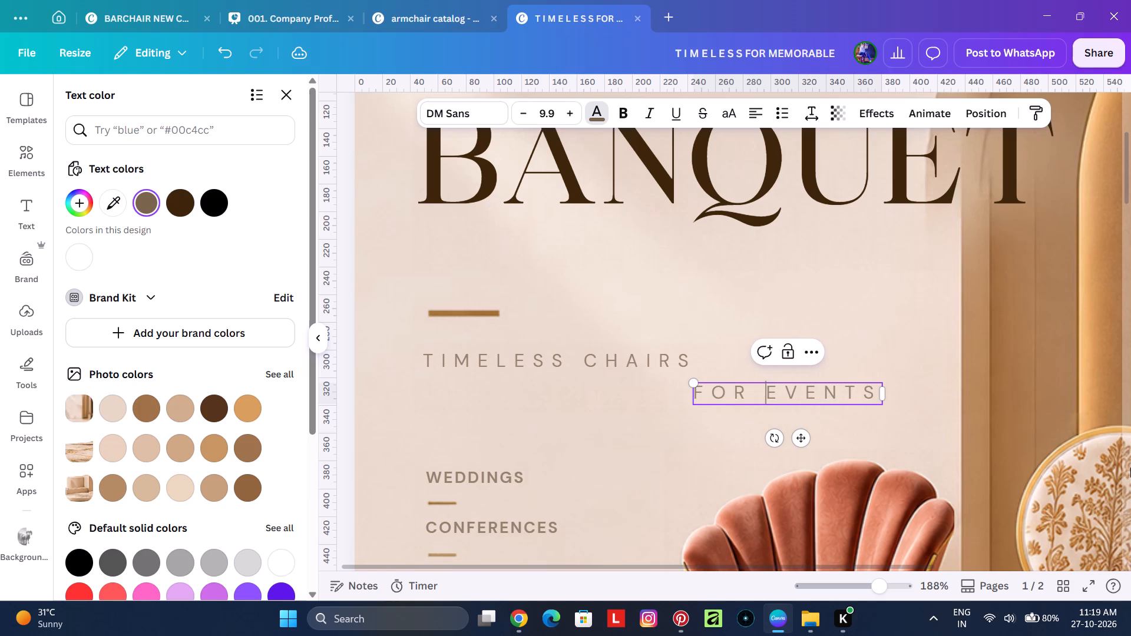
text(MEMO)
scroll(1130, 463, down, 6)
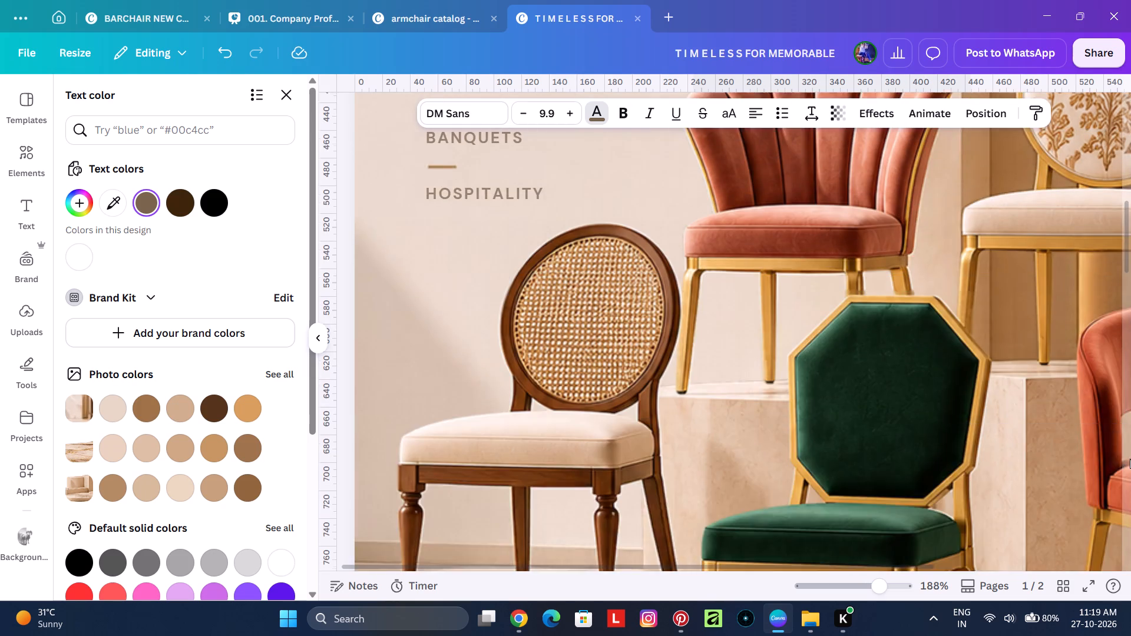
scroll(1130, 459, down, 14)
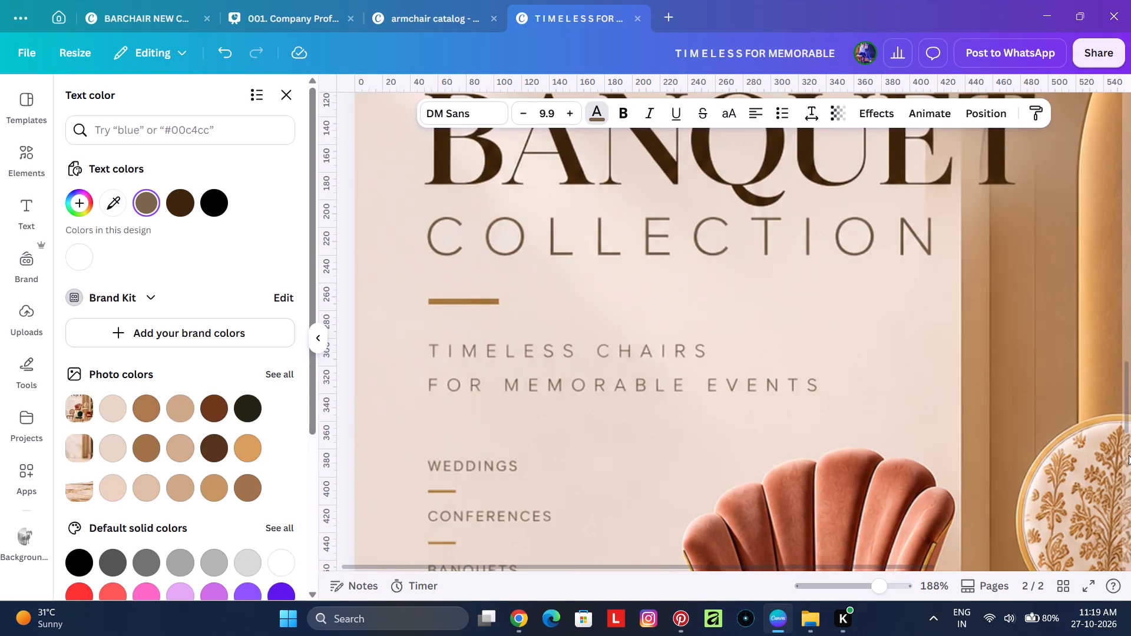
scroll(1129, 455, up, 7)
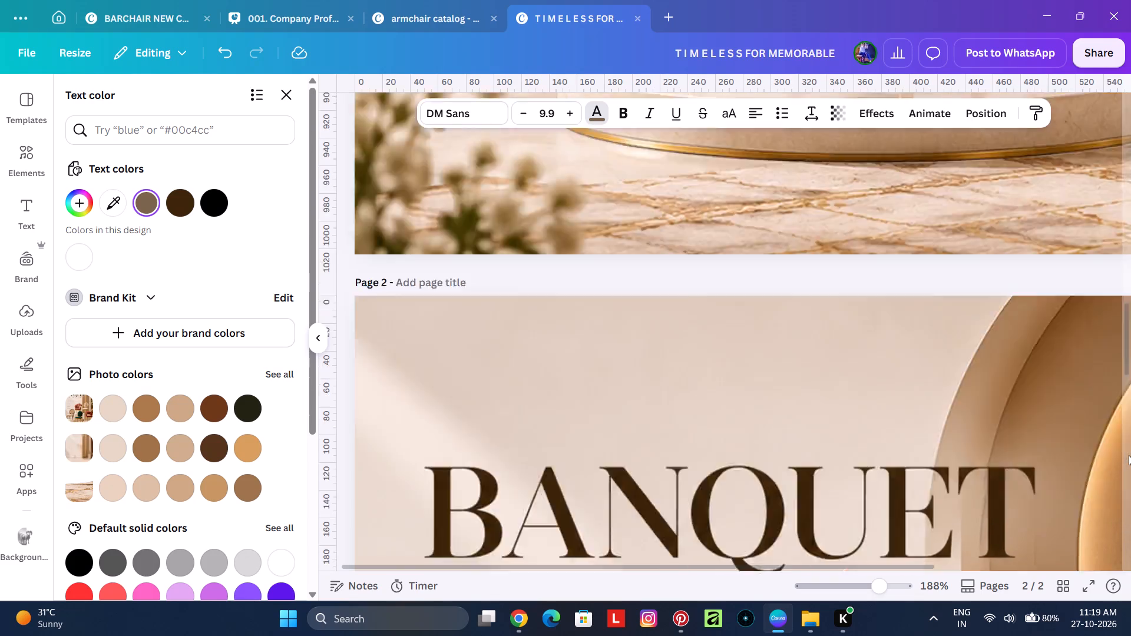
scroll(1129, 455, up, 7)
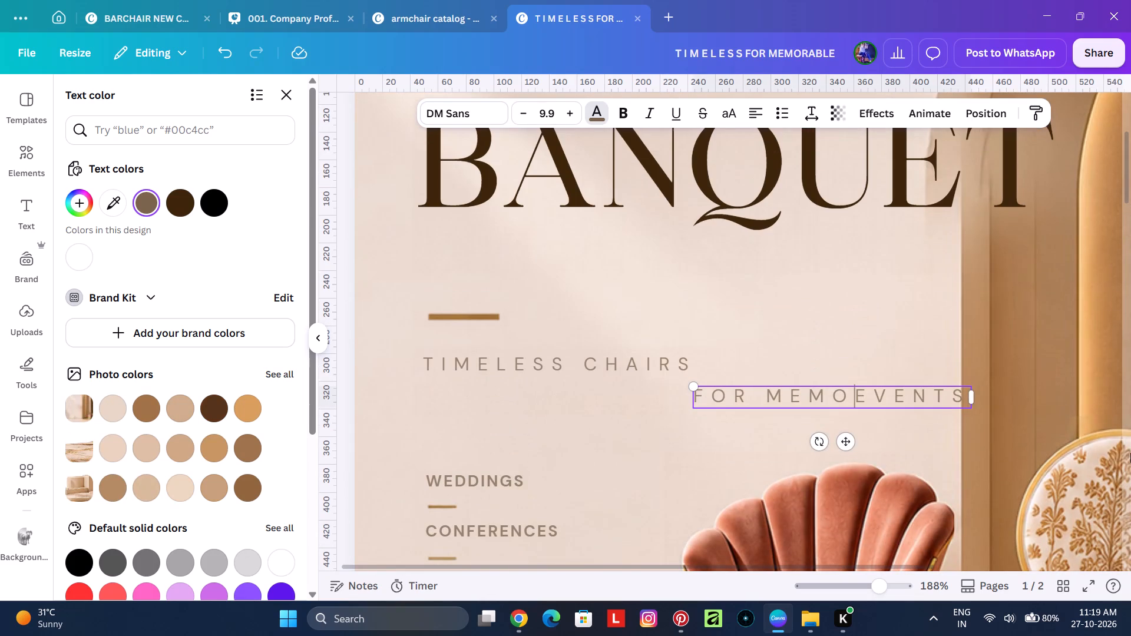
key(shift+r)
key(shift+a)
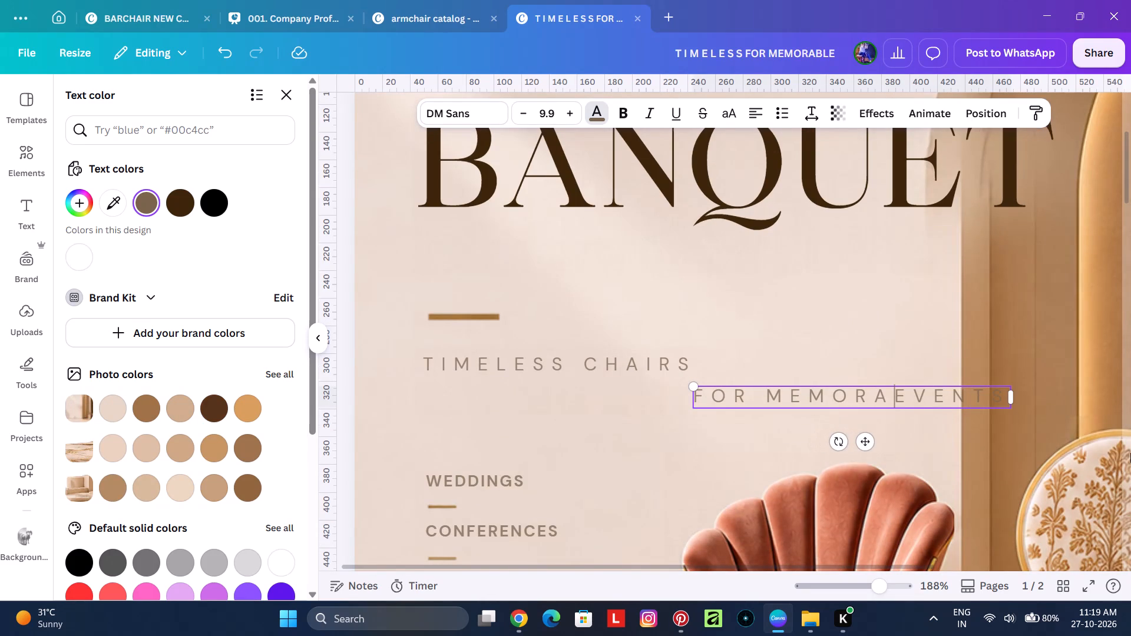
text(BL)
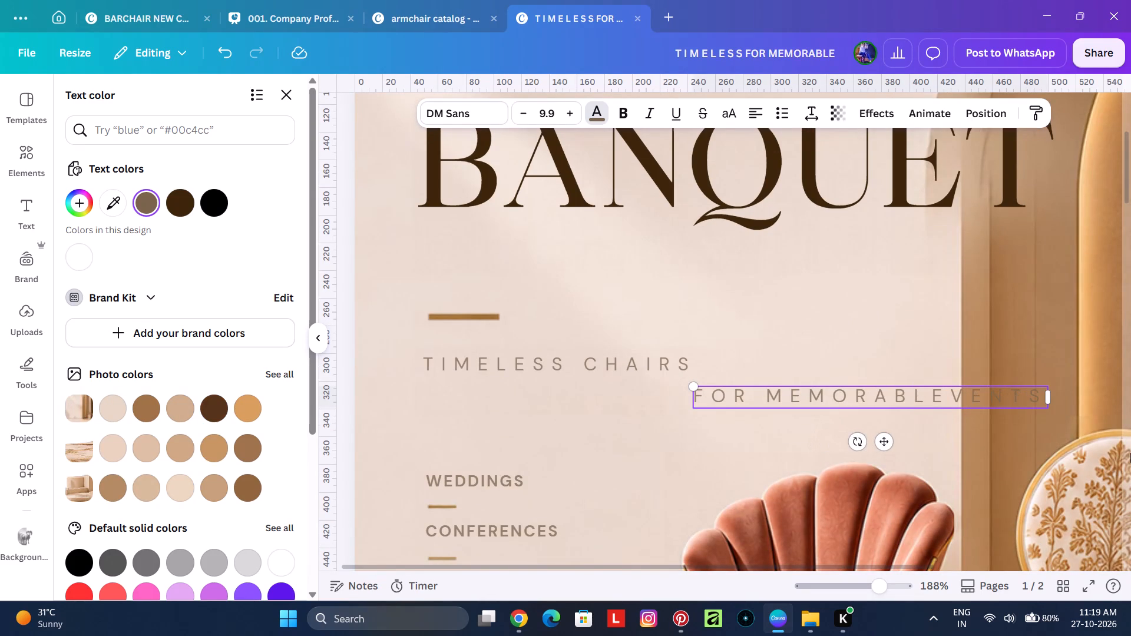
text(ES)
Check the second tagline line on page 1 against the reference poster's wording on page 2.
scroll(1095, 421, down, 4)
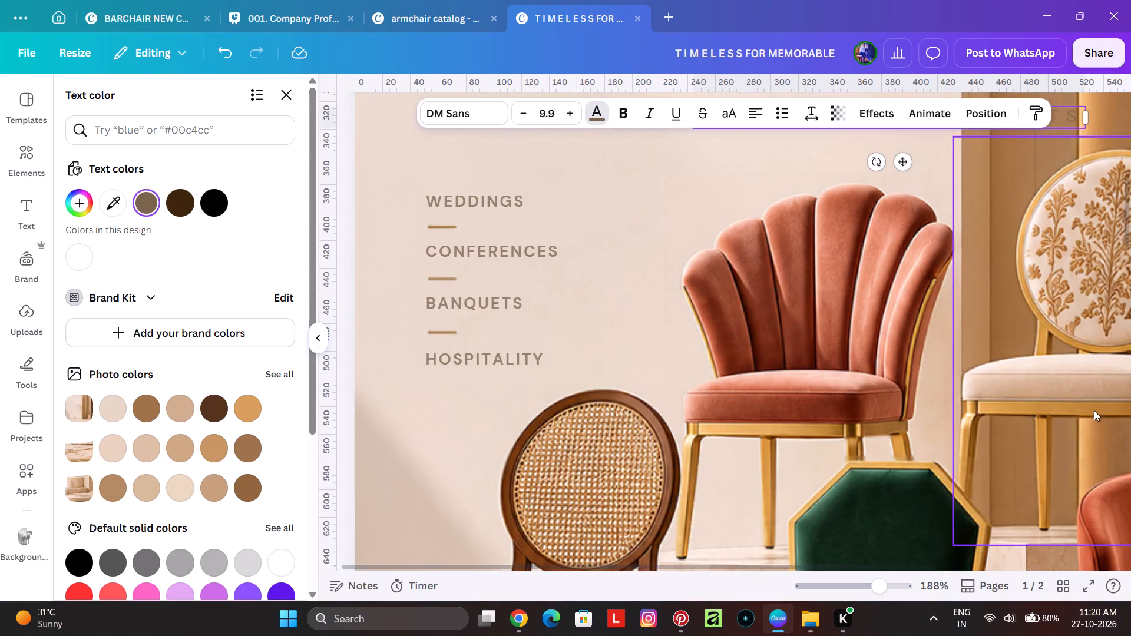
scroll(1094, 410, down, 18)
scroll(1096, 400, up, 2)
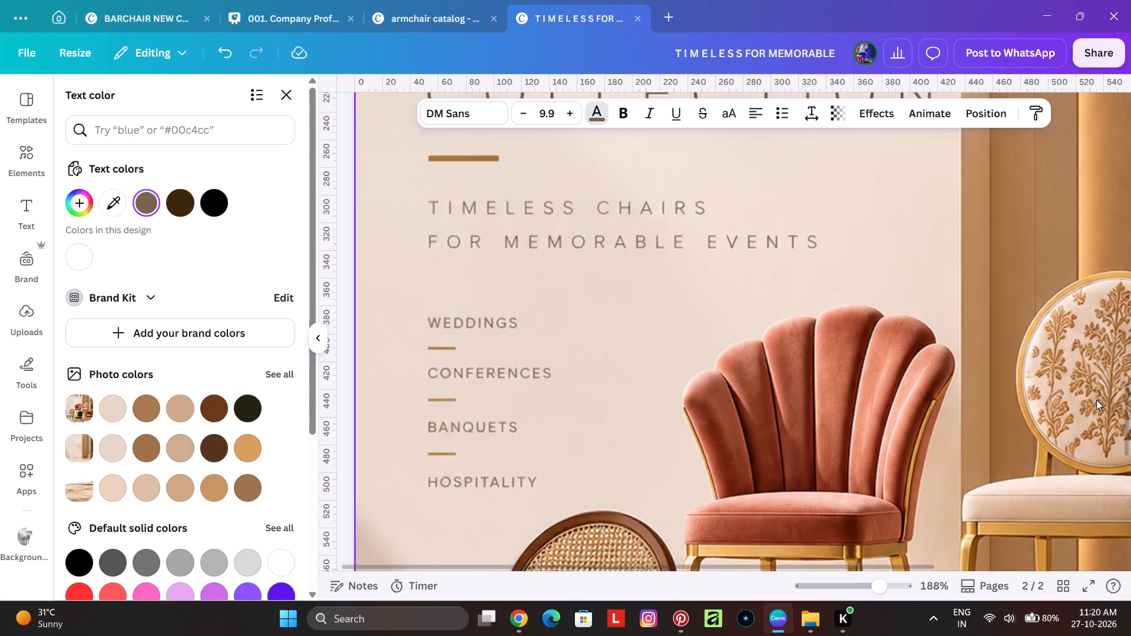
scroll(1096, 400, up, 17)
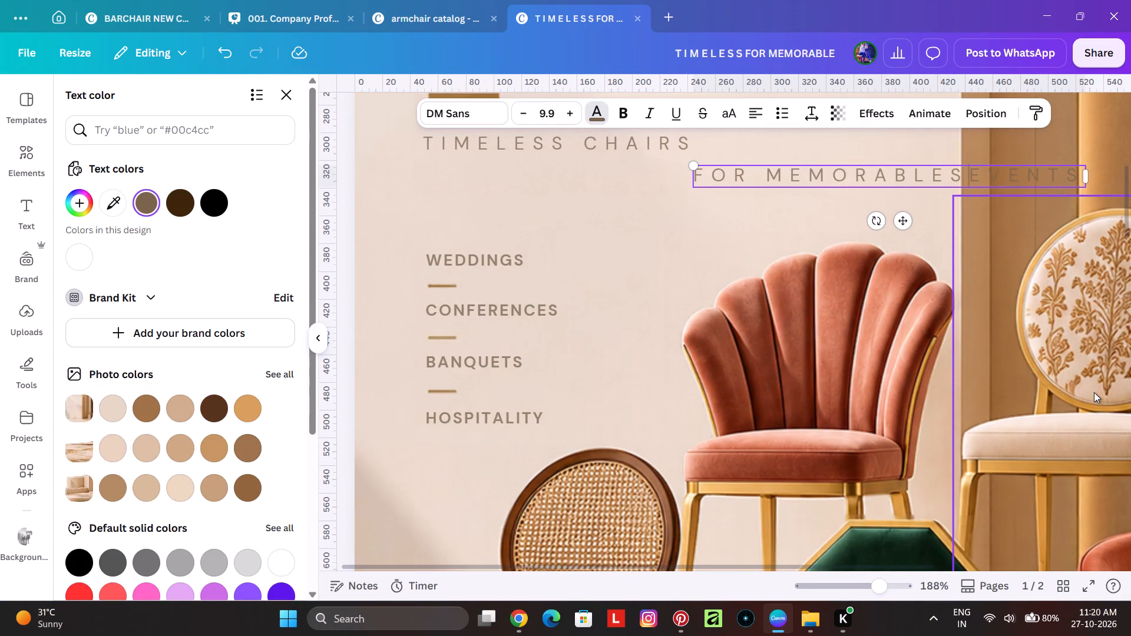
Correct the second tagline text box on page 1 to read FOR MEMORABLE EVENTS, with a space before EVENTS.
key(BackSpace)
key(space)
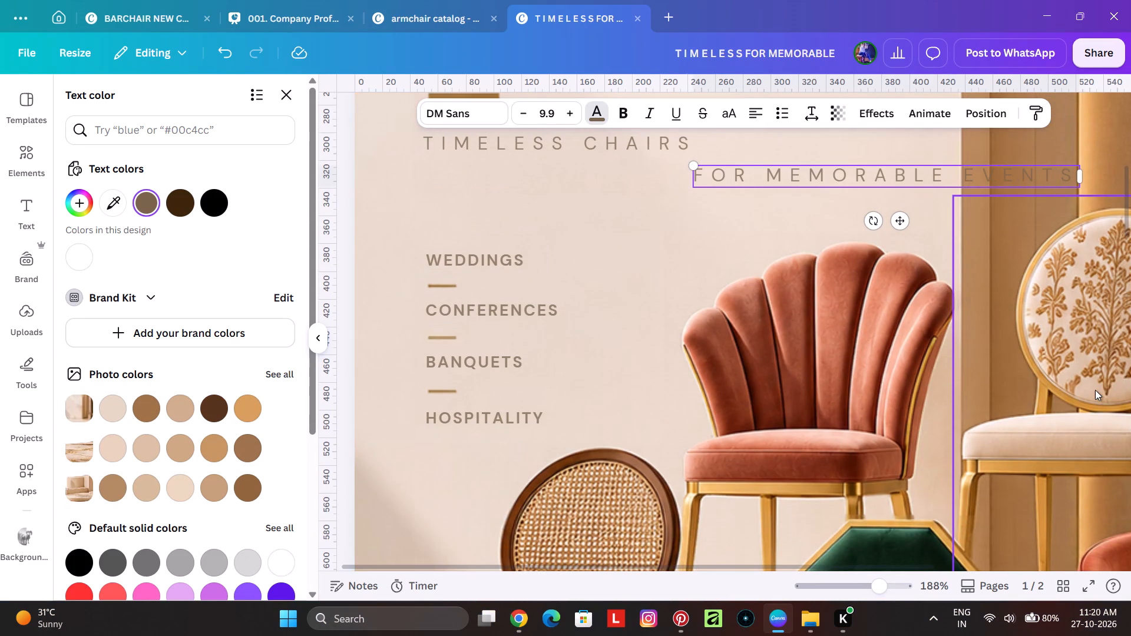
click(588, 248)
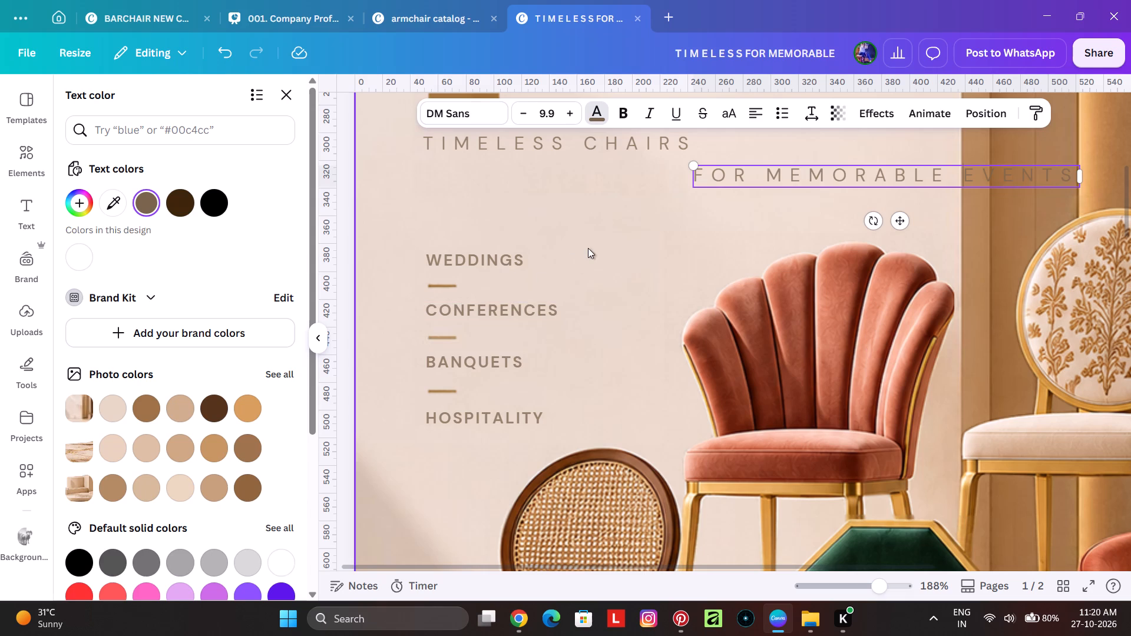
Move the FOR MEMORABLE EVENTS text directly below TIMELESS CHAIRS, with its left edge roughly in line with that text.
drag(796, 174, 540, 185)
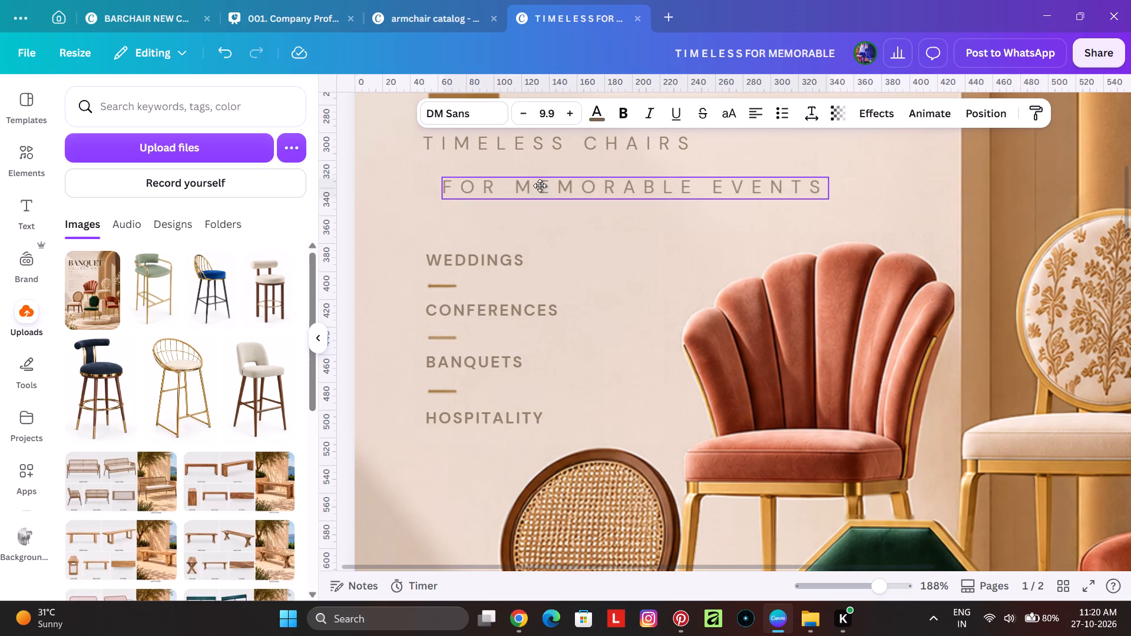
drag(540, 185, 528, 185)
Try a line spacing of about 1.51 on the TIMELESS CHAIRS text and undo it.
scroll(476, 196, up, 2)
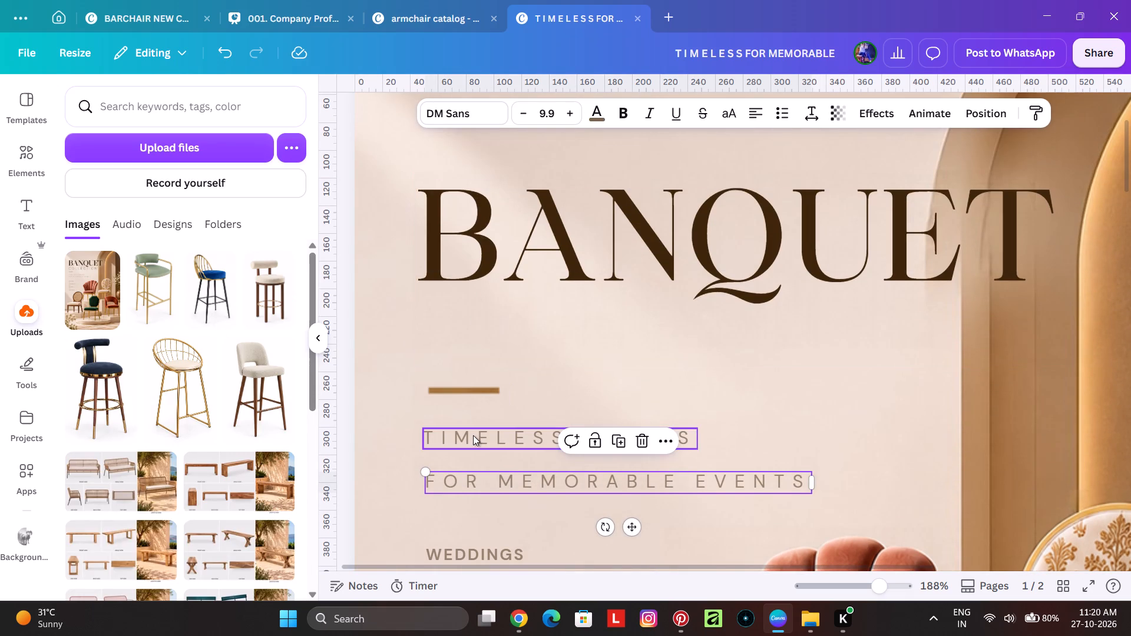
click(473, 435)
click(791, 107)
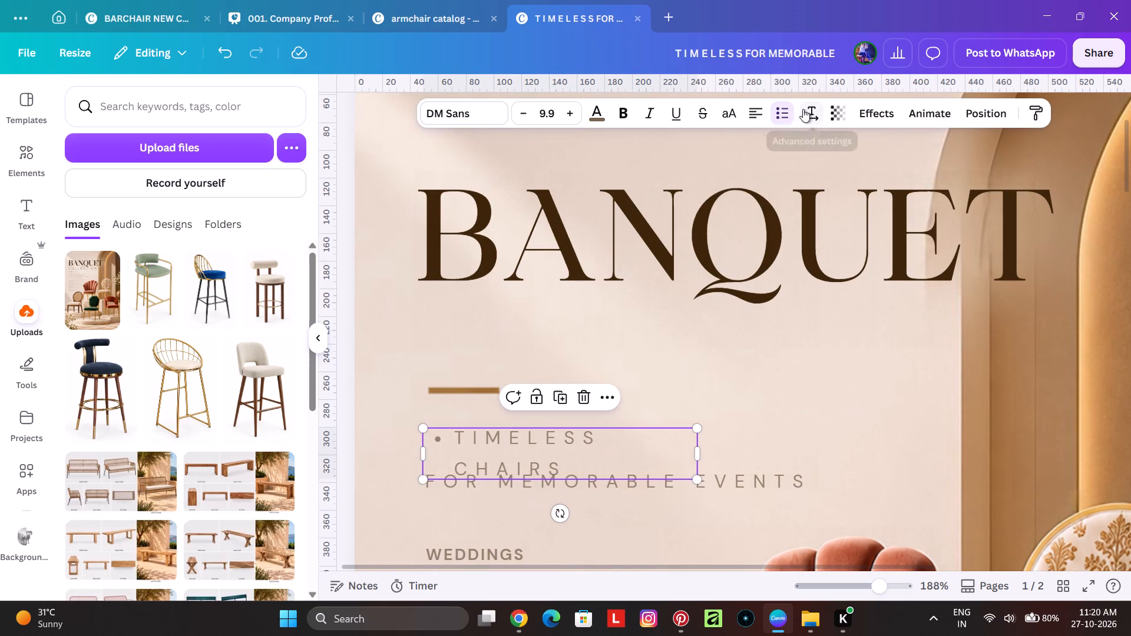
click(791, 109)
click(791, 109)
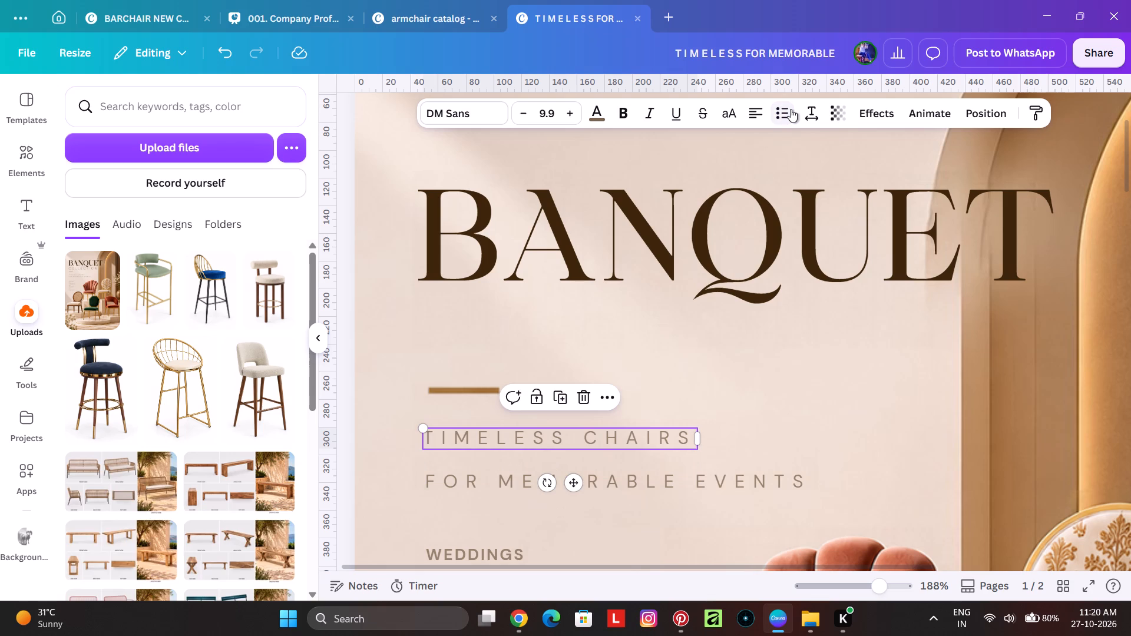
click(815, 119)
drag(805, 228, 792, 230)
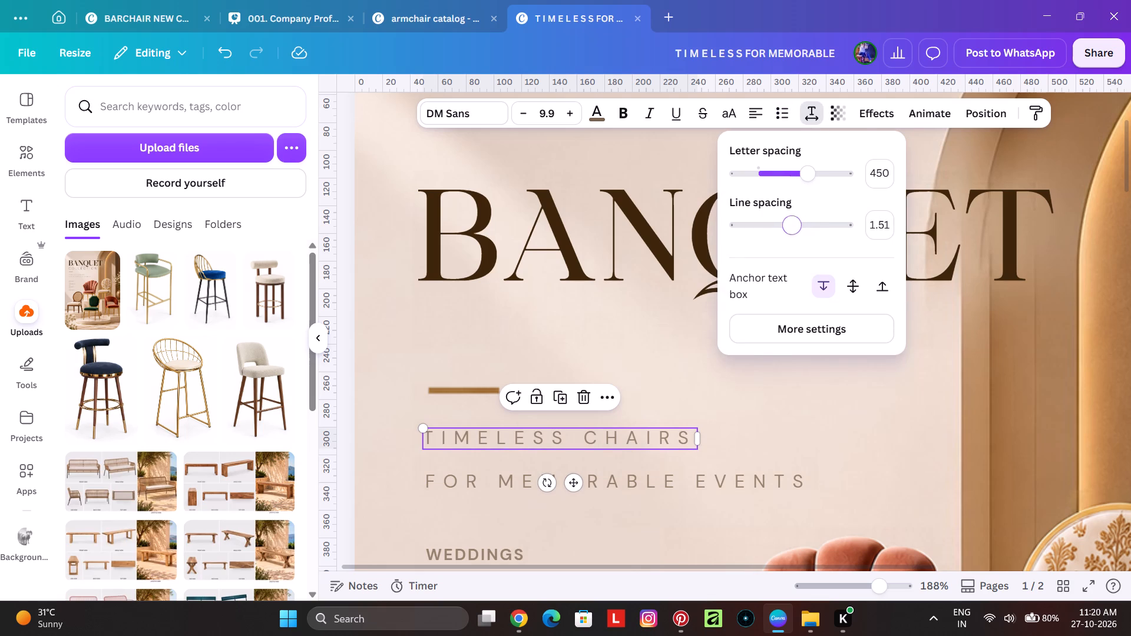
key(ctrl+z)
Set the letter spacing of the TIMELESS CHAIRS text to 300.
drag(813, 175, 785, 187)
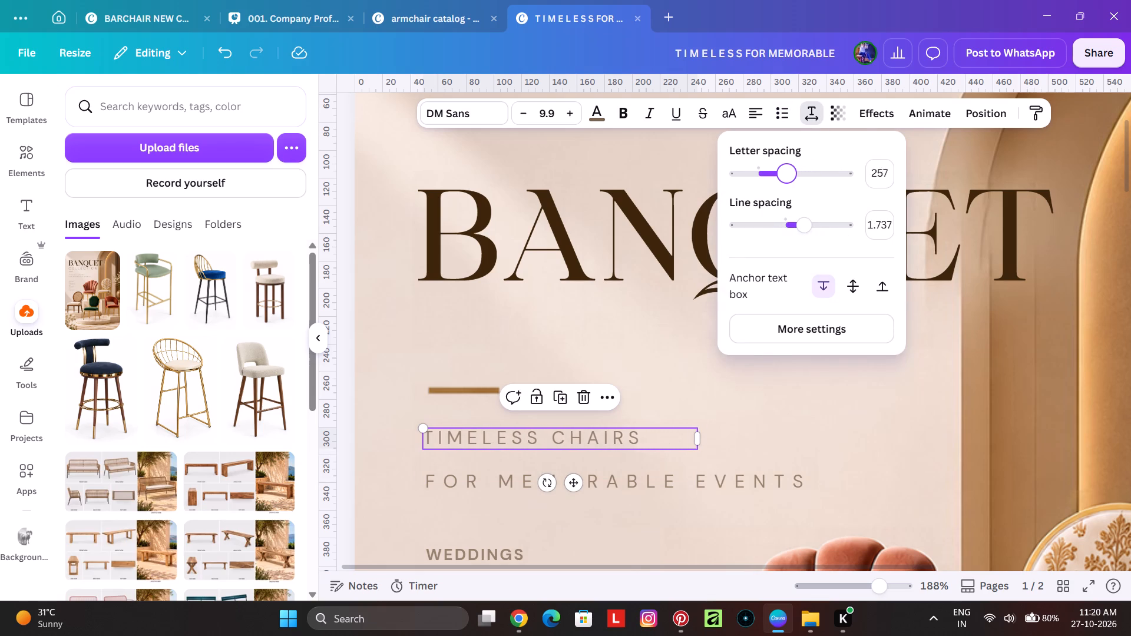
drag(785, 187, 787, 187)
click(872, 180)
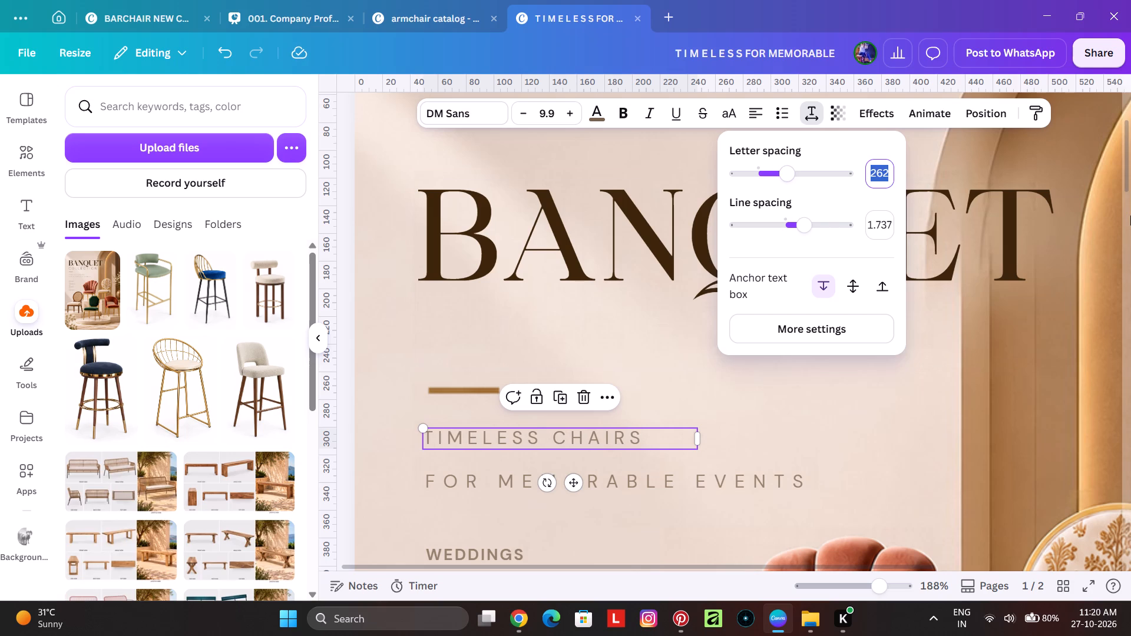
text(270)
key(Return)
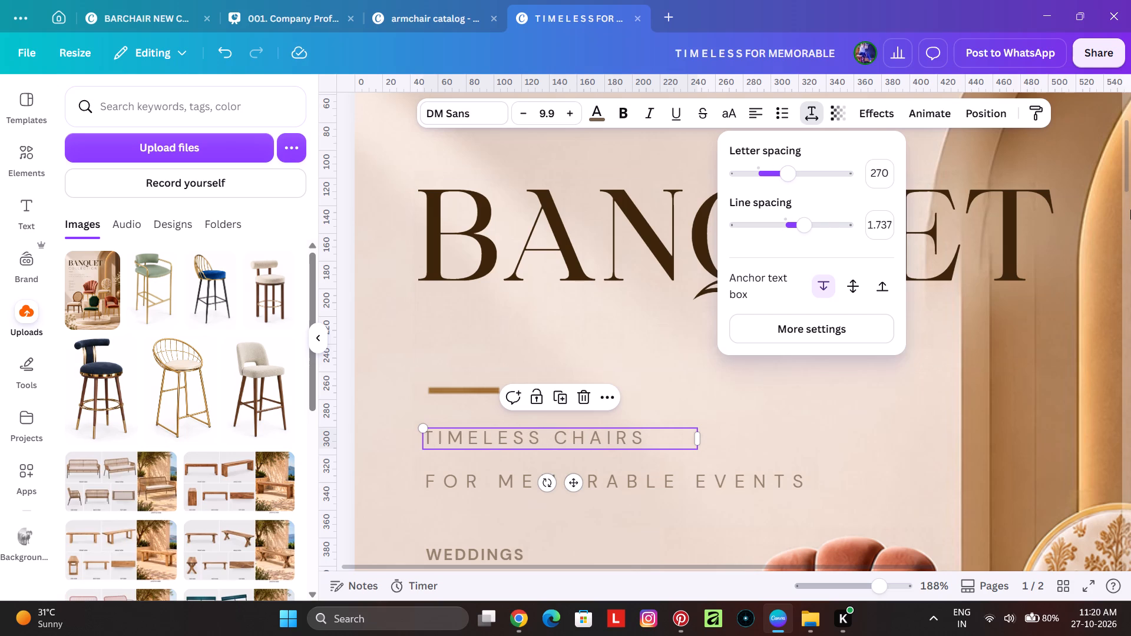
click(879, 176)
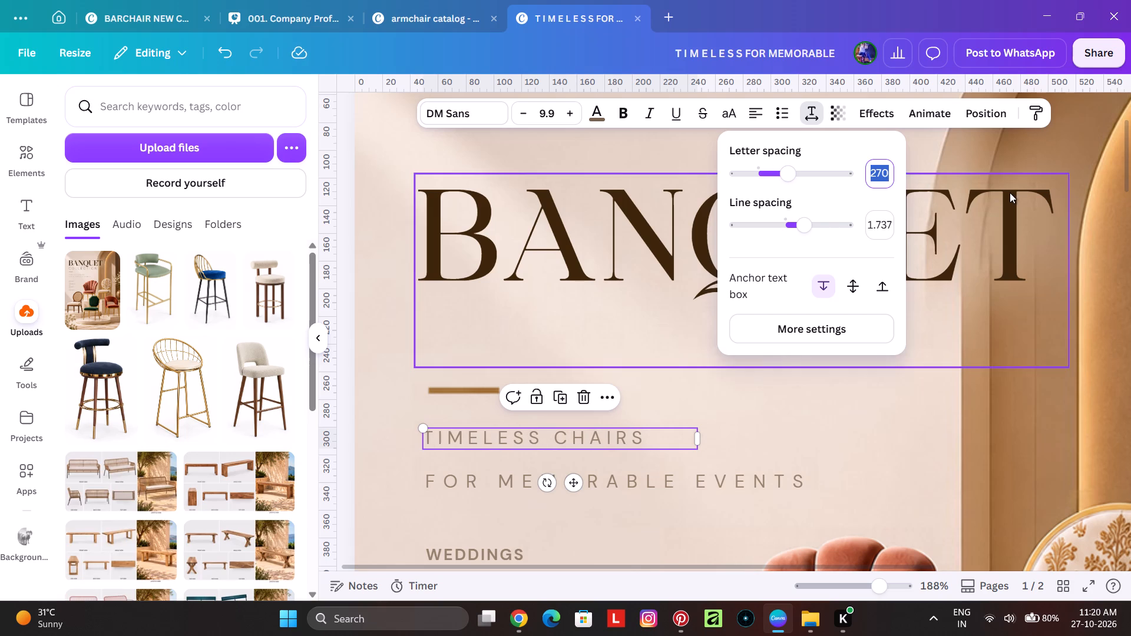
text(300)
key(Return)
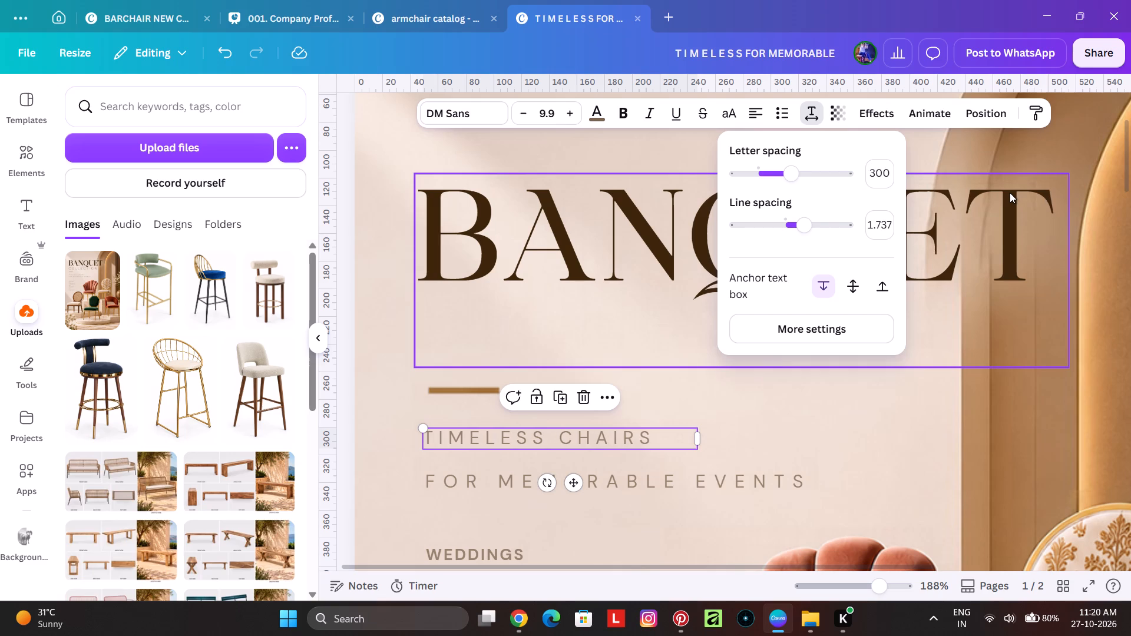
Narrow the TIMELESS CHAIRS text box to fit closely around its text while keeping it on one line.
ctrl+scroll(471, 446, up, 3)
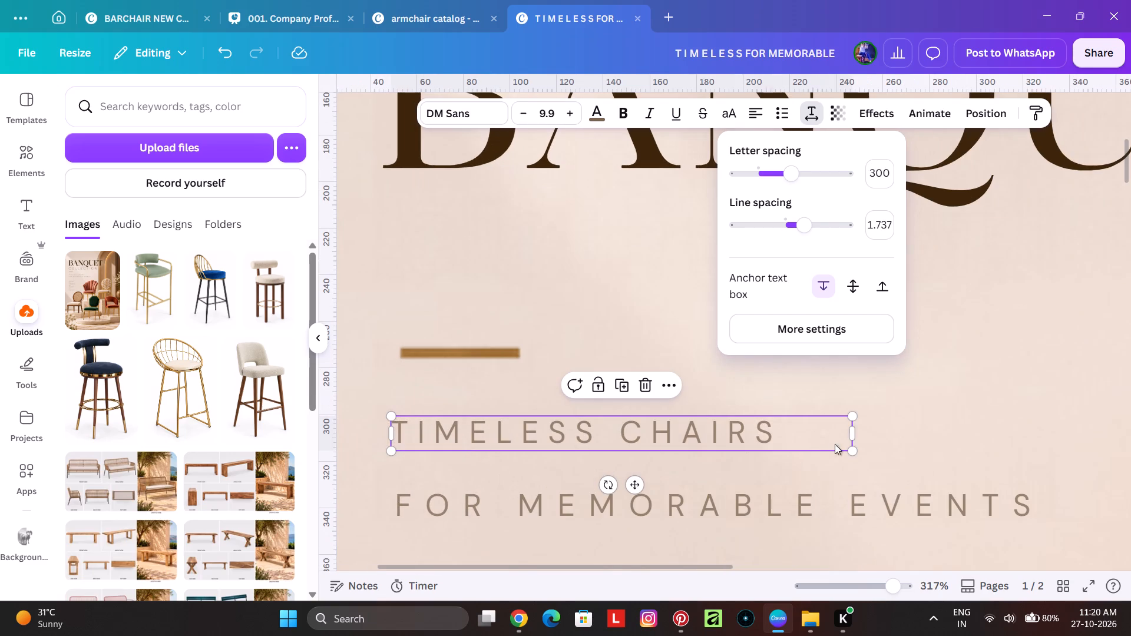
drag(858, 437, 783, 448)
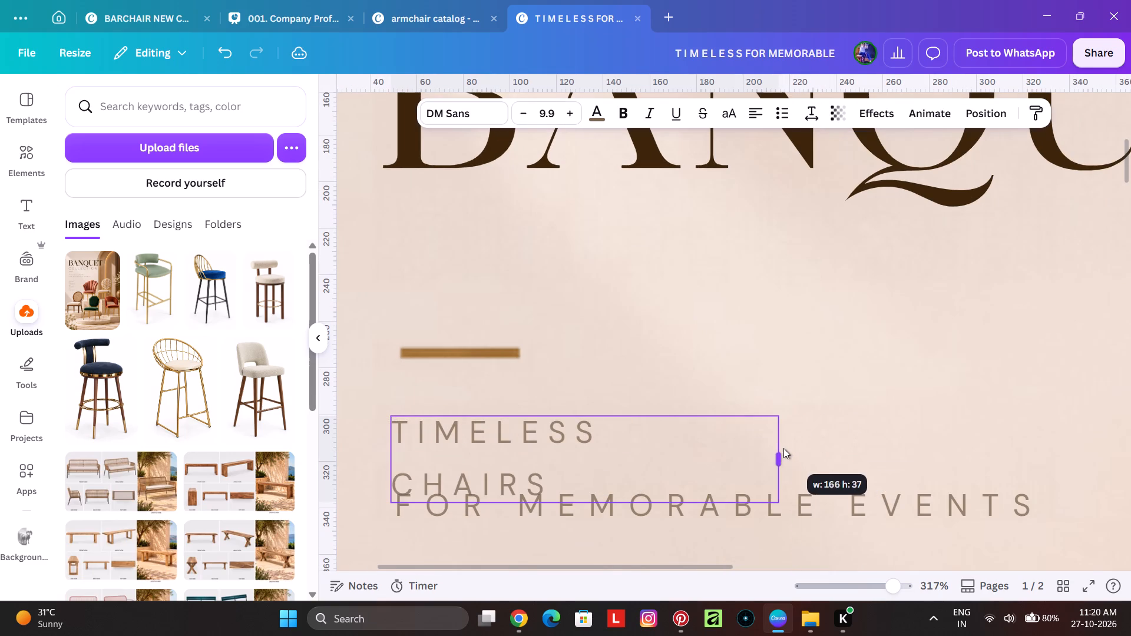
drag(783, 448, 792, 445)
click(920, 440)
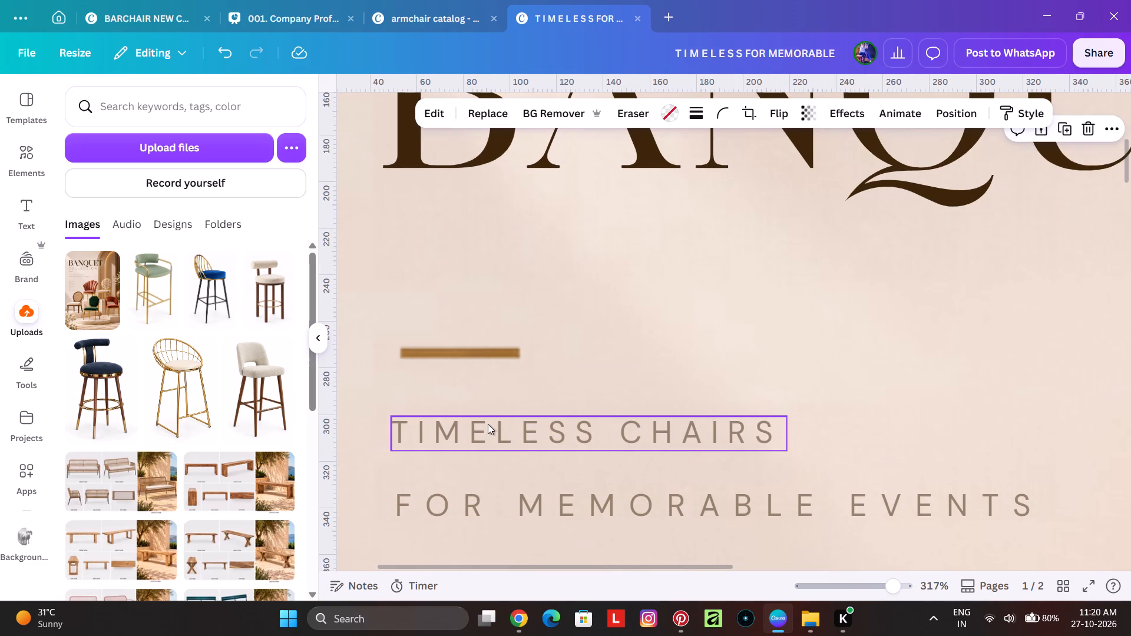
Shift the TIMELESS CHAIRS text slightly right so it starts in line with the gold divider bar above it.
drag(455, 436, 453, 438)
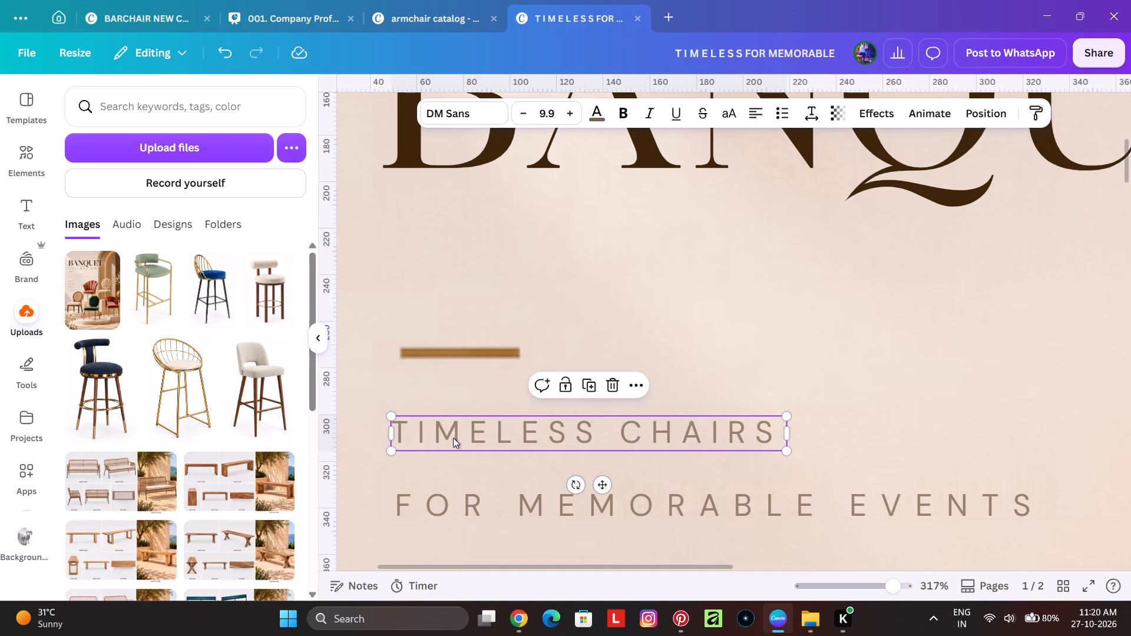
drag(453, 438, 467, 432)
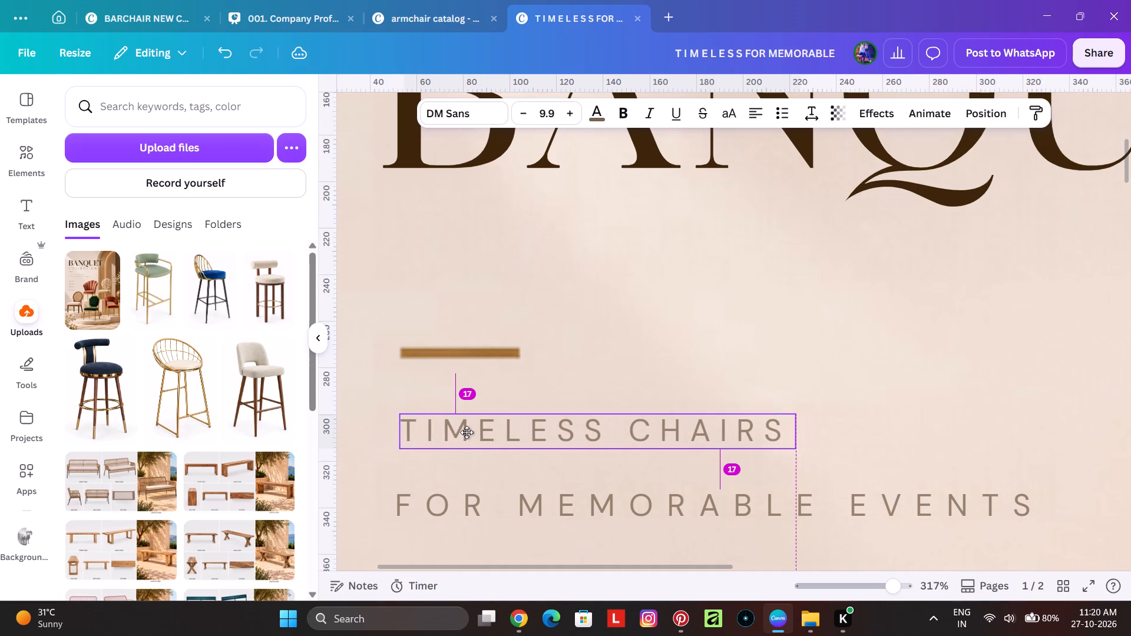
drag(467, 432, 462, 430)
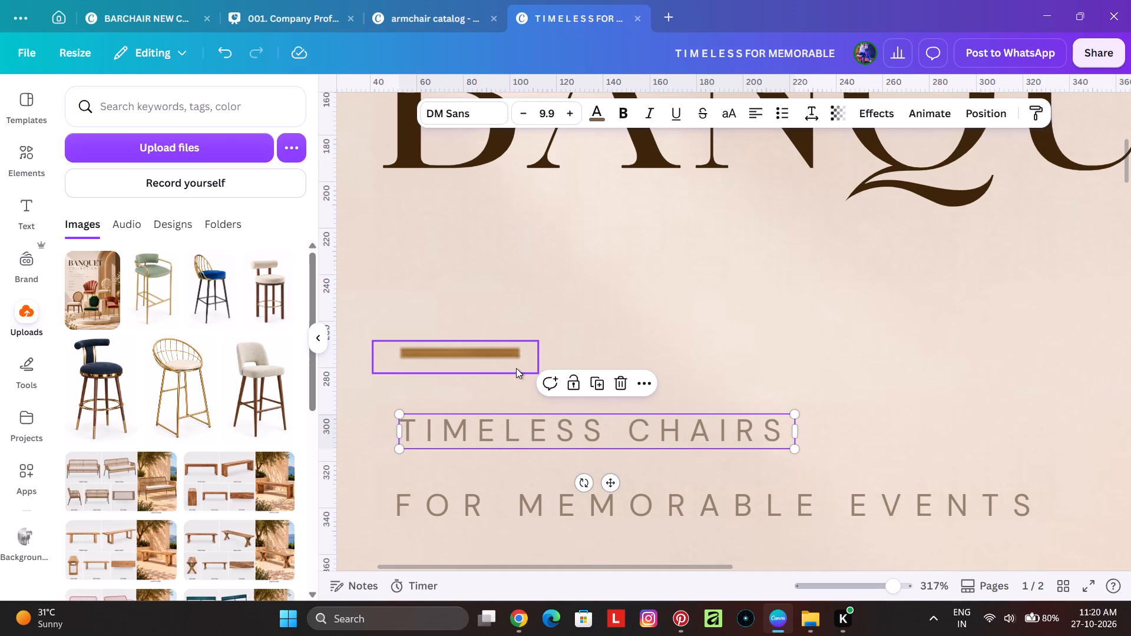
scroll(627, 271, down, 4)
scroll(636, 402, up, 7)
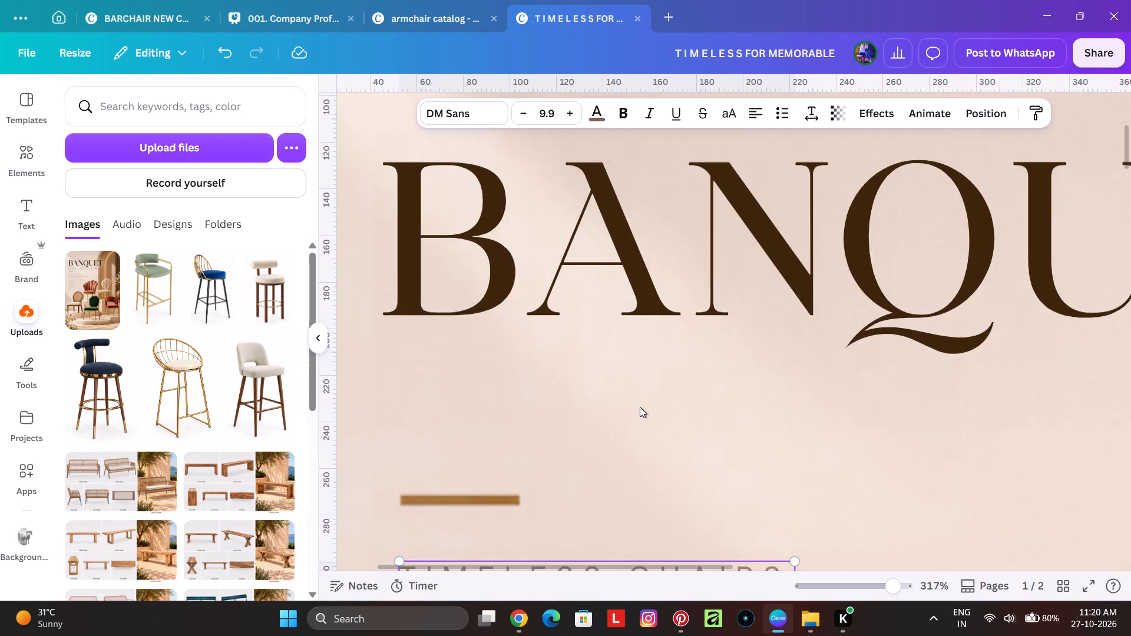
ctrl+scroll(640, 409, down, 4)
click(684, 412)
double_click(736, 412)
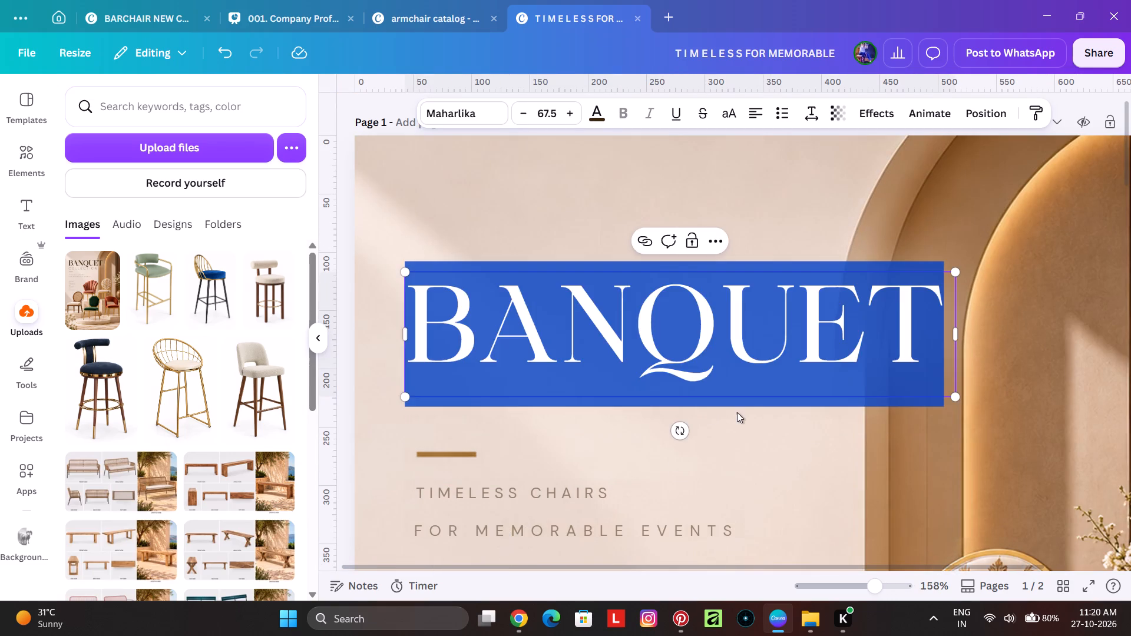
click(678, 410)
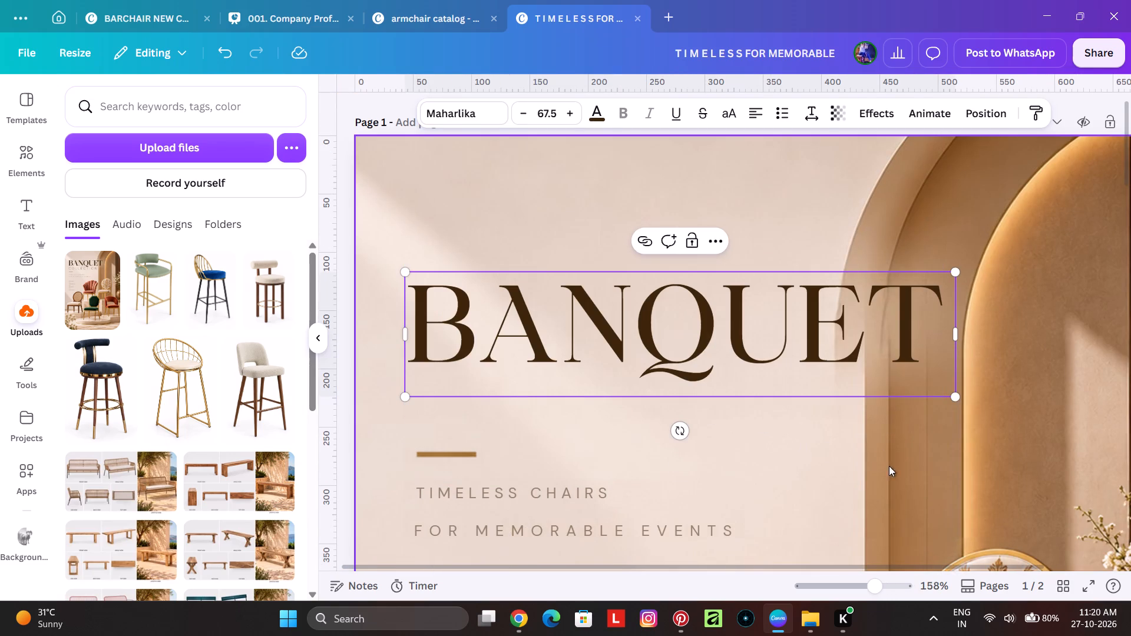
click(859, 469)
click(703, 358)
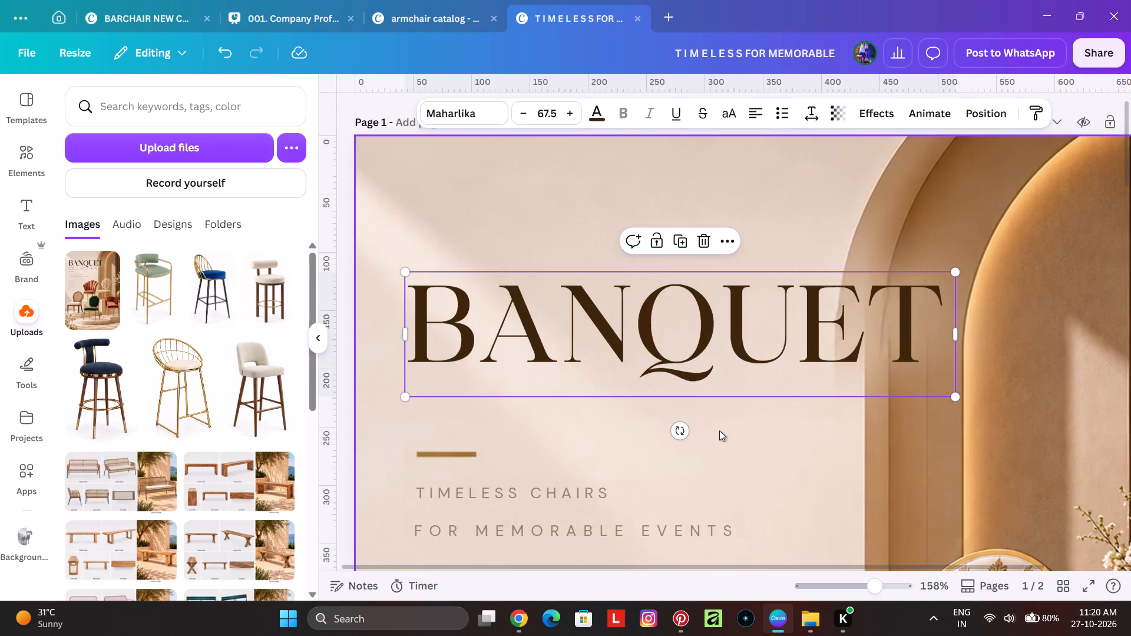
Move the gold divider bar up, closer to the BANQUET heading.
scroll(717, 436, down, 1)
click(454, 376)
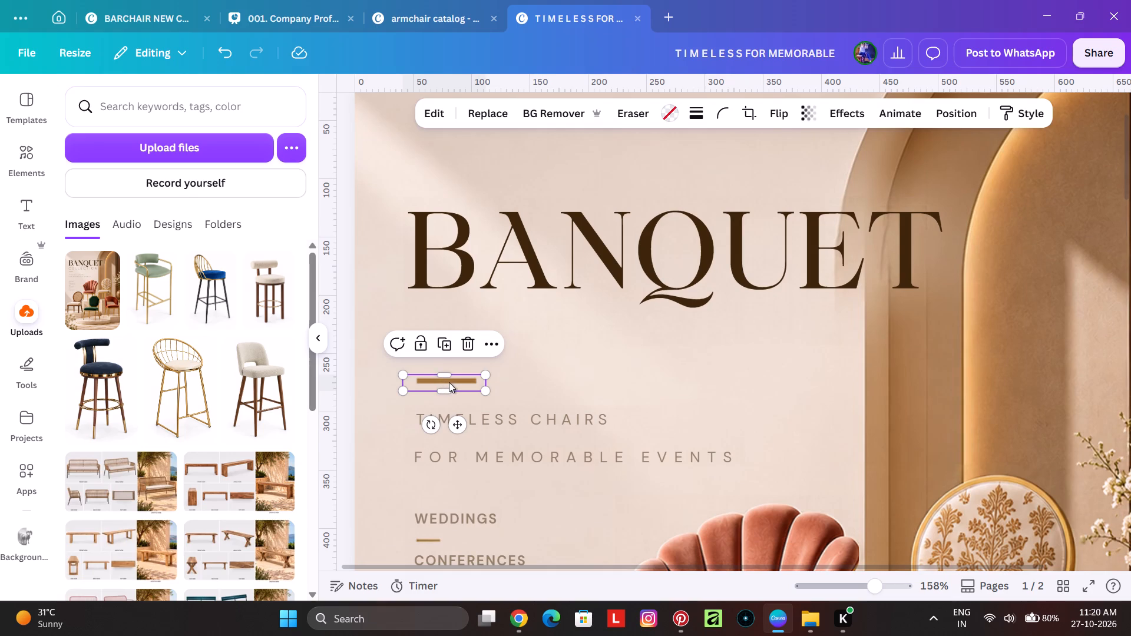
drag(449, 382, 454, 347)
click(565, 364)
Trim the empty margin on the left side of the gold divider image, leaving a small gap before the bar.
ctrl+scroll(512, 338, down, 2)
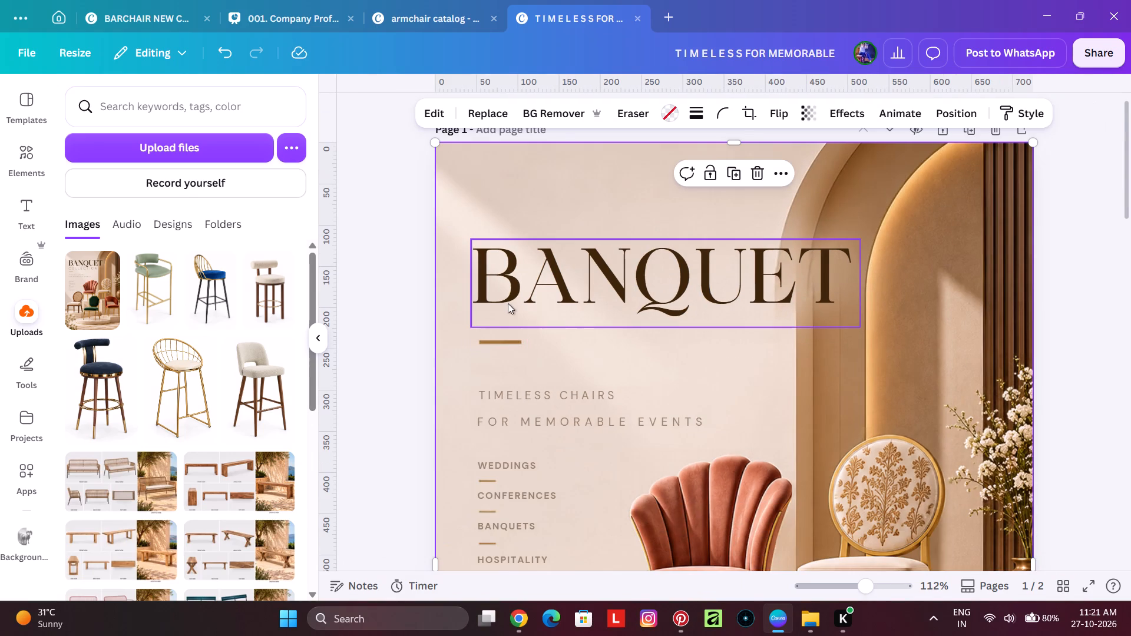
ctrl+scroll(481, 345, up, 6)
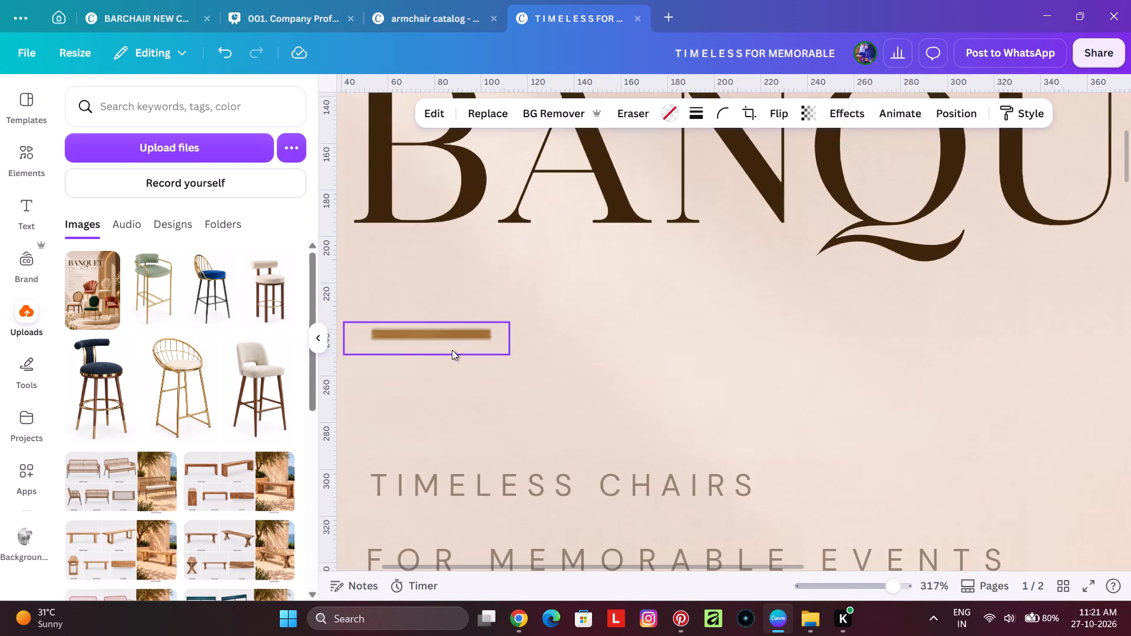
ctrl+scroll(415, 351, up, 3)
click(426, 334)
ctrl+scroll(490, 344, down, 2)
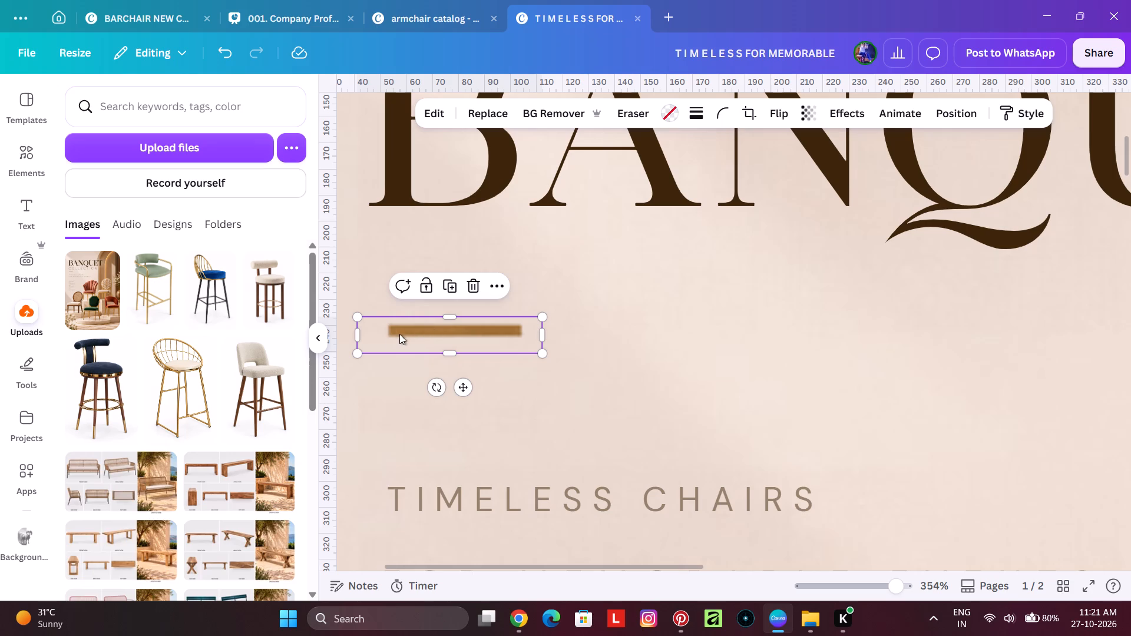
drag(362, 336, 408, 342)
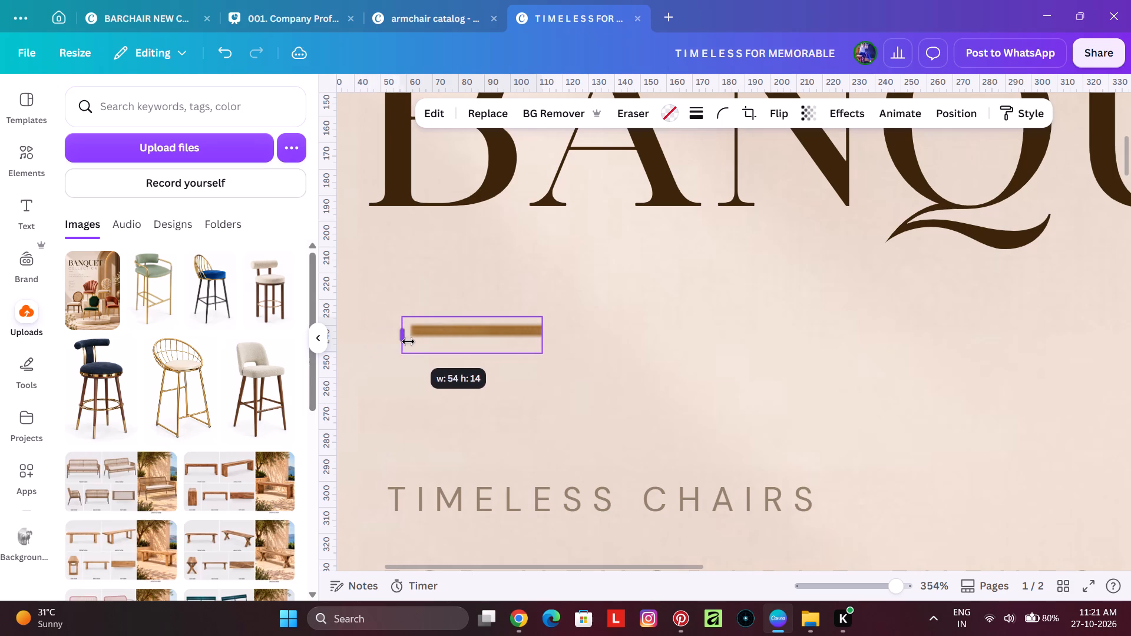
drag(408, 342, 410, 345)
click(596, 345)
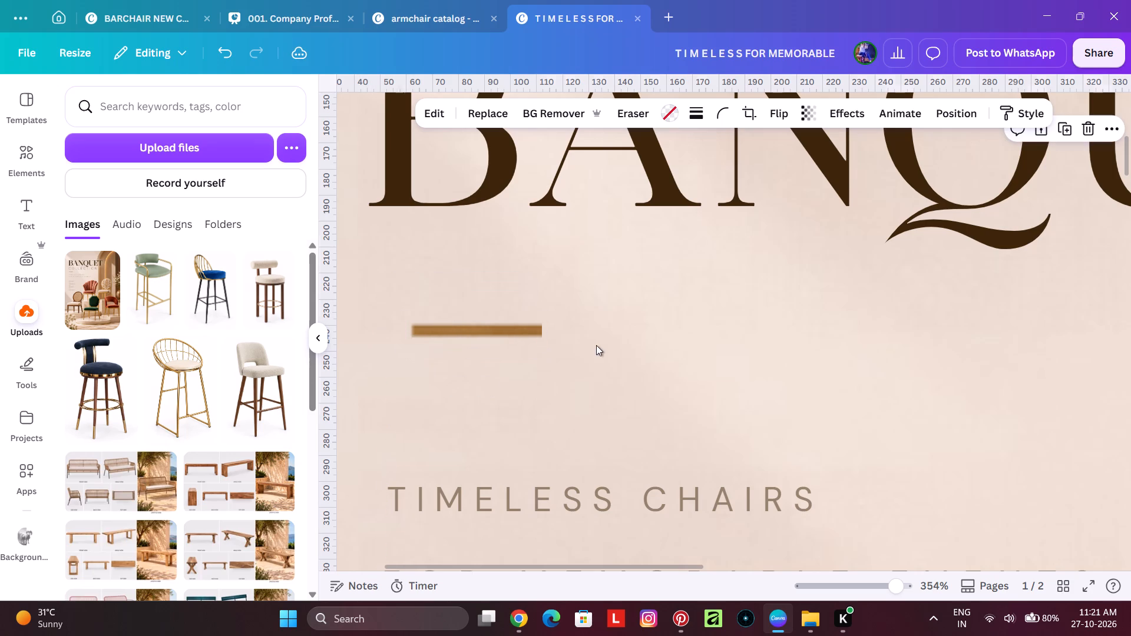
click(519, 333)
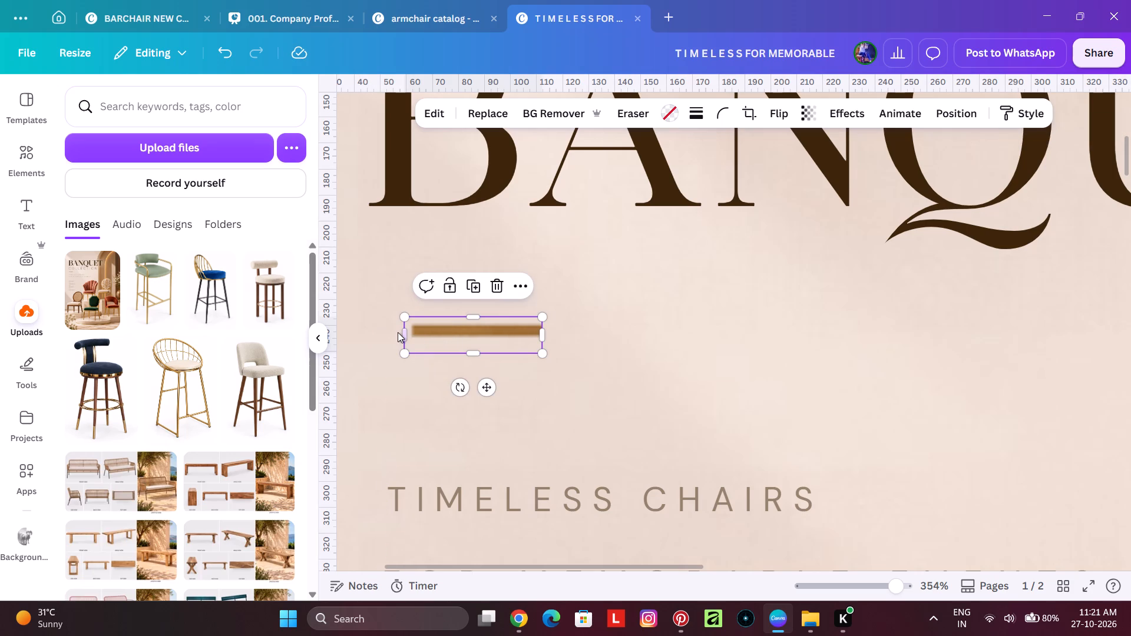
drag(404, 332, 388, 336)
click(626, 397)
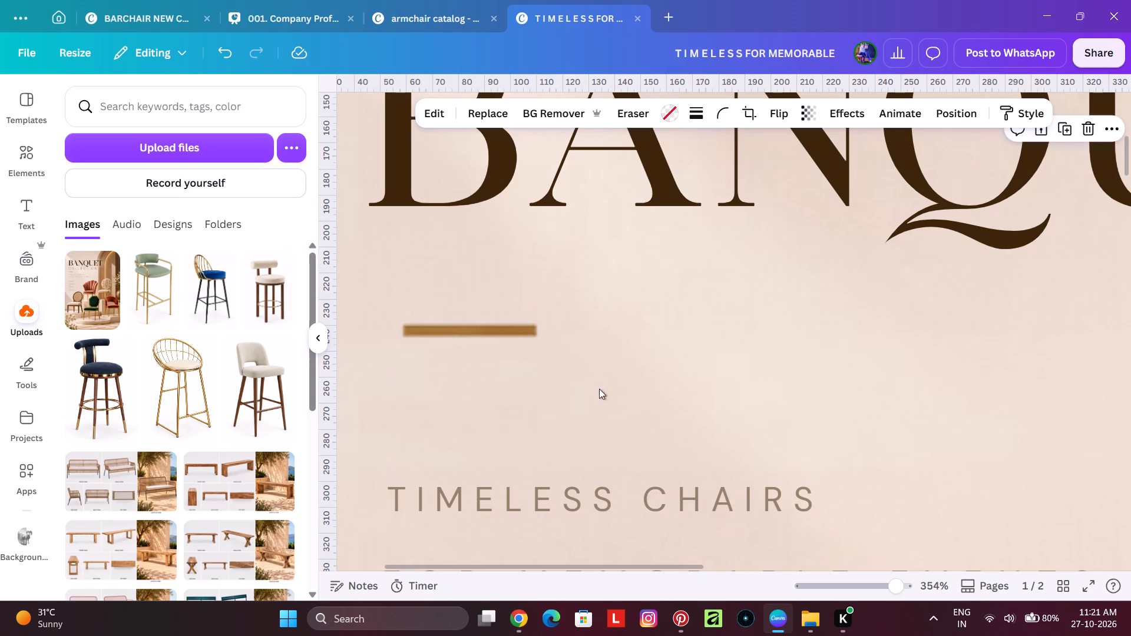
Move the gold divider bar left so it starts near the left edges of BANQUET and TIMELESS CHAIRS.
drag(506, 334, 484, 335)
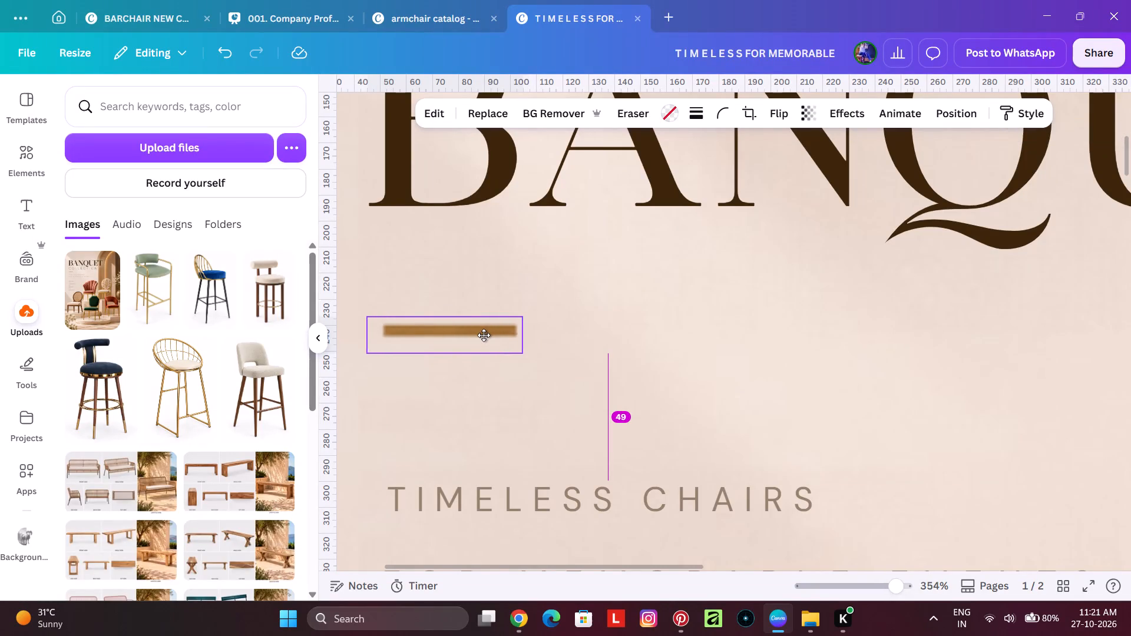
drag(484, 335, 481, 336)
Place a vertical ruler guide at 43, on the left edge of the BANQUET text box.
shift+scroll(593, 336, down, 3)
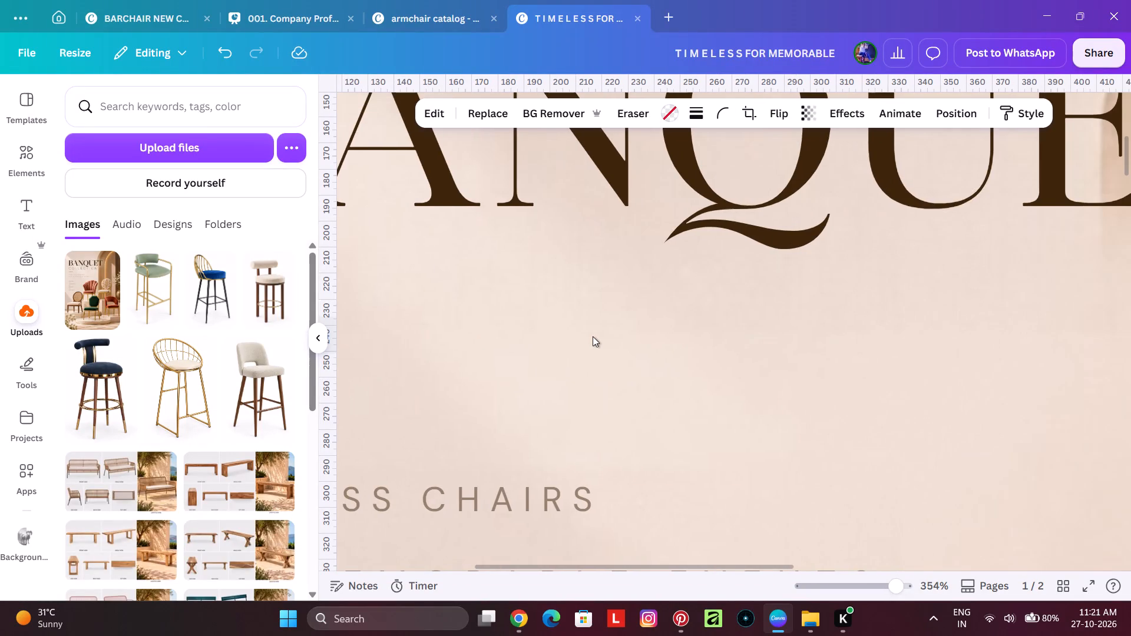
shift+scroll(595, 336, up, 6)
drag(332, 287, 331, 287)
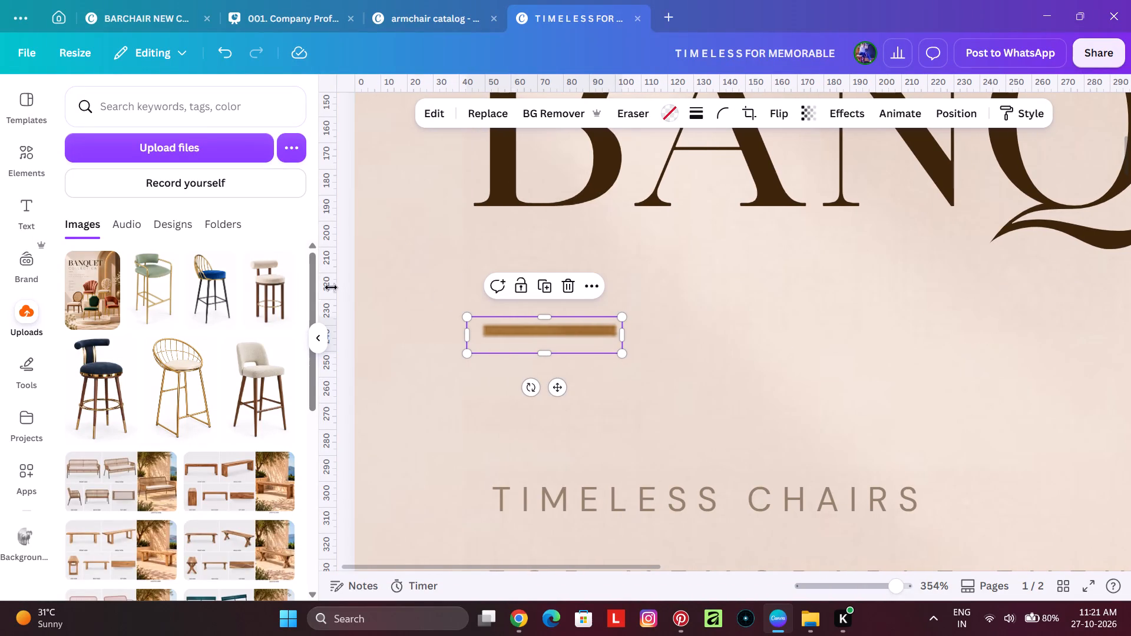
drag(331, 287, 475, 293)
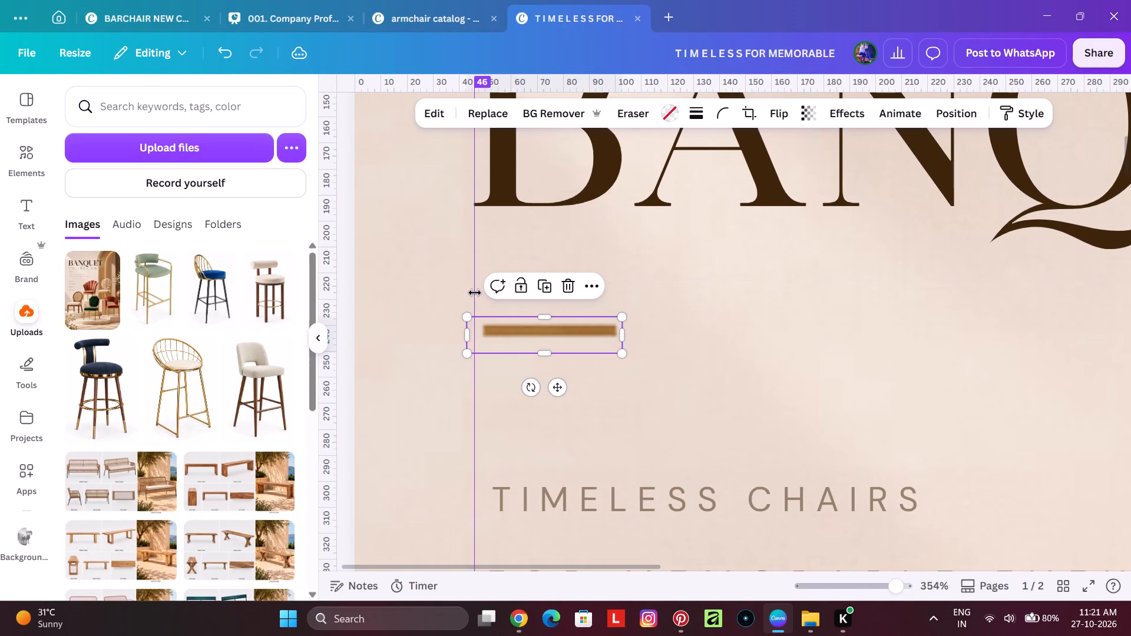
drag(475, 293, 471, 293)
Move the gold divider bar left so the visible bar starts at the vertical guide.
ctrl+scroll(477, 241, up, 4)
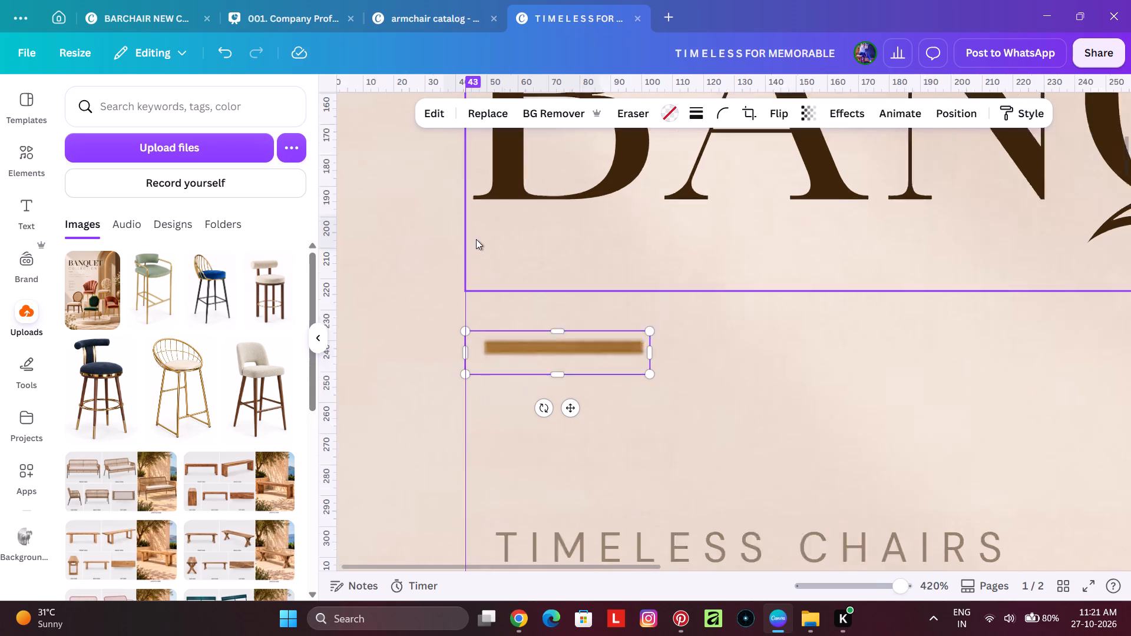
ctrl+scroll(471, 236, up, 7)
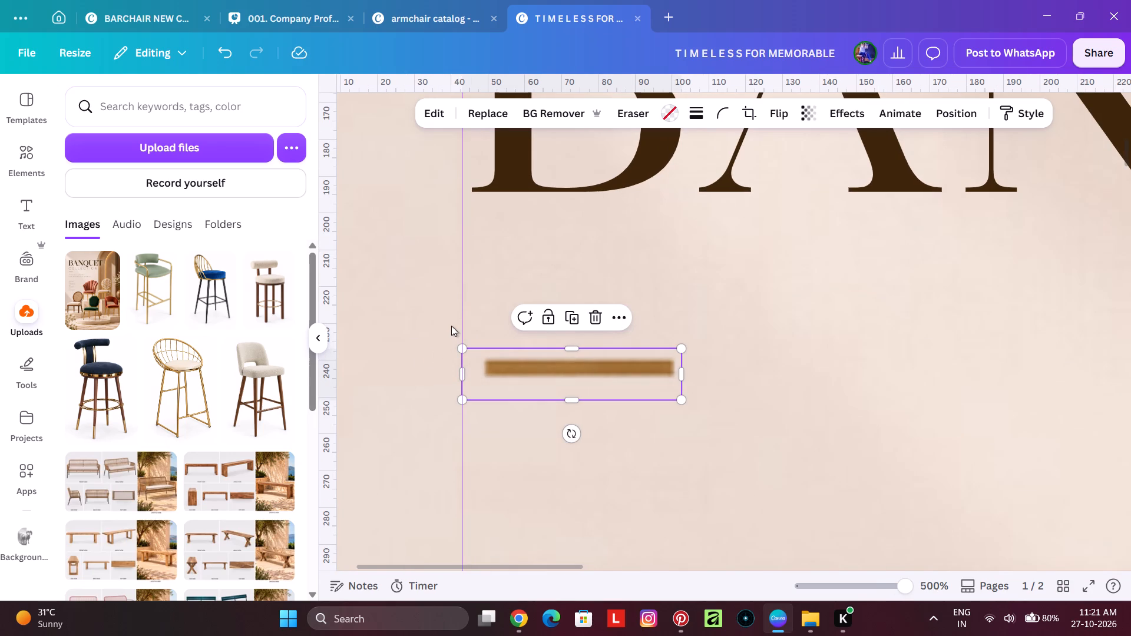
drag(545, 362, 533, 362)
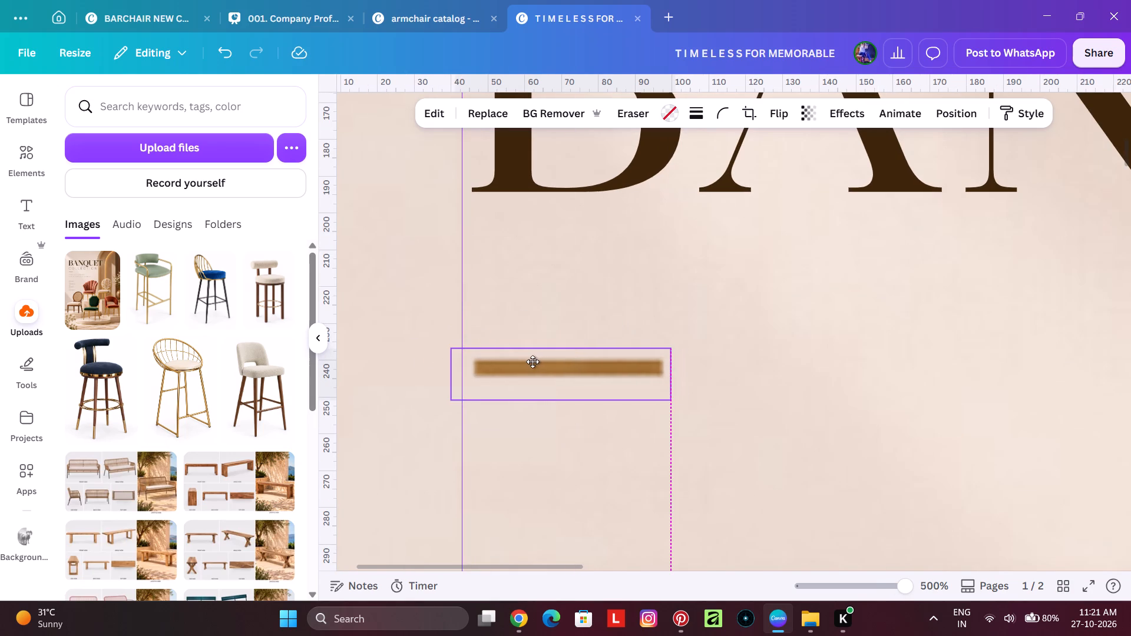
drag(533, 362, 527, 363)
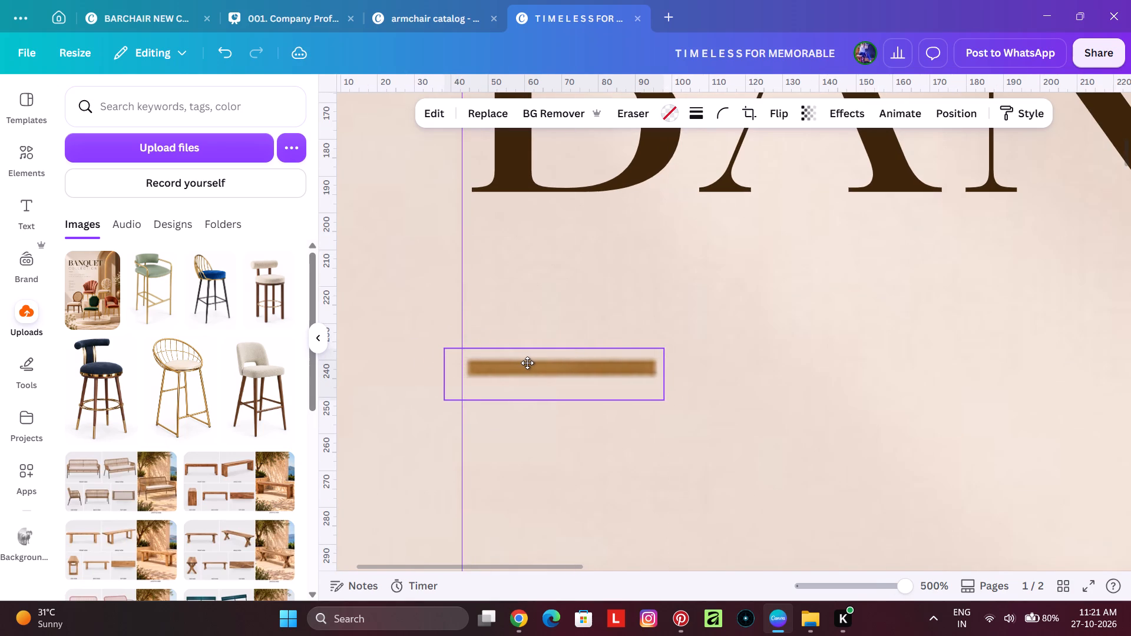
drag(527, 363, 524, 363)
Move the TIMELESS CHAIRS text up closer to the gold divider bar, with its left edge on the vertical guide.
ctrl+scroll(640, 352, down, 4)
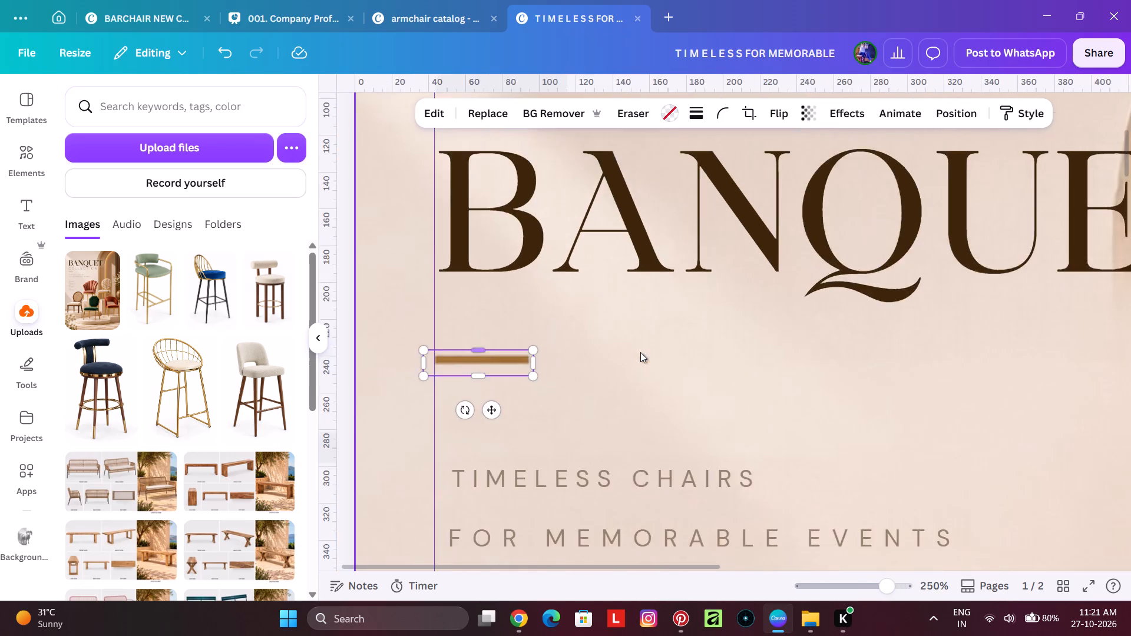
ctrl+scroll(640, 352, down, 3)
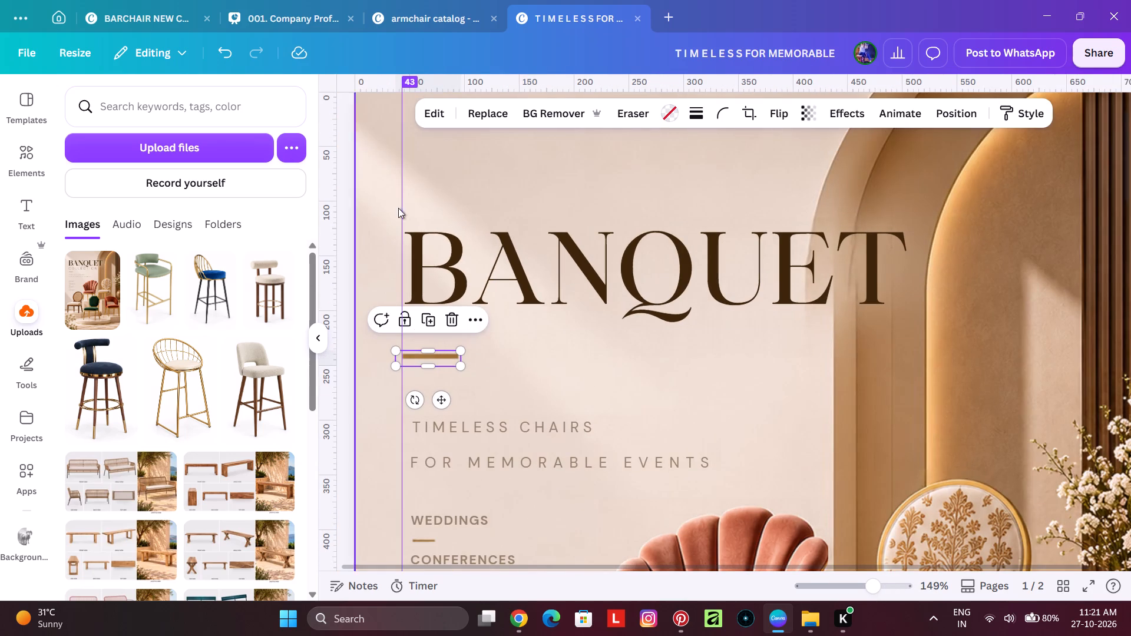
click(531, 402)
click(522, 426)
drag(539, 426, 527, 402)
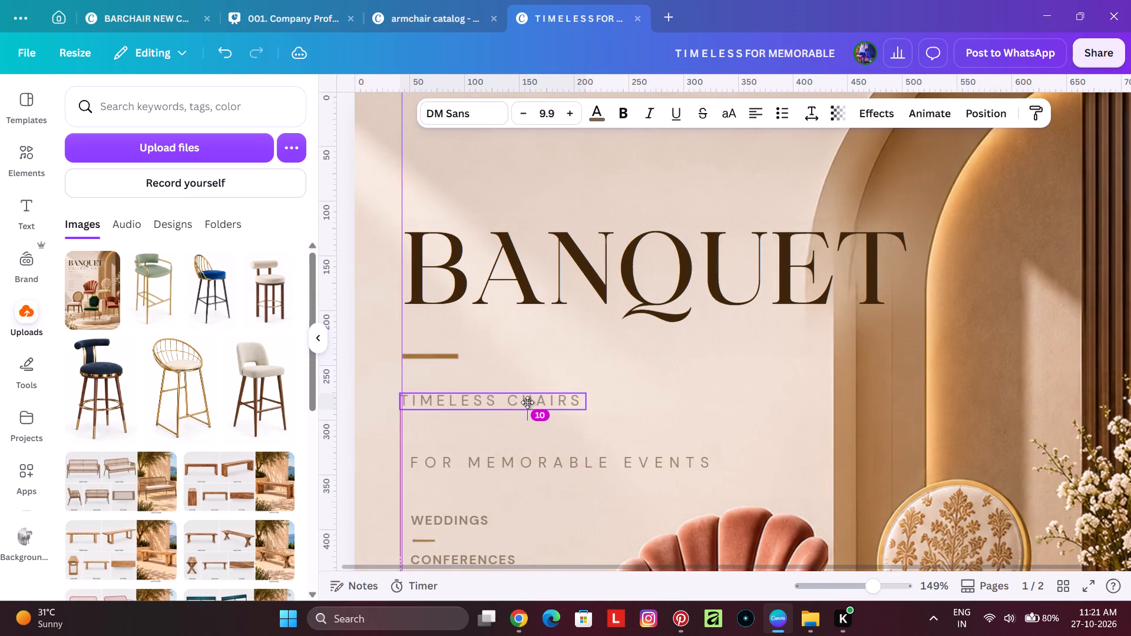
drag(527, 402, 530, 402)
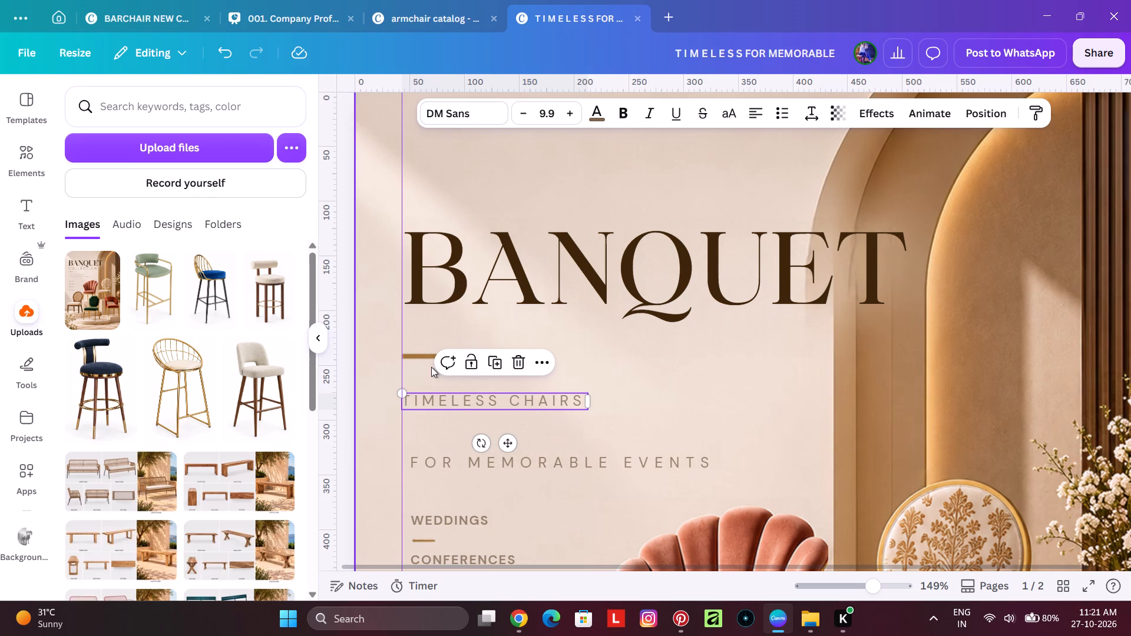
click(689, 388)
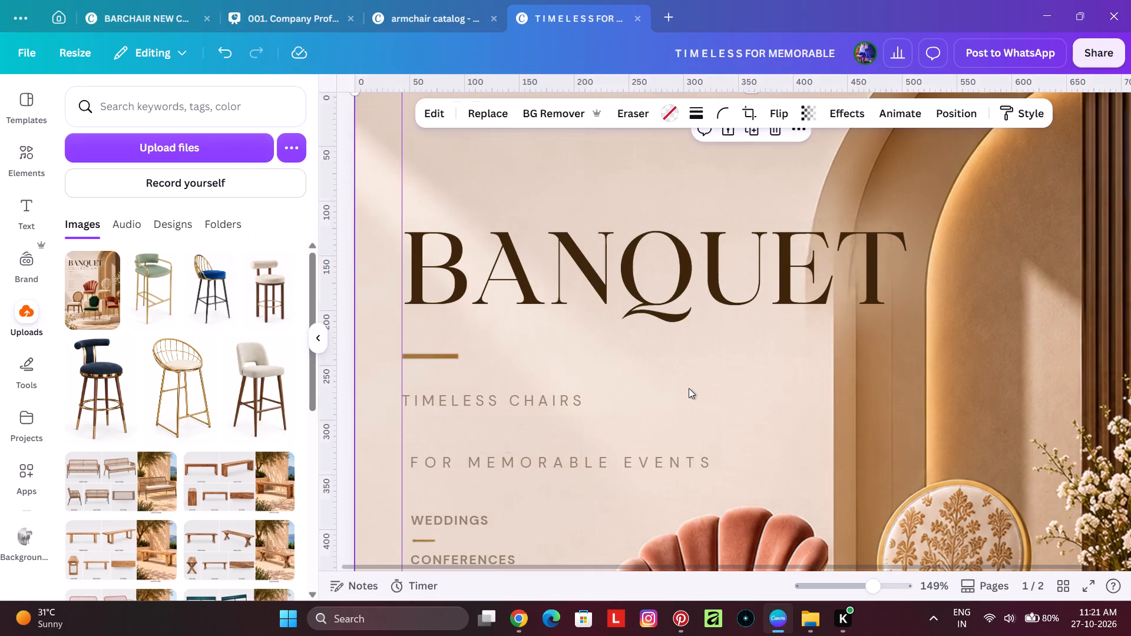
Set the letter spacing of the FOR MEMORABLE EVENTS text to 300.
click(543, 454)
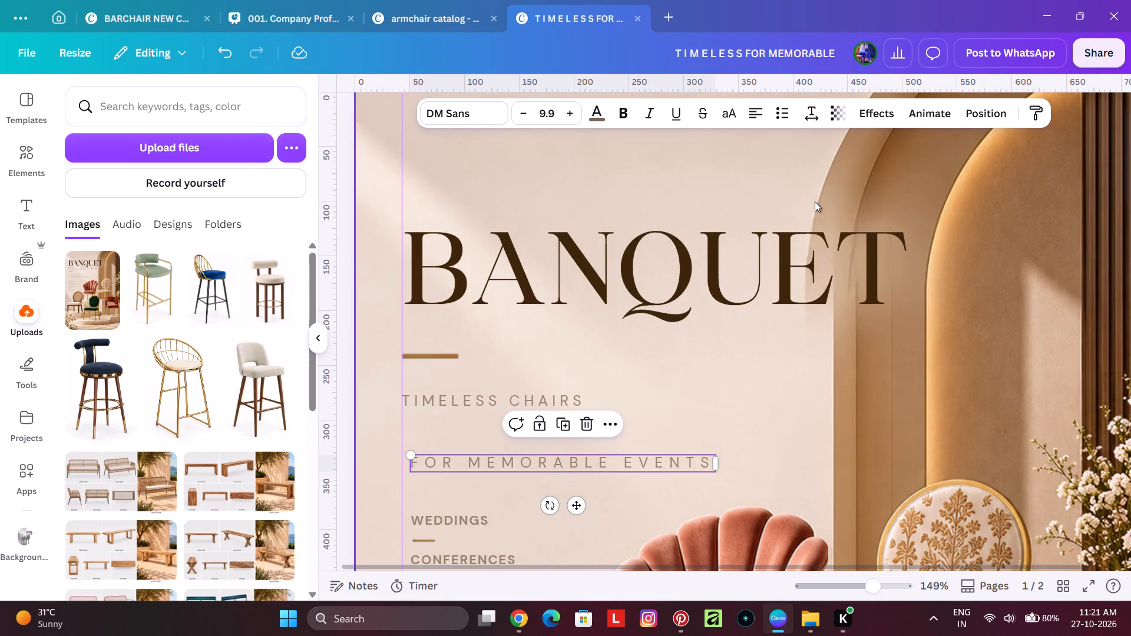
click(563, 392)
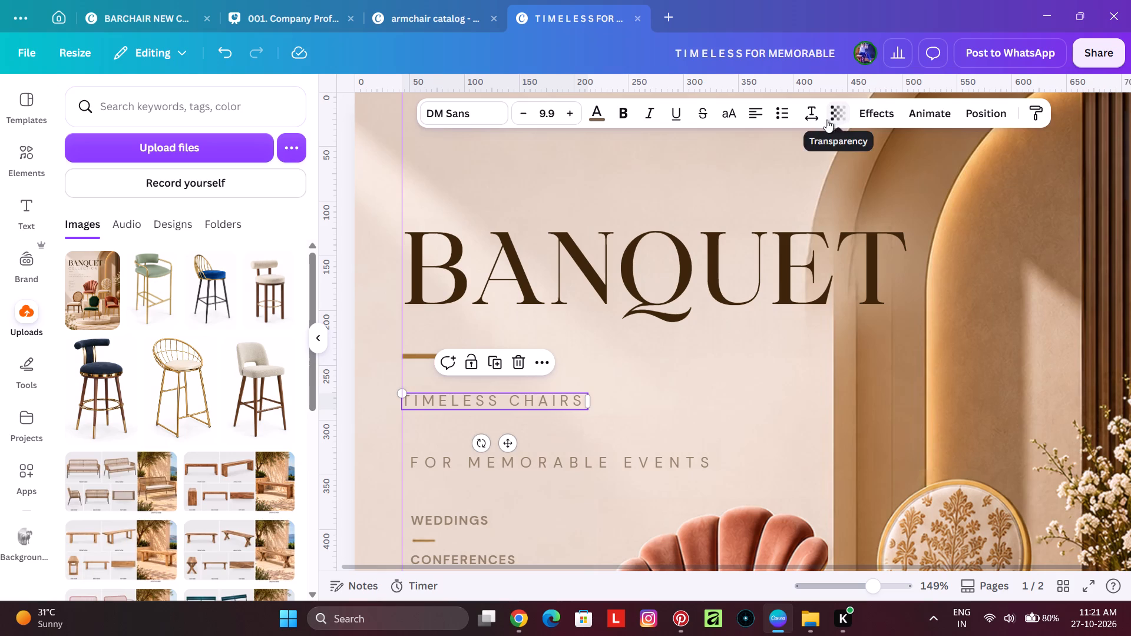
click(826, 120)
click(812, 118)
click(812, 118)
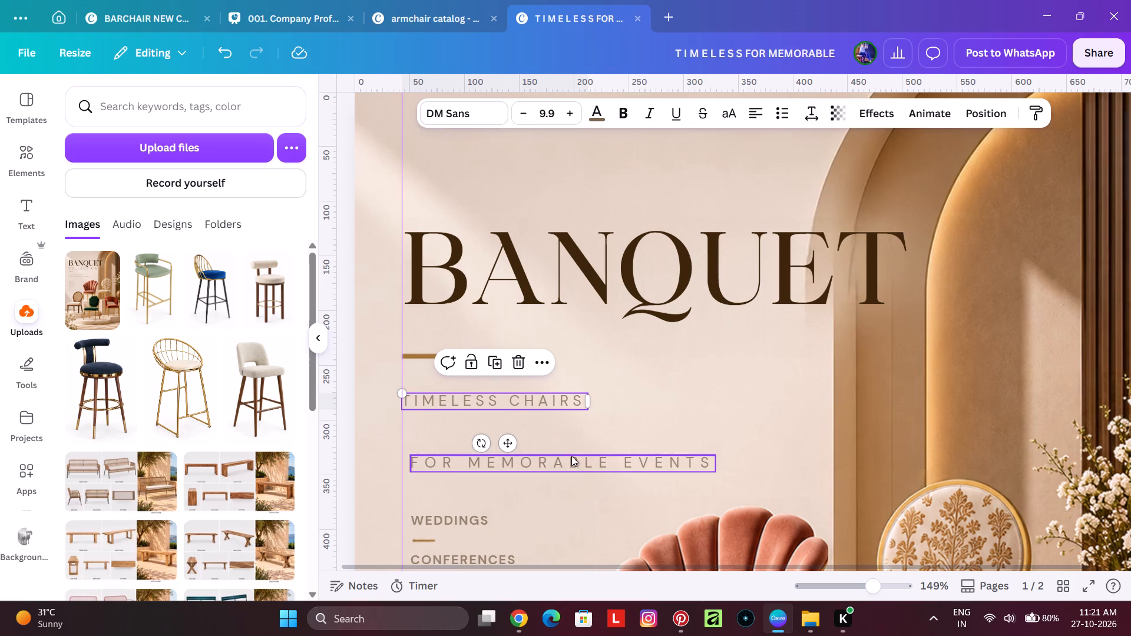
click(571, 456)
click(819, 109)
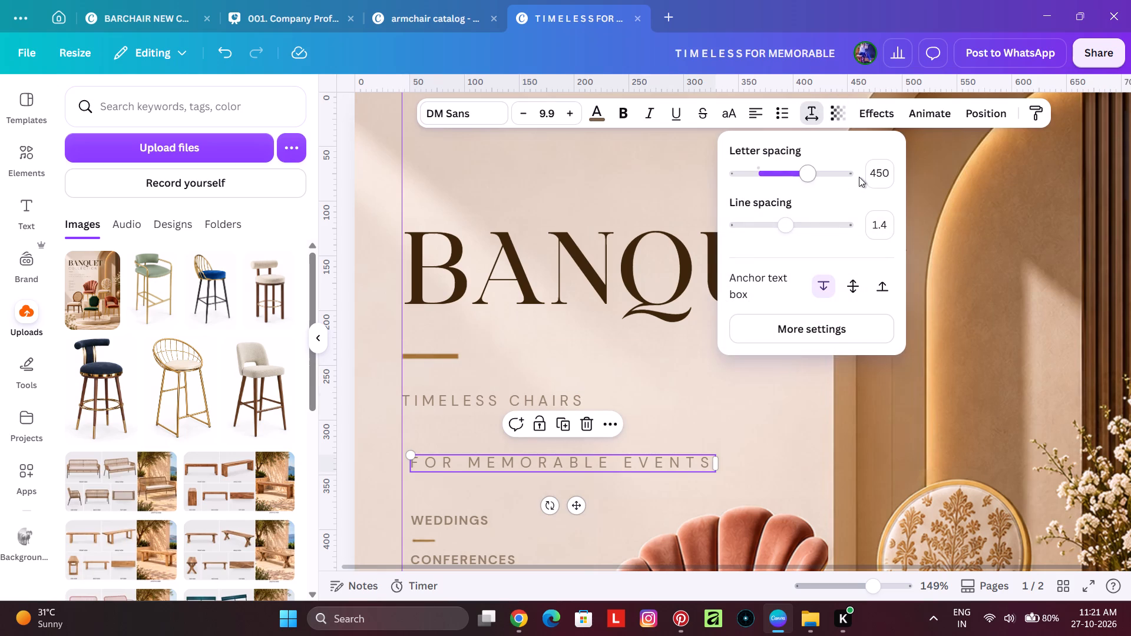
click(875, 175)
text(300)
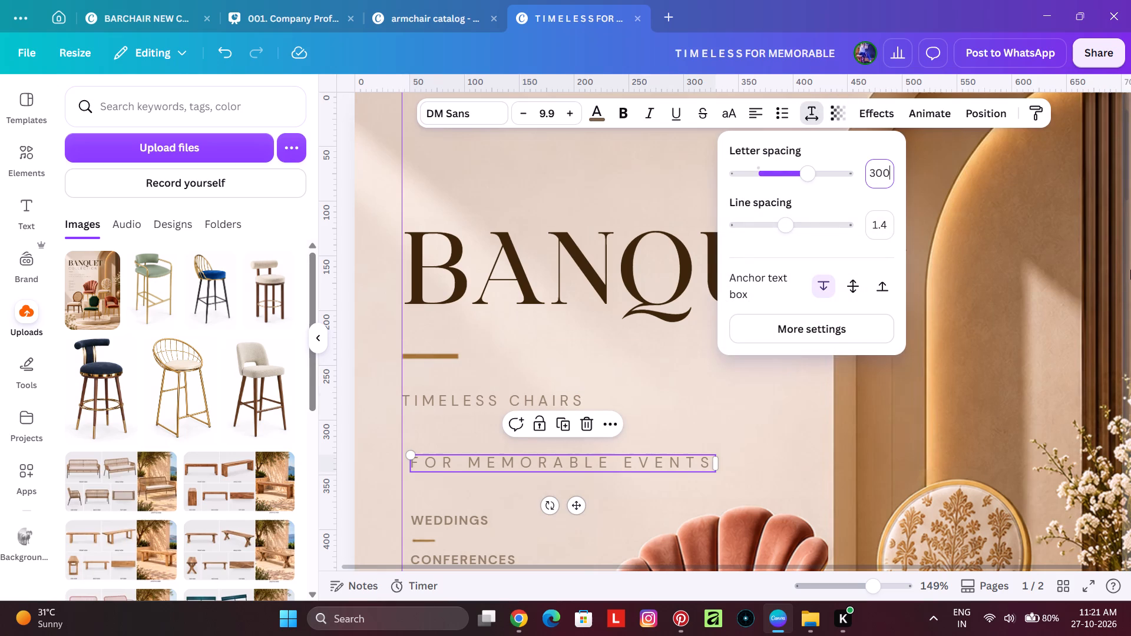
key(Return)
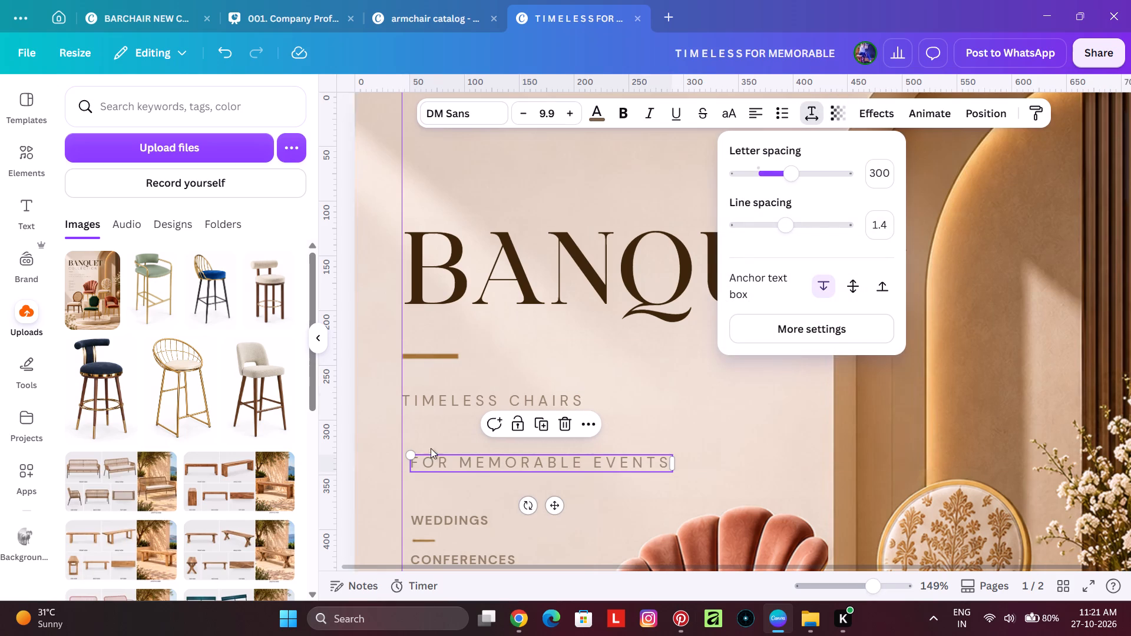
Move FOR MEMORABLE EVENTS up directly beneath TIMELESS CHAIRS, with its left edge on the vertical guide.
drag(476, 465, 469, 427)
Move the TIMELESS CHAIRS and FOR MEMORABLE EVENTS lines up together, closer to the gold divider bar.
ctrl+scroll(436, 442, up, 6)
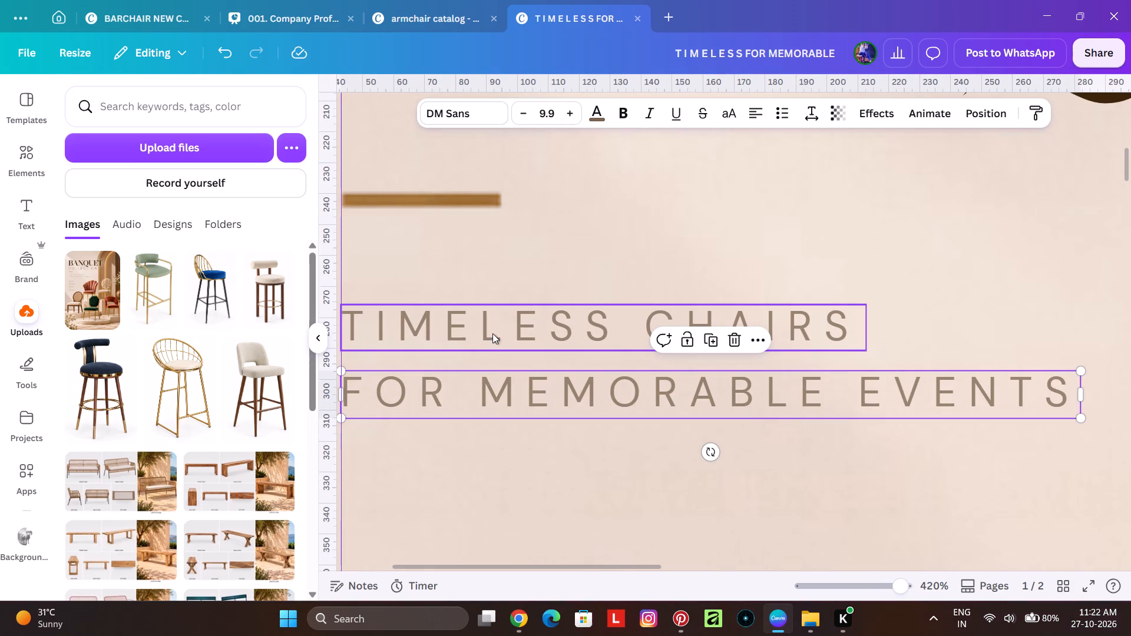
ctrl+scroll(371, 391, up, 2)
ctrl+scroll(442, 393, down, 3)
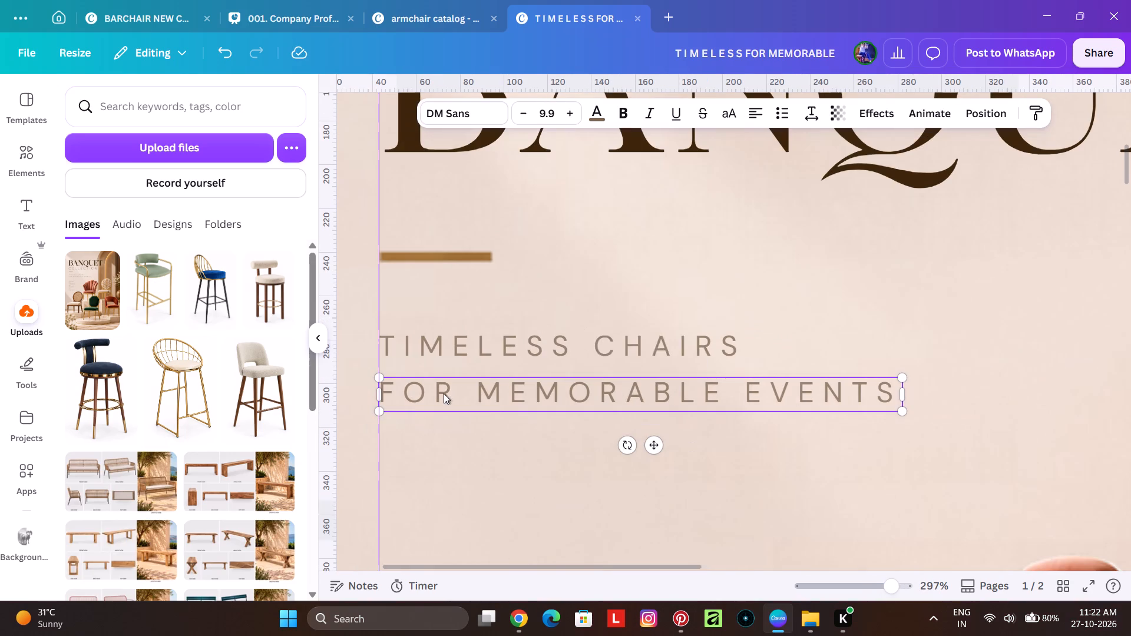
click(520, 346)
shift+click(505, 393)
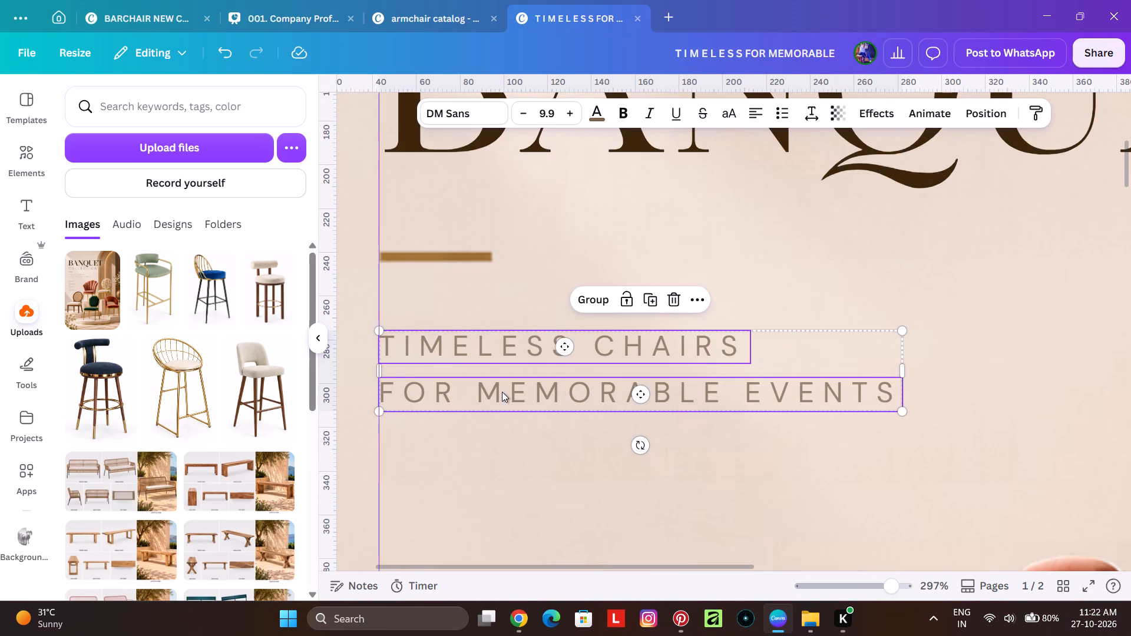
drag(496, 357, 496, 336)
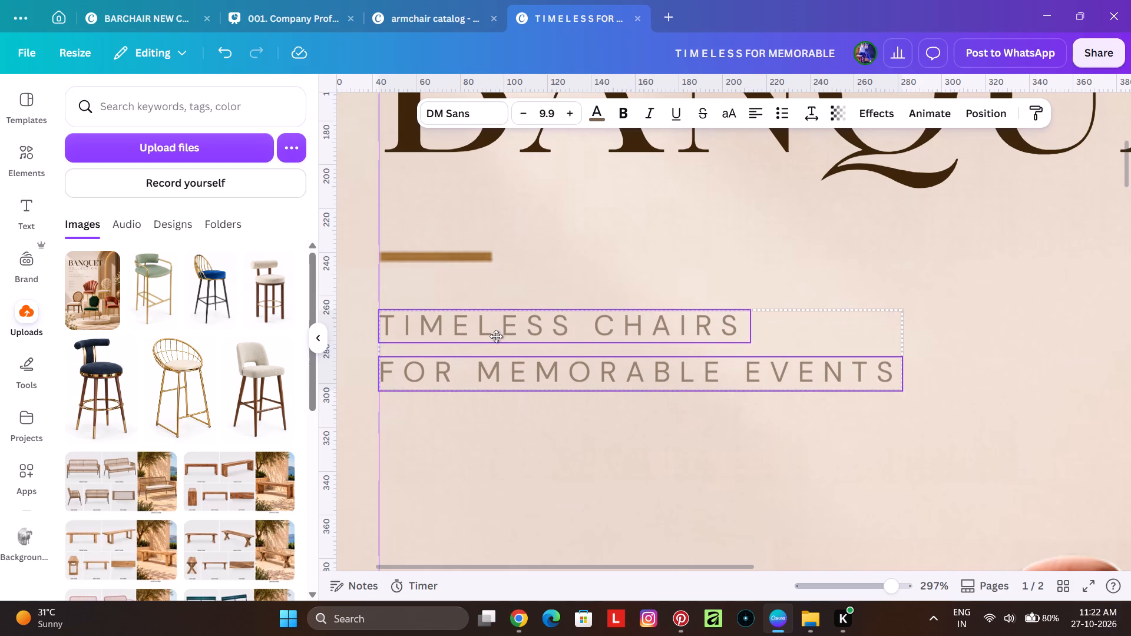
drag(496, 336, 499, 333)
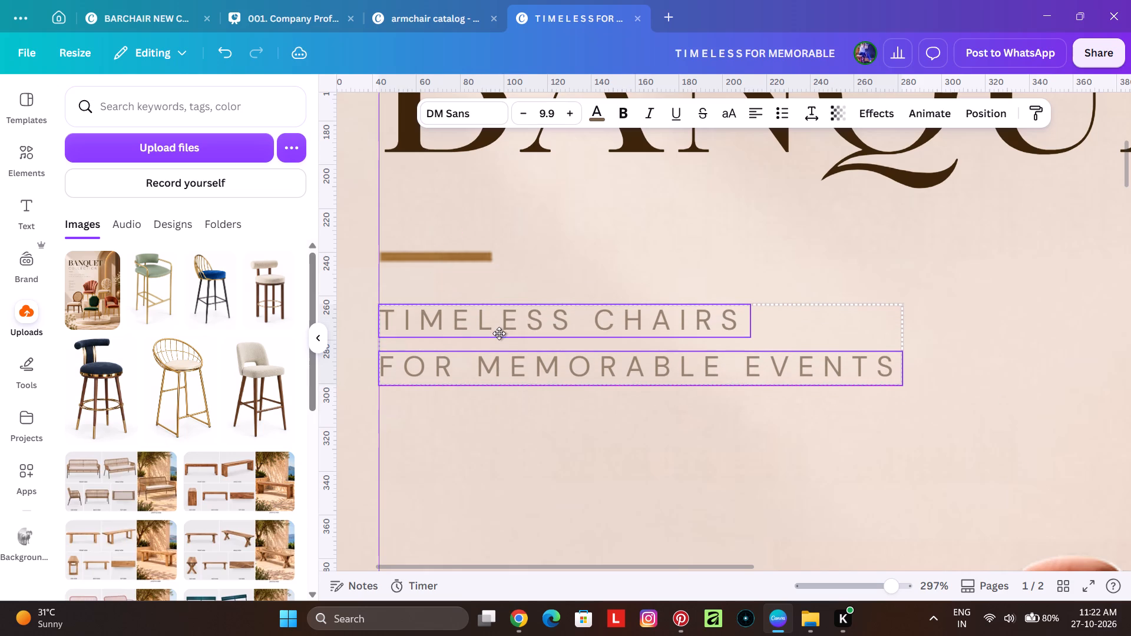
drag(499, 333, 497, 330)
ctrl+scroll(580, 371, down, 5)
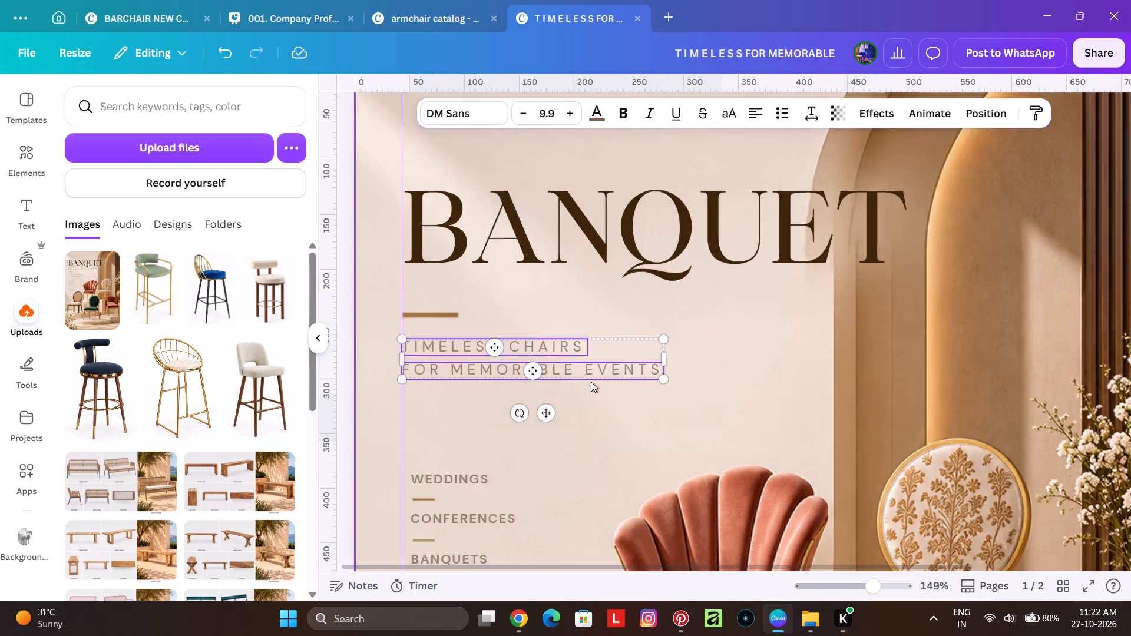
ctrl+scroll(591, 382, down, 2)
click(399, 352)
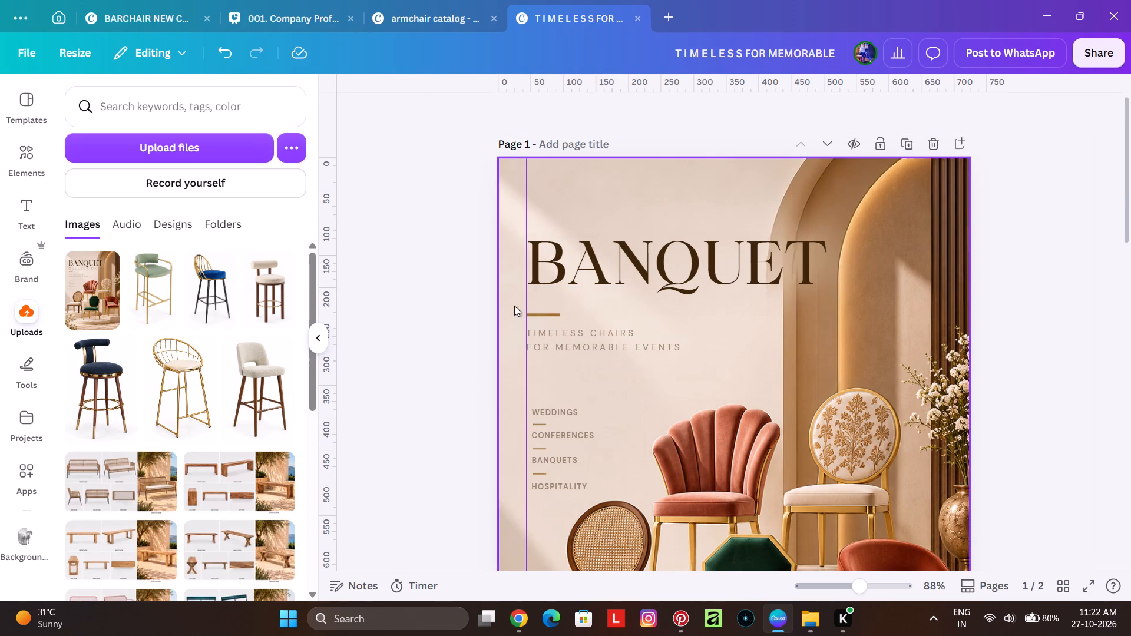
Nudge the gold divider bar straight up so it sits just beneath the BANQUET heading.
click(546, 315)
ctrl+scroll(571, 320, up, 5)
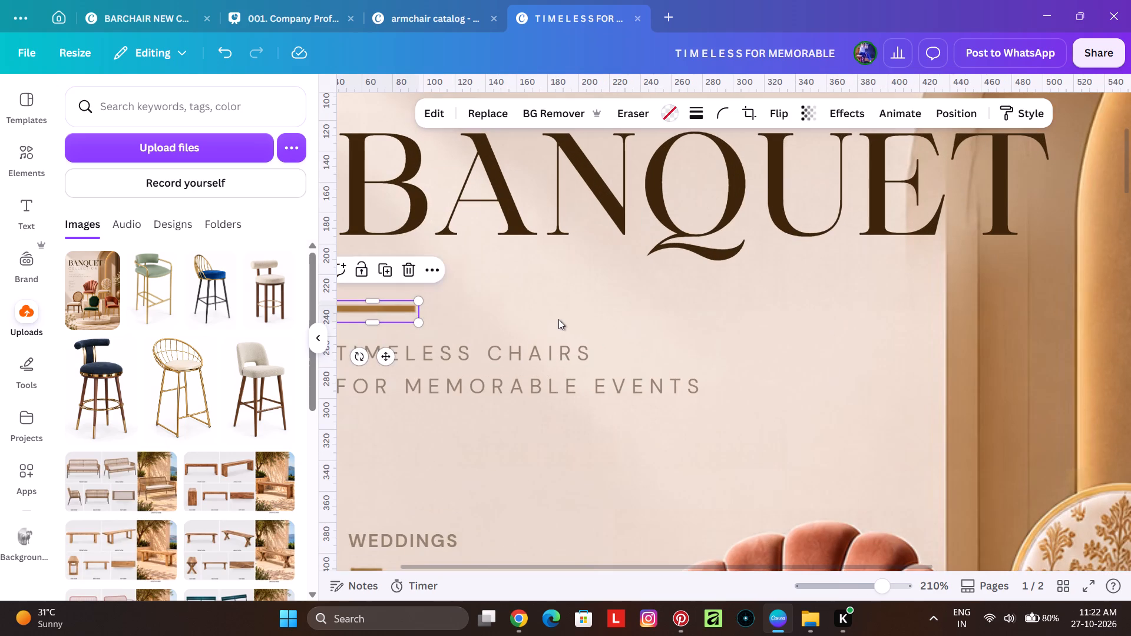
key(Up)
key(Up)
key(Up)
key(Up)
key(Up)
key(Up)
key(Up)
key(Up)
key(Up)
key(Up)
key(Up)
key(Up)
key(Up)
key(Up)
key(Up)
key(Up)
key(Up)
key(Up)
key(Up)
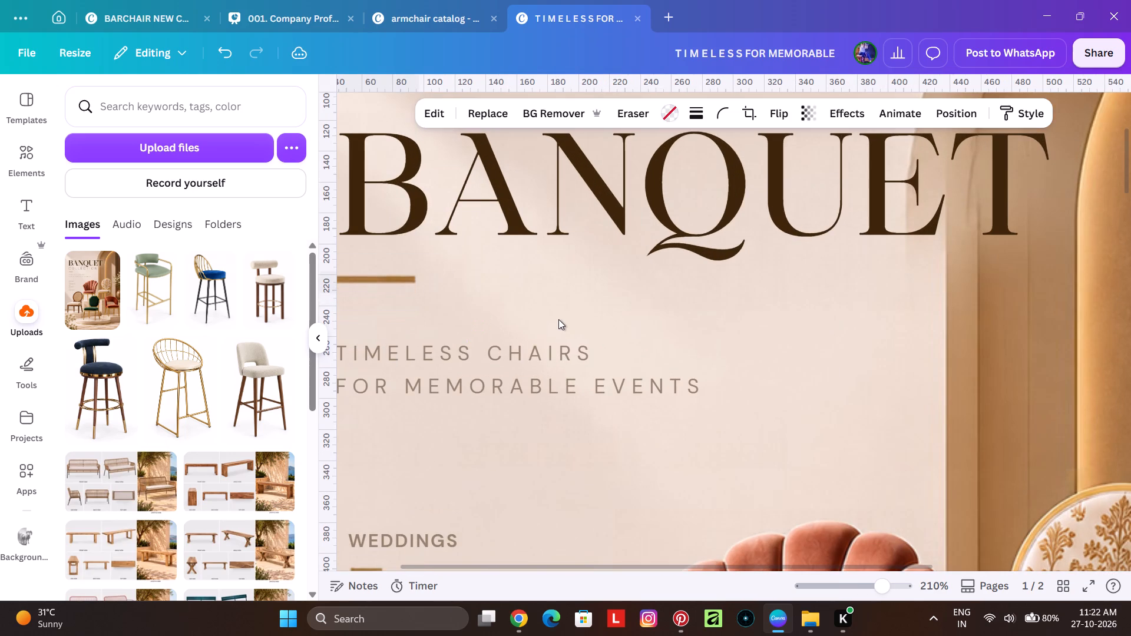
key(Up)
key(Down)
key(Up)
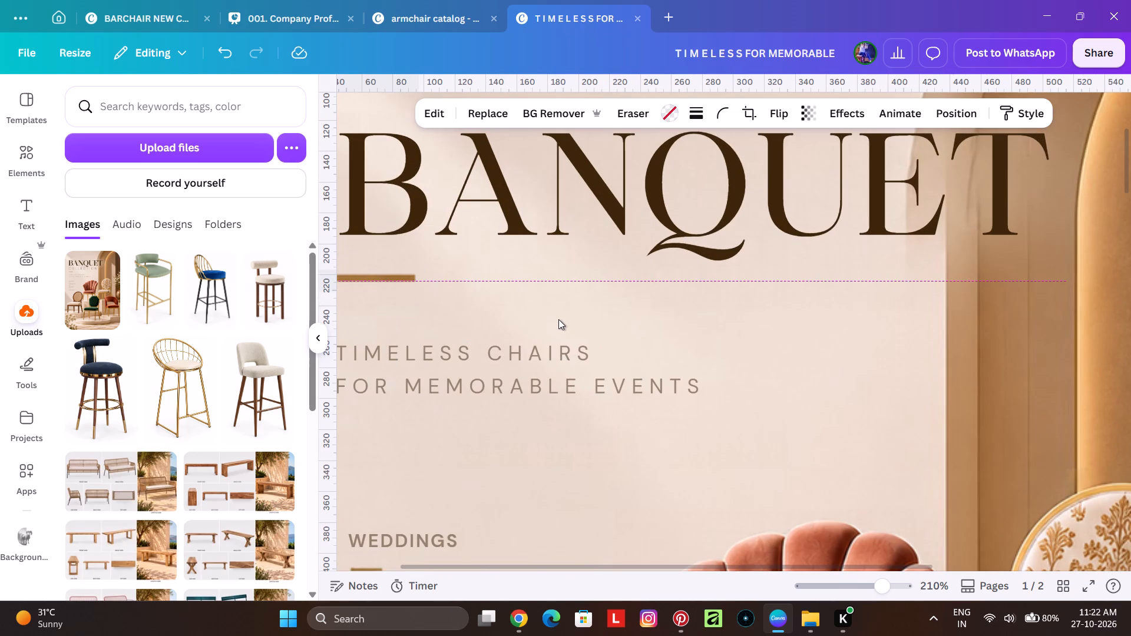
ctrl+scroll(889, 237, down, 3)
click(383, 306)
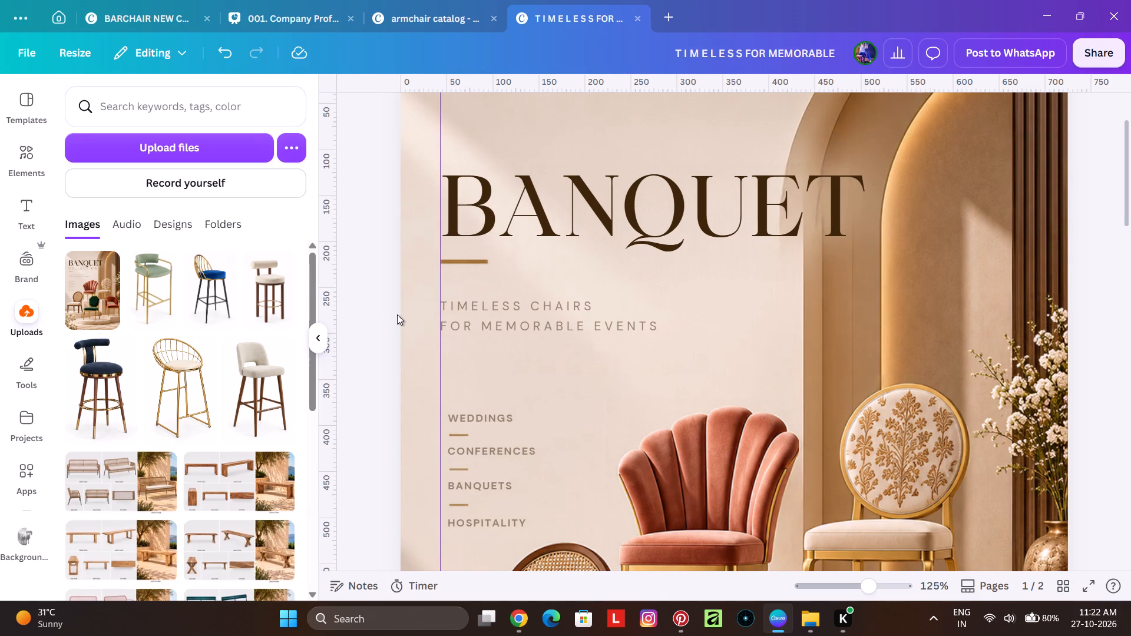
Nudge the TIMELESS CHAIRS and FOR MEMORABLE EVENTS lines up together, leaving a small gap below the gold divider bar.
click(485, 306)
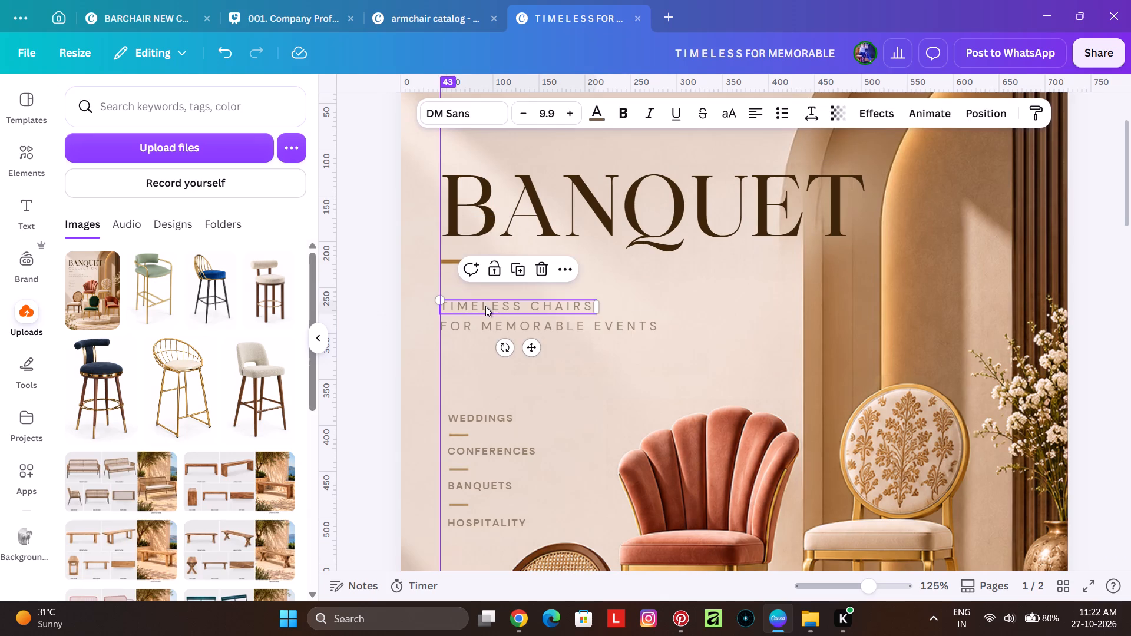
shift+click(491, 333)
ctrl+scroll(438, 323, up, 5)
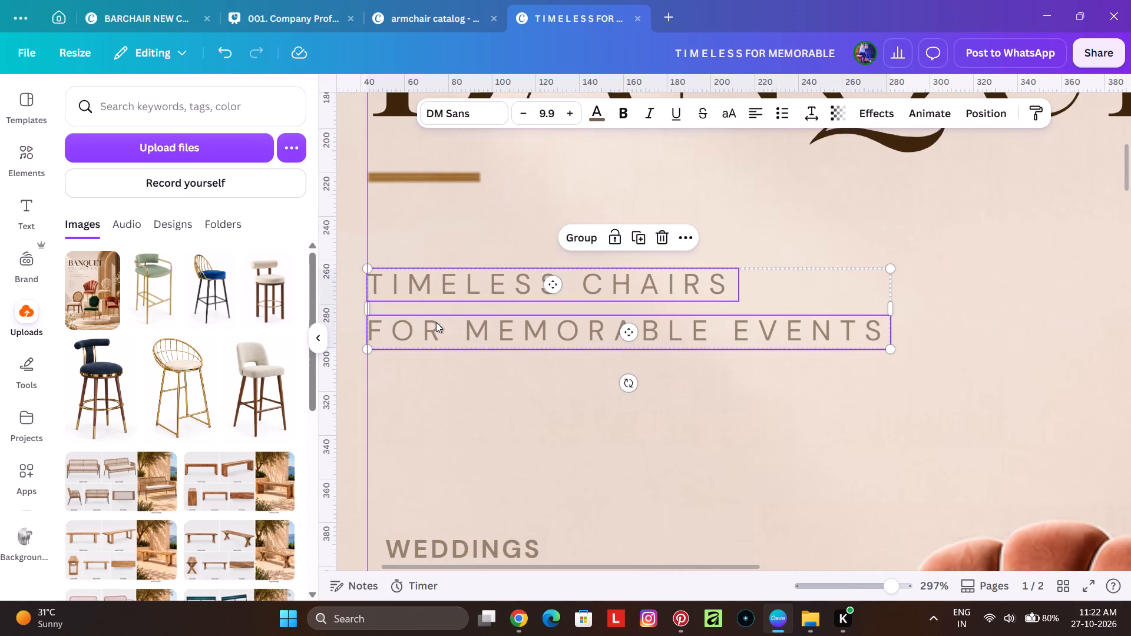
key(Up)
key(Up)
key(Up)
key(Up)
key(Up)
key(Up)
key(Up)
key(Up)
key(Up)
key(Up)
key(Up)
key(Up)
key(Up)
key(Up)
key(Up)
key(Up)
key(Up)
key(Up)
key(Up)
key(Up)
key(Down)
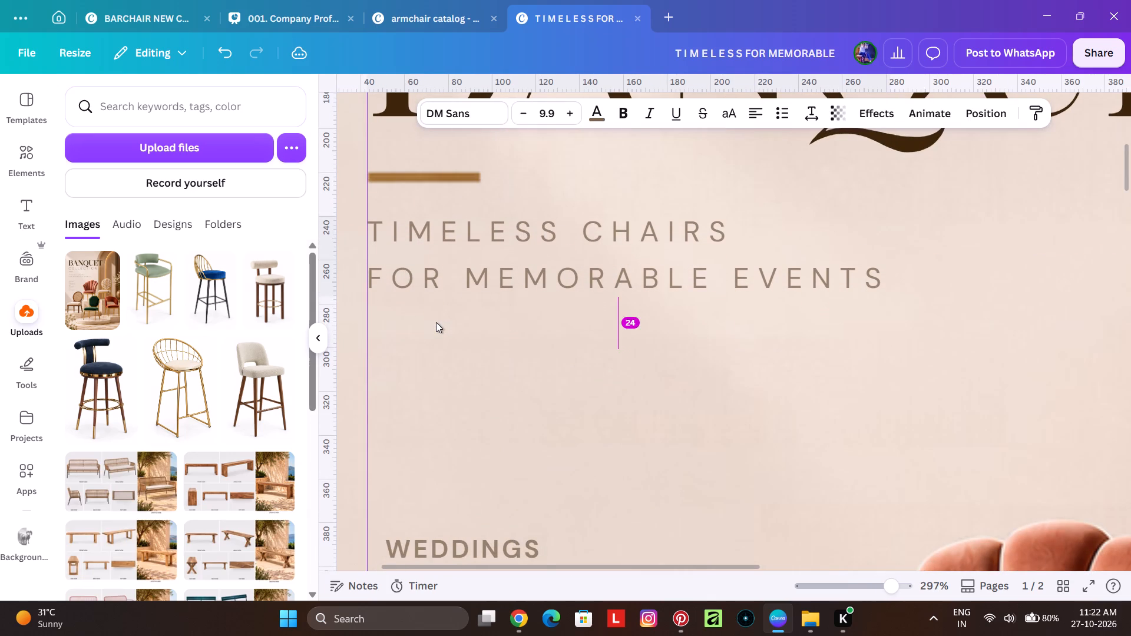
key(Down)
key(Down)
key(Down)
key(Down)
key(Up)
key(Down)
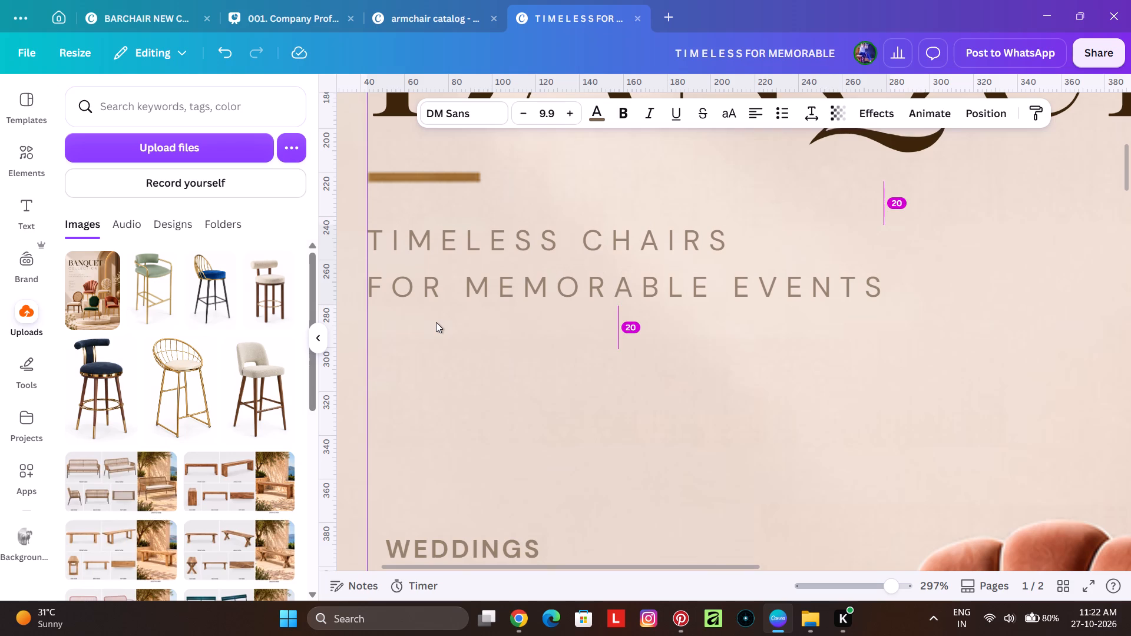
key(Up)
key(Up)
key(Up)
key(Down)
key(Down)
key(Down)
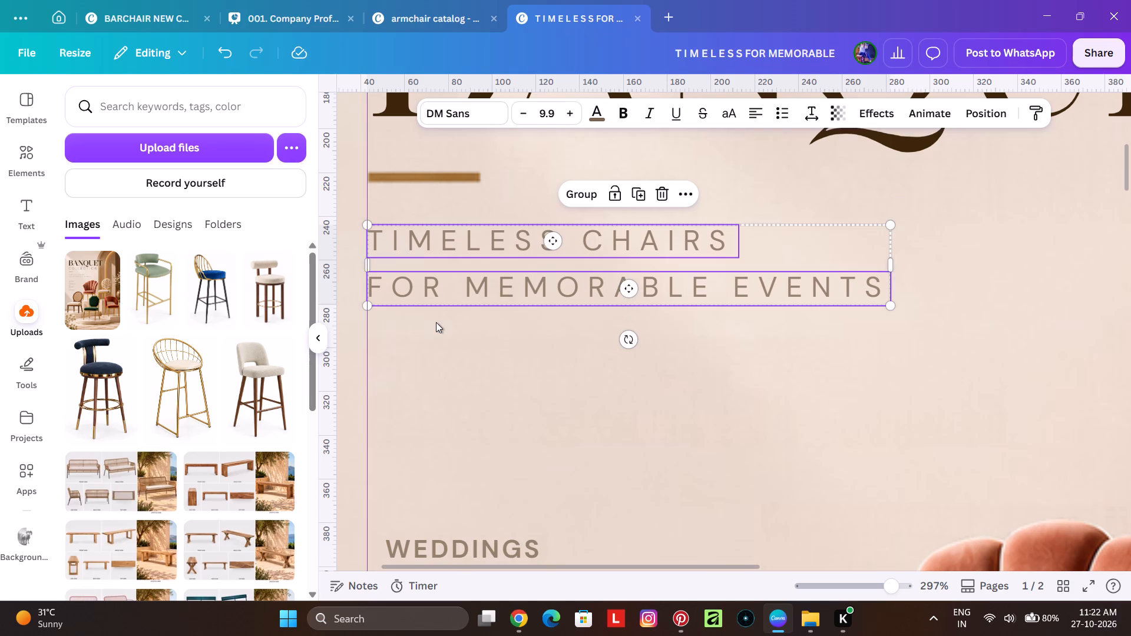
ctrl+scroll(438, 320, down, 4)
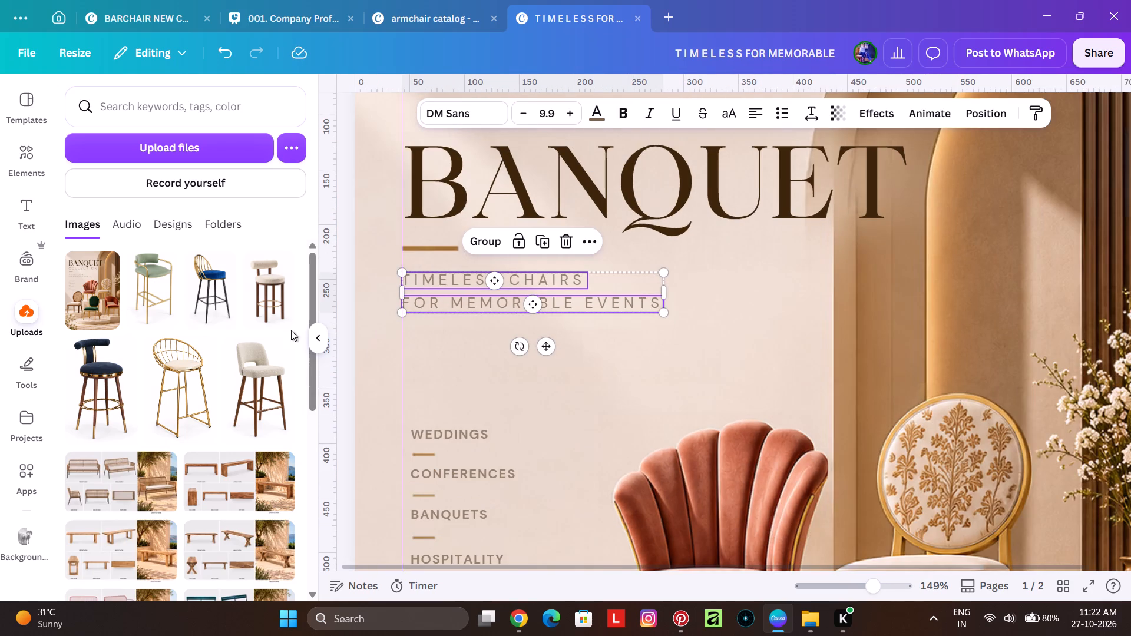
Nudge the TIMELESS CHAIRS and FOR MEMORABLE EVENTS lines down together very slightly, away from the gold divider bar.
click(351, 323)
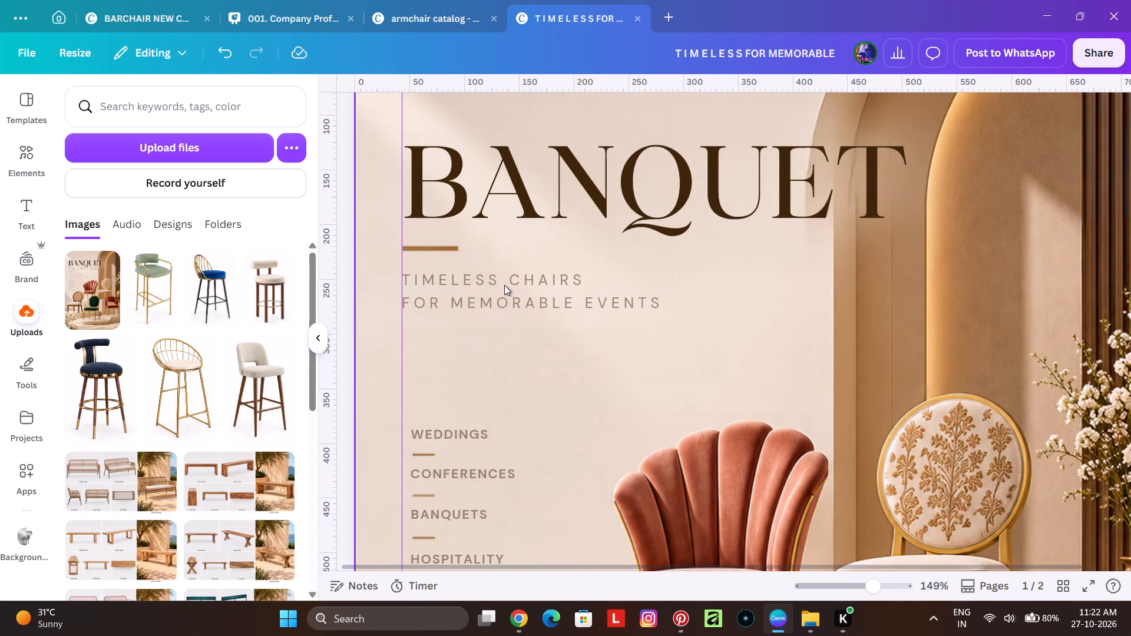
click(505, 284)
shift+click(521, 299)
key(Down)
key(Down)
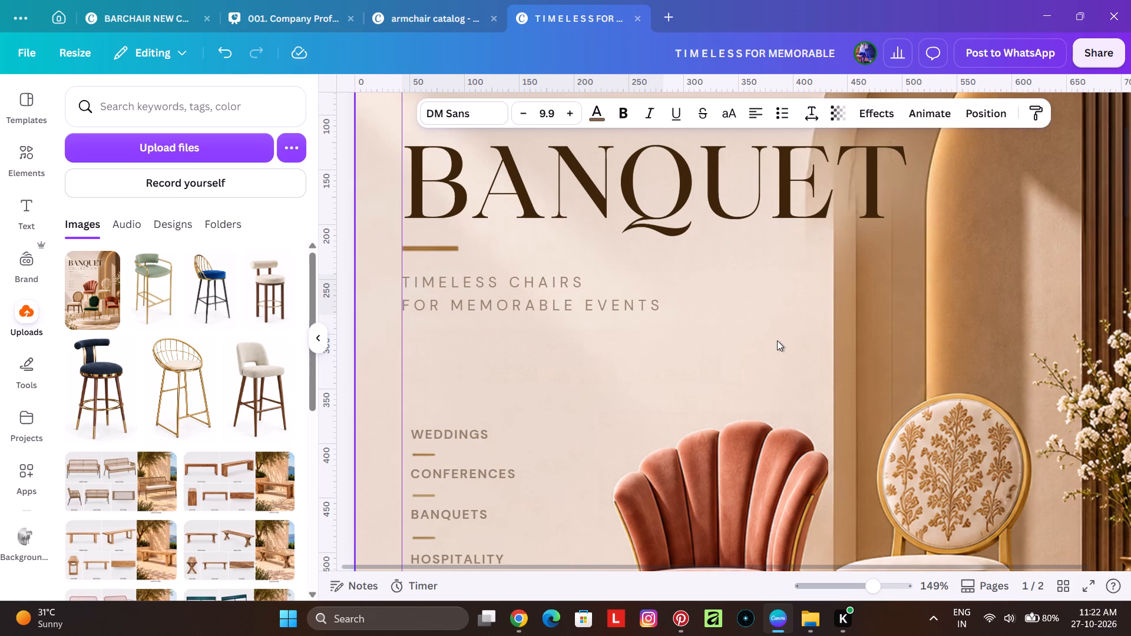
key(Up)
ctrl+scroll(833, 300, down, 4)
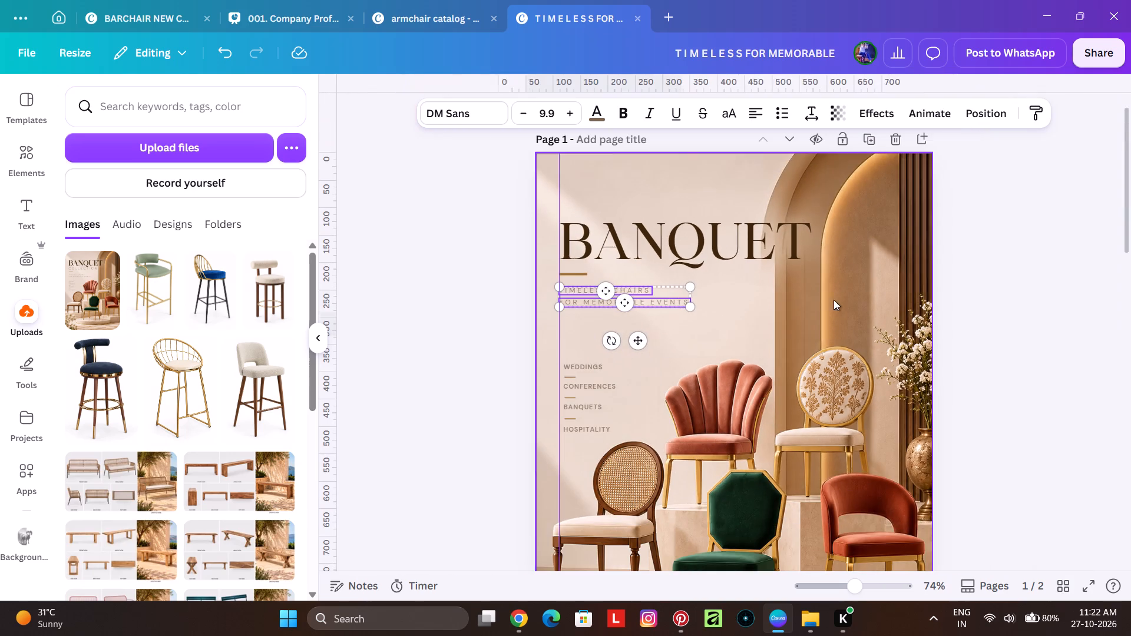
click(465, 293)
Move the WEDDINGS, CONFERENCES, BANQUETS and HOSPITALITY labels and their three small dividers straight up together, to just below FOR MEMORABLE EVENTS.
ctrl+scroll(530, 369, up, 4)
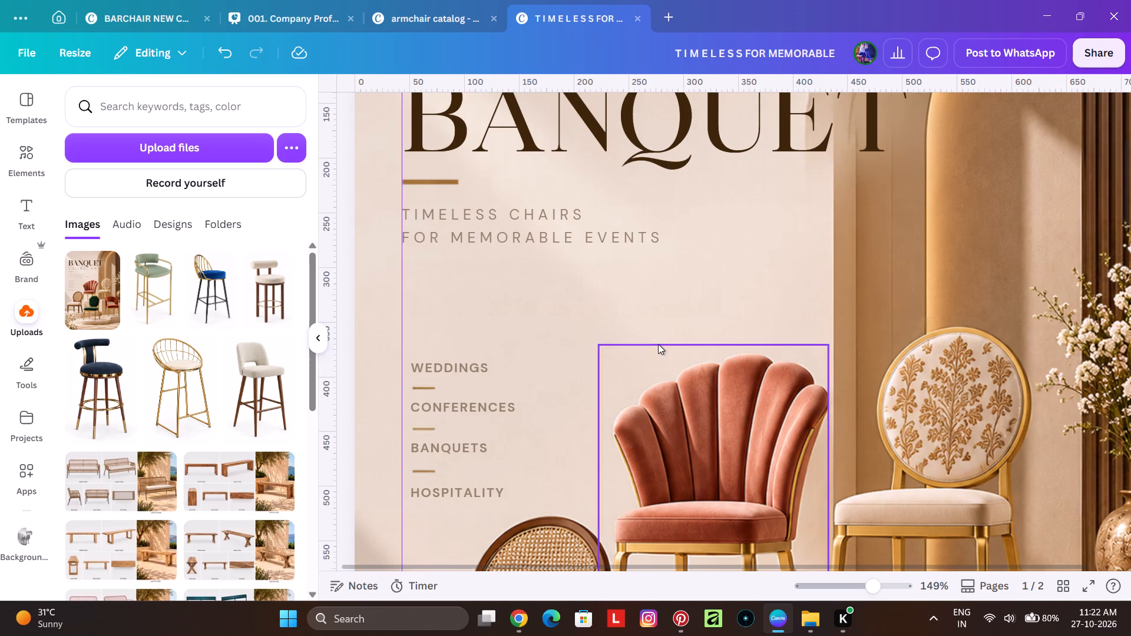
ctrl+scroll(679, 337, down, 2)
ctrl+scroll(467, 393, up, 3)
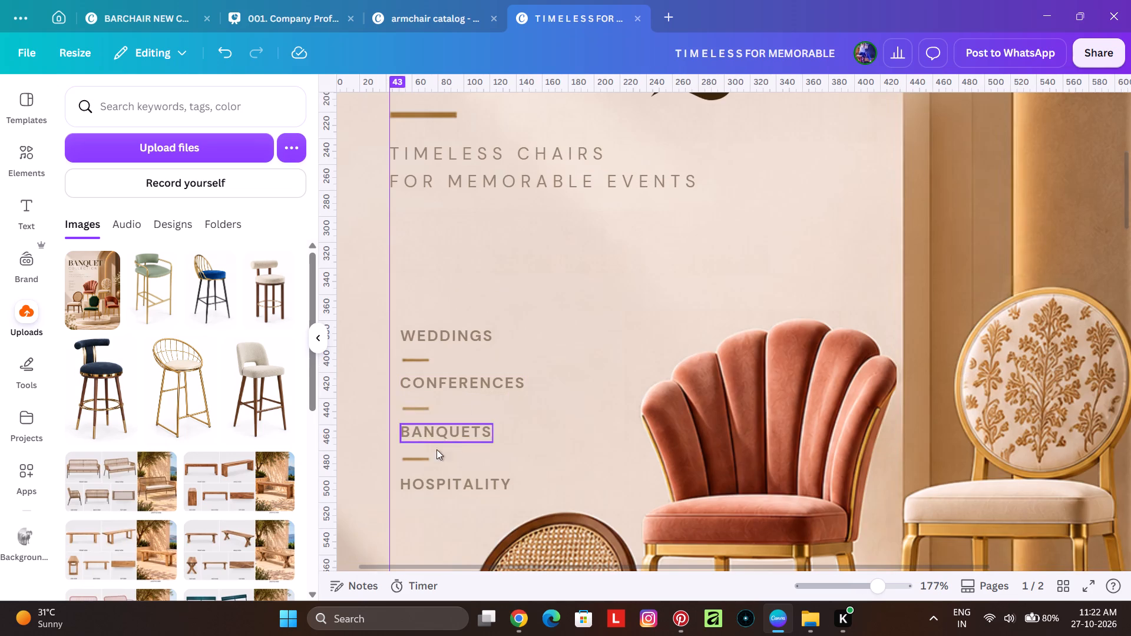
scroll(606, 373, down, 2)
ctrl+scroll(440, 383, up, 1)
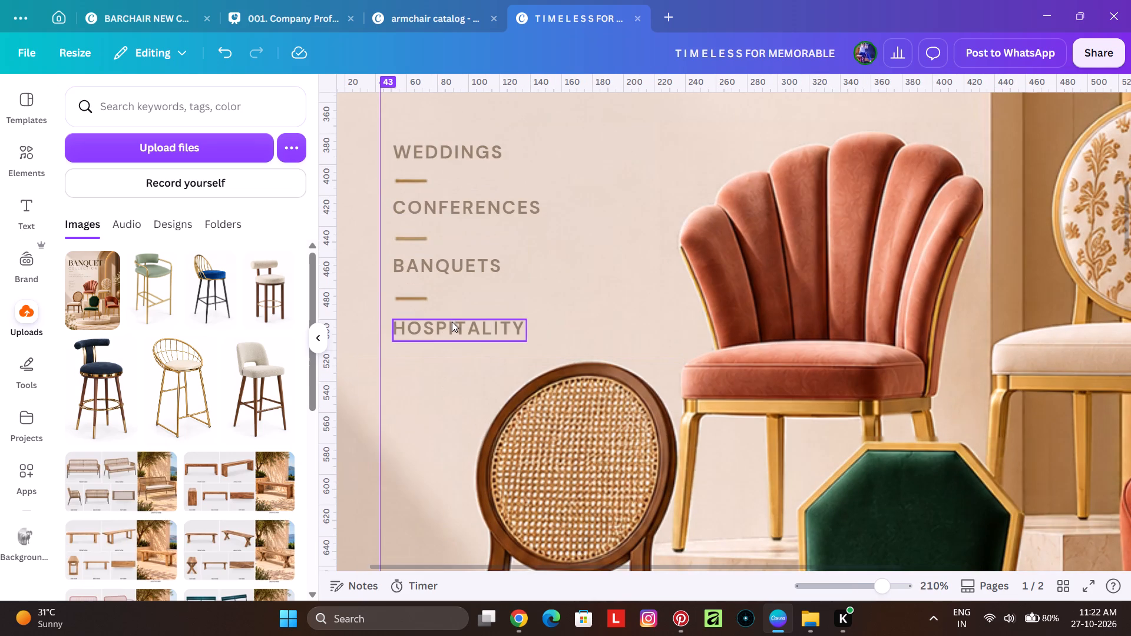
click(452, 322)
shift+click(411, 302)
shift+click(472, 261)
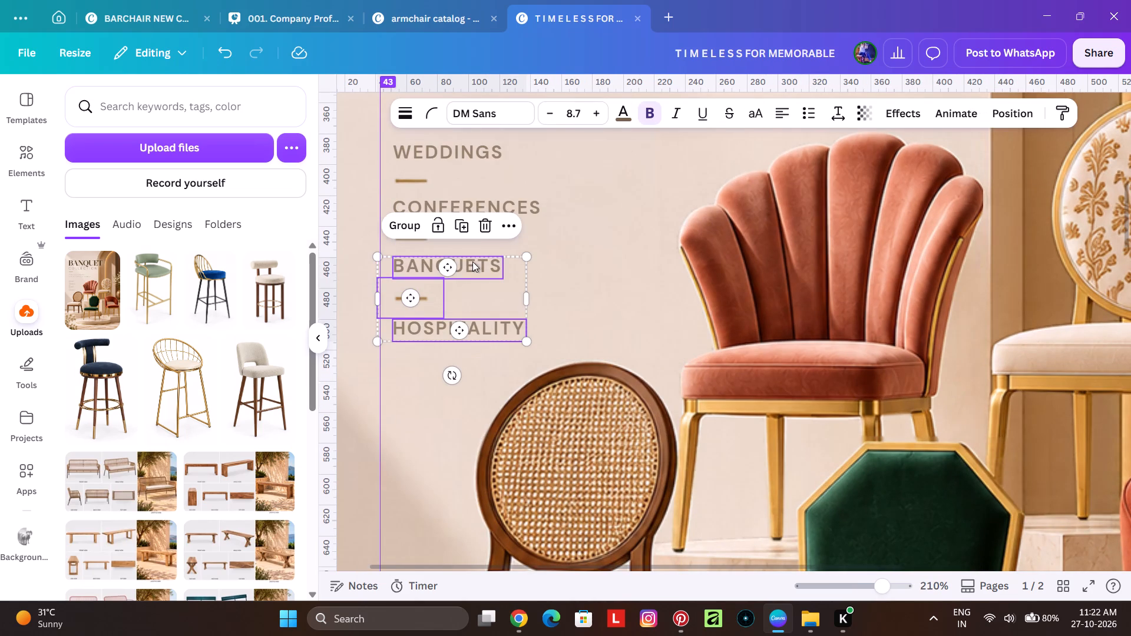
shift+click(527, 204)
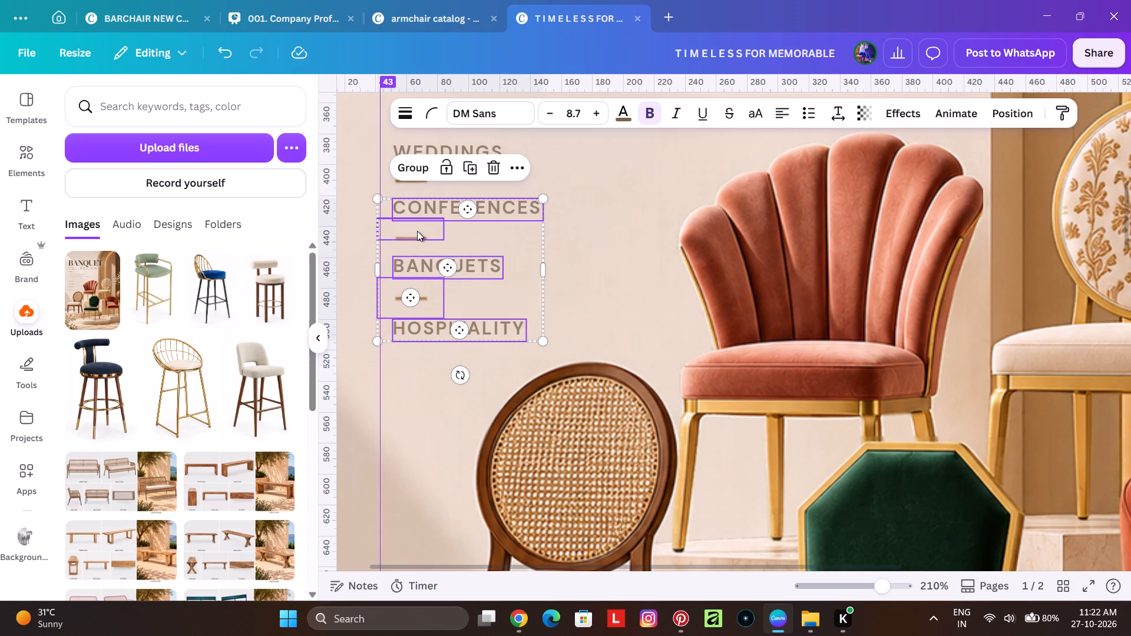
shift+click(415, 238)
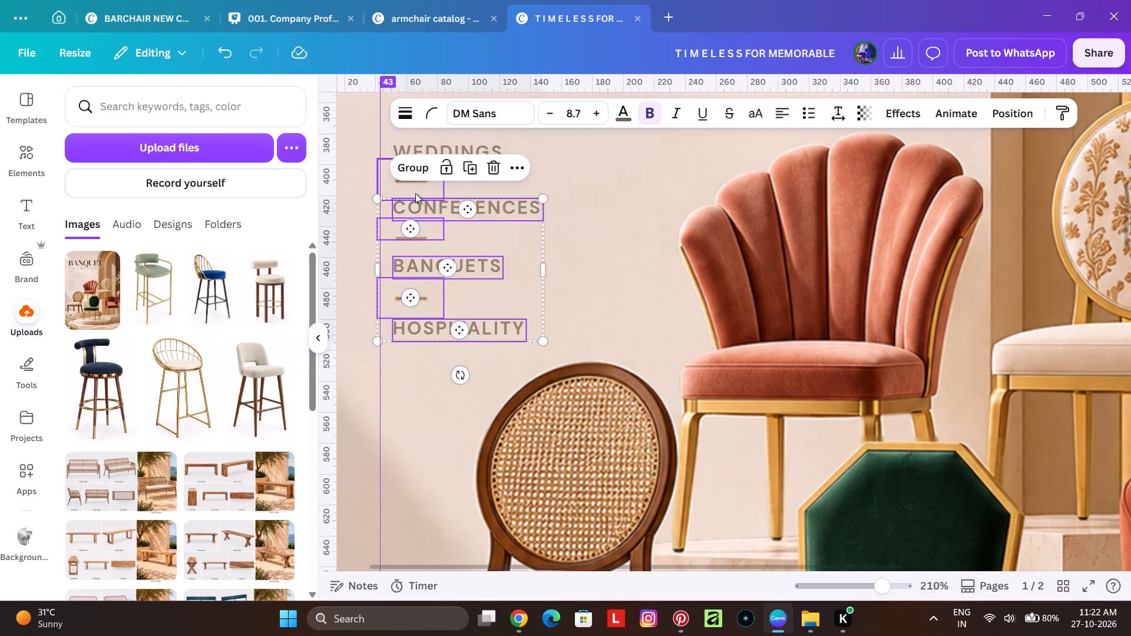
shift+click(415, 191)
shift+click(459, 152)
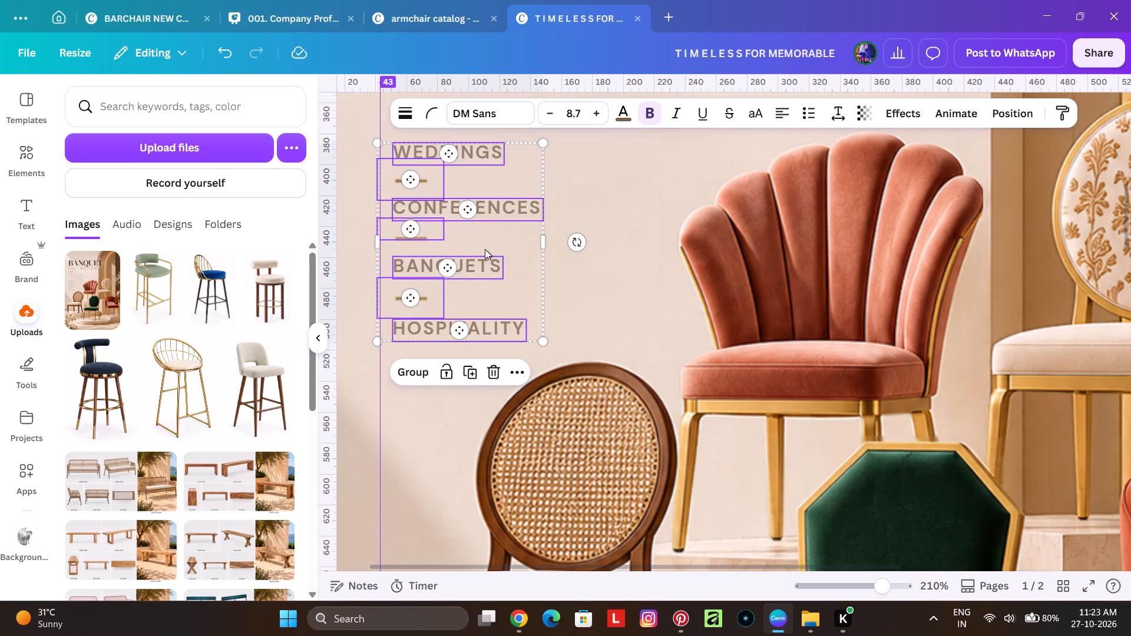
scroll(482, 252, up, 3)
drag(468, 370, 477, 256)
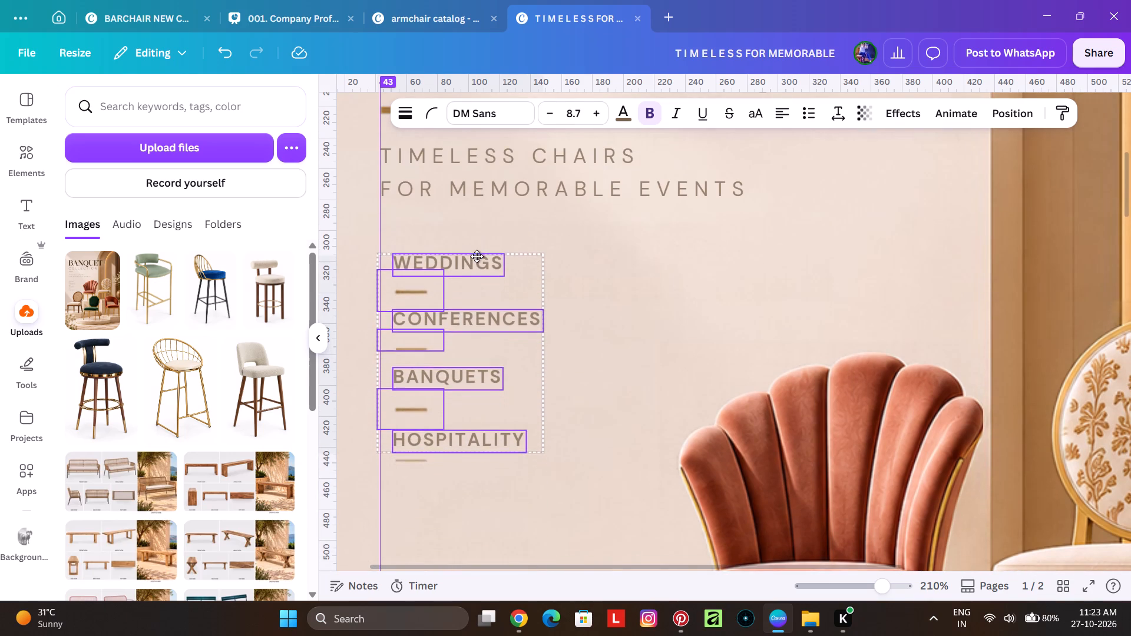
drag(477, 256, 477, 247)
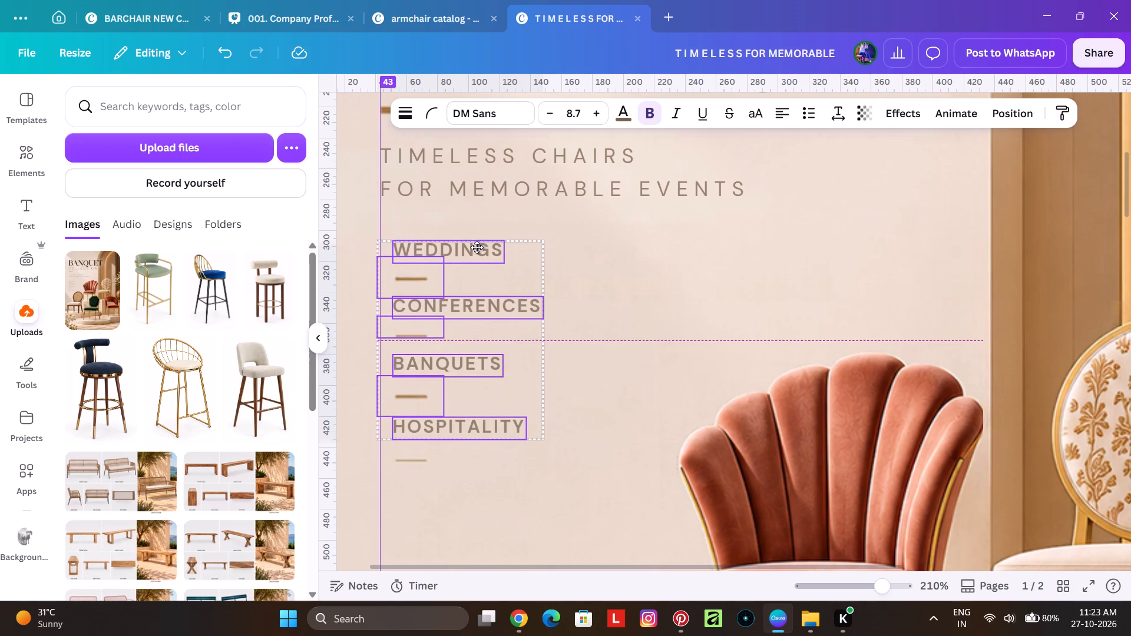
drag(477, 247, 477, 243)
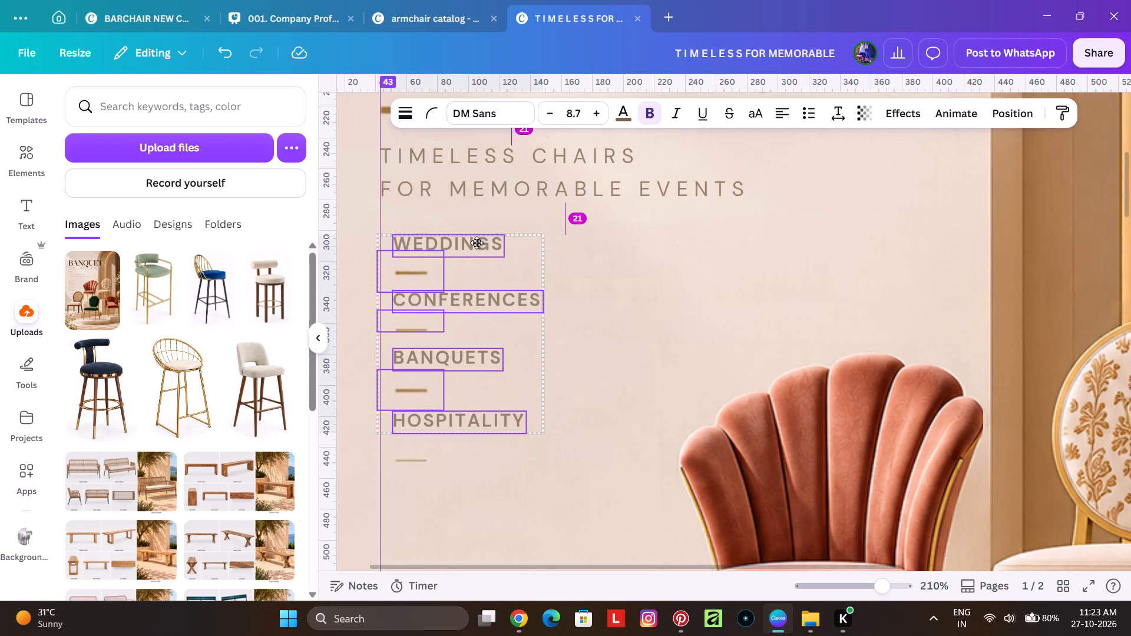
drag(477, 243, 477, 242)
scroll(616, 298, down, 3)
ctrl+scroll(616, 298, down, 1)
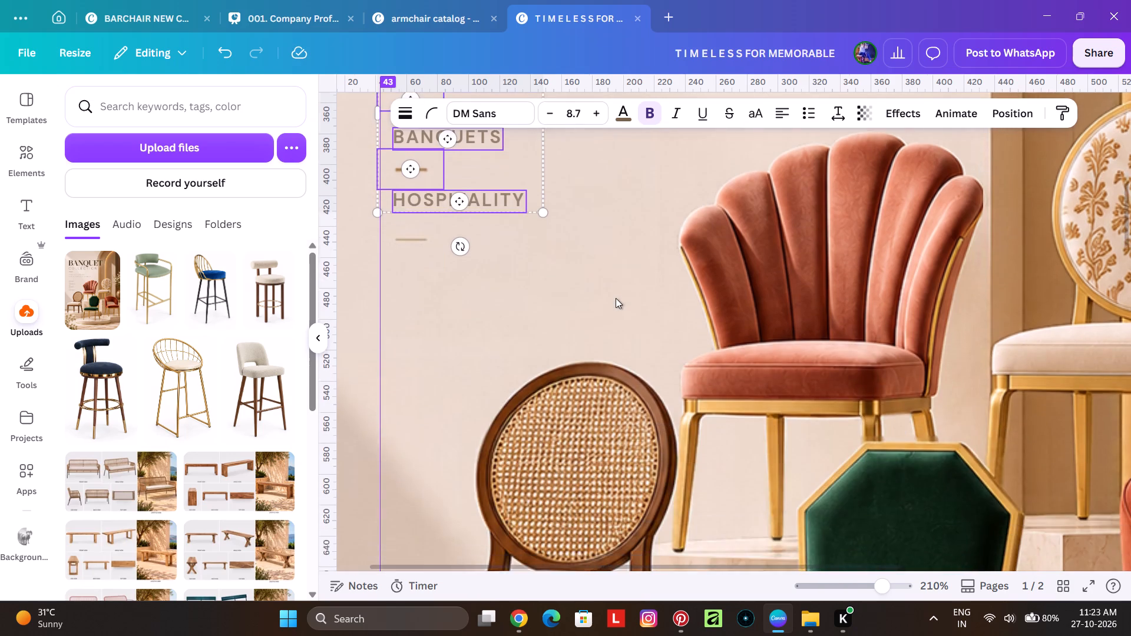
ctrl+scroll(616, 298, down, 4)
click(436, 284)
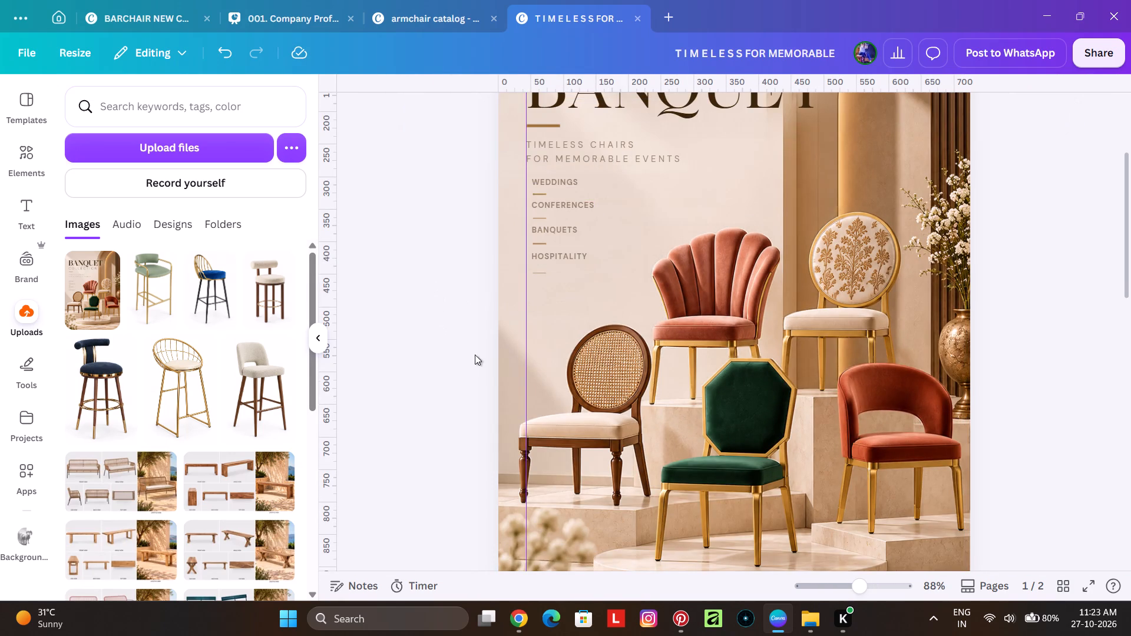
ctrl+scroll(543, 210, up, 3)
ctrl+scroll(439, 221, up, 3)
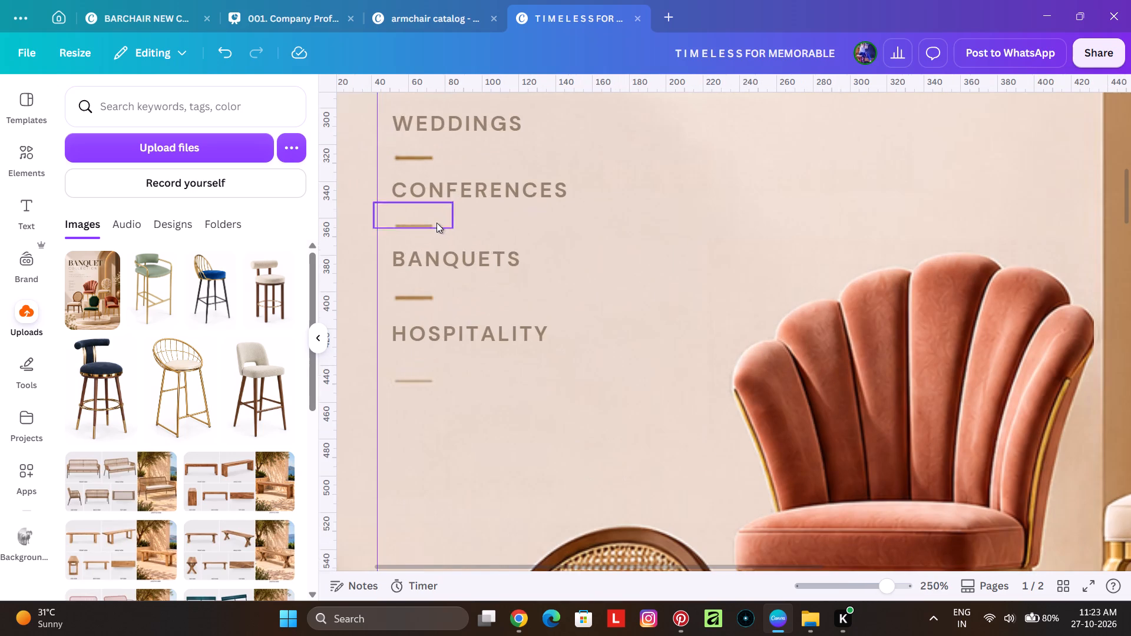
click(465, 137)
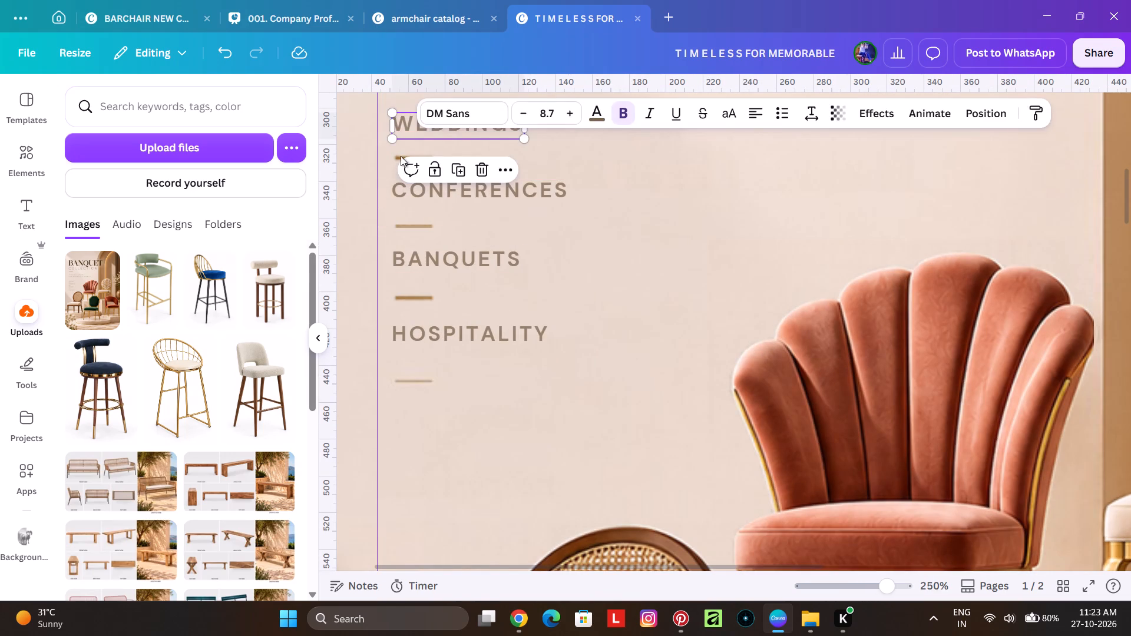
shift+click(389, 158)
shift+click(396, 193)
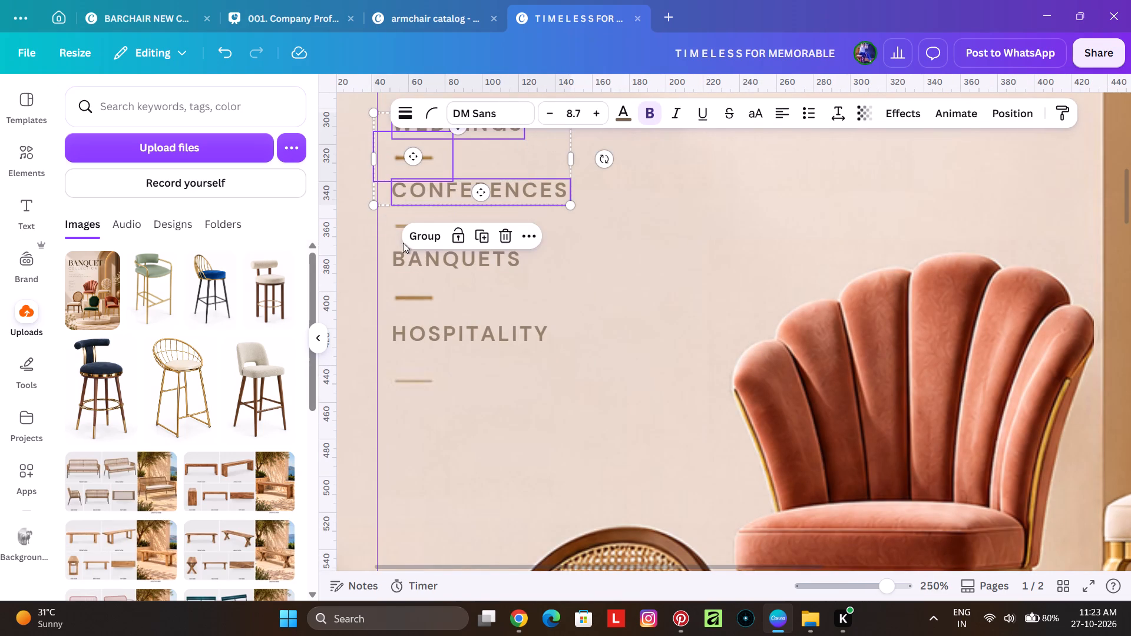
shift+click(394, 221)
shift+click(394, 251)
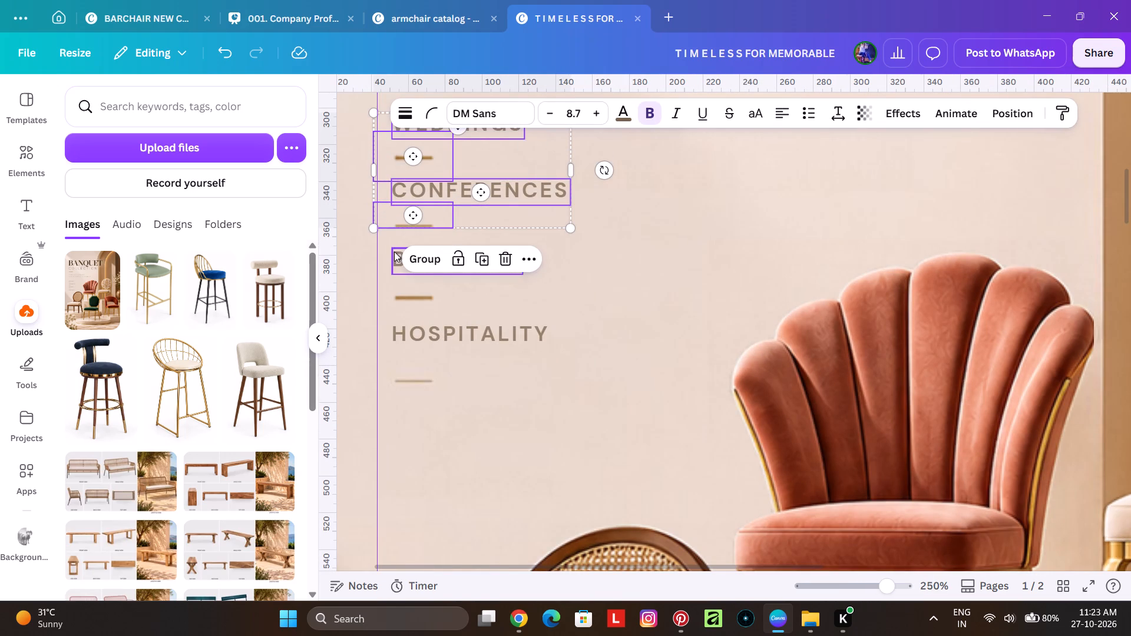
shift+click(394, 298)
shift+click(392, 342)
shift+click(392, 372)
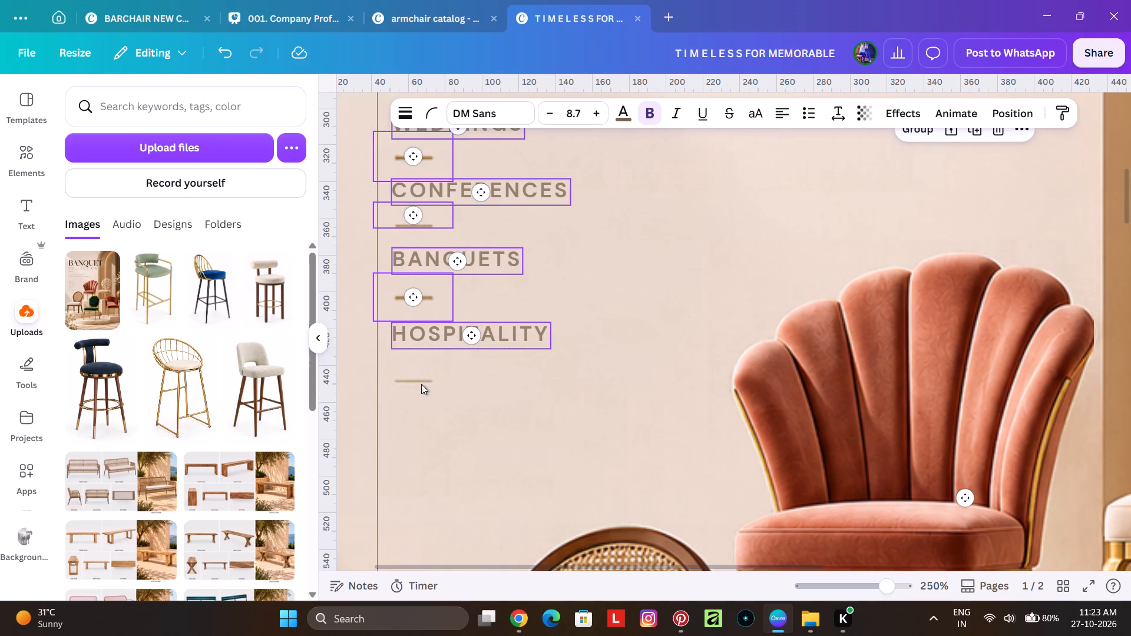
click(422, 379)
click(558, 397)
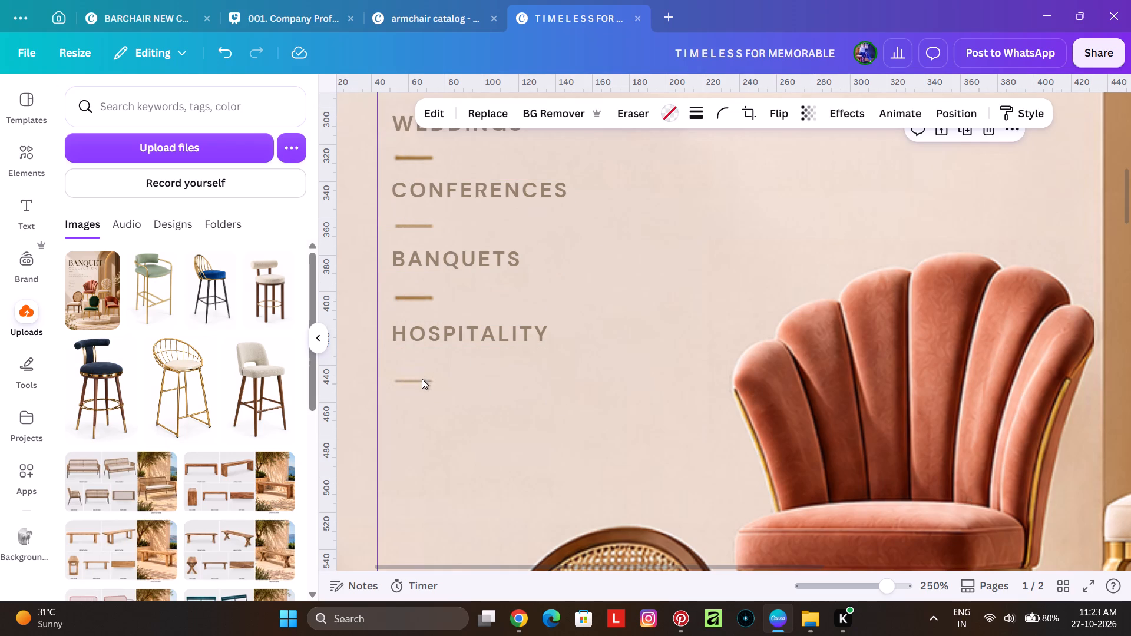
Nudge the four labels from WEDDINGS to HOSPITALITY and their three dividers down together, slightly widening the gap below the tagline.
click(471, 333)
shift+click(406, 297)
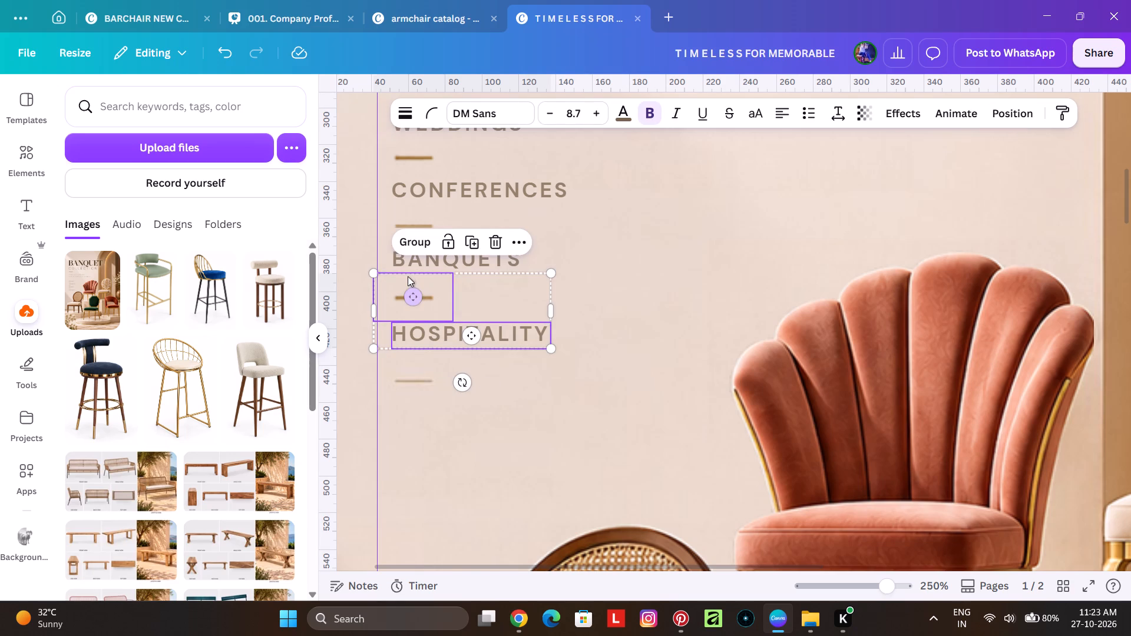
shift+click(407, 261)
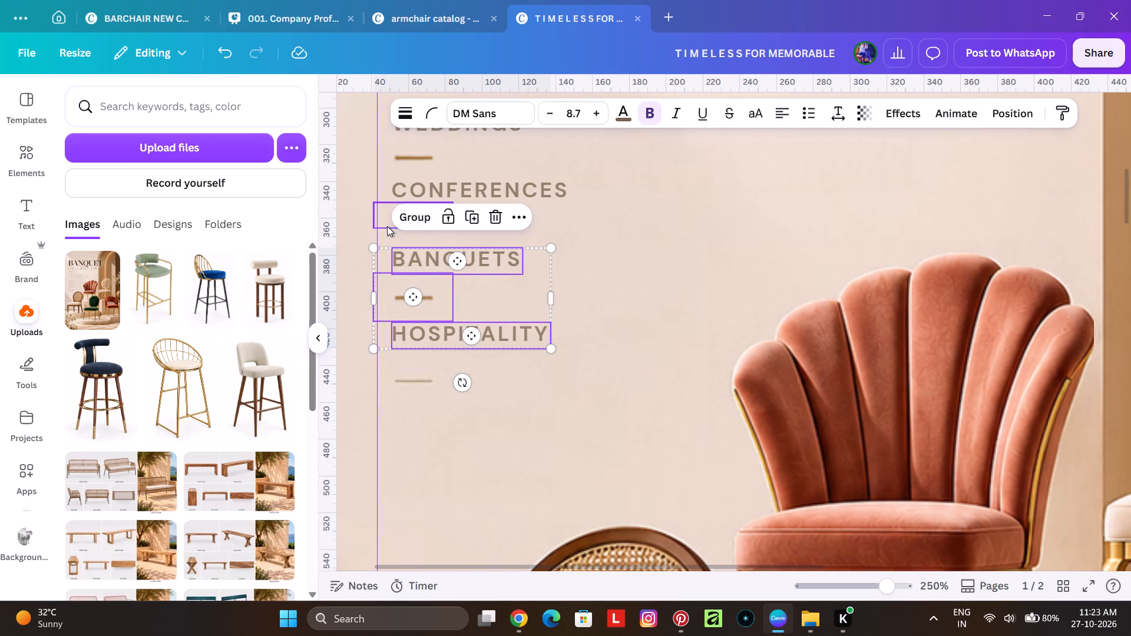
shift+click(385, 218)
shift+click(527, 181)
shift+click(548, 188)
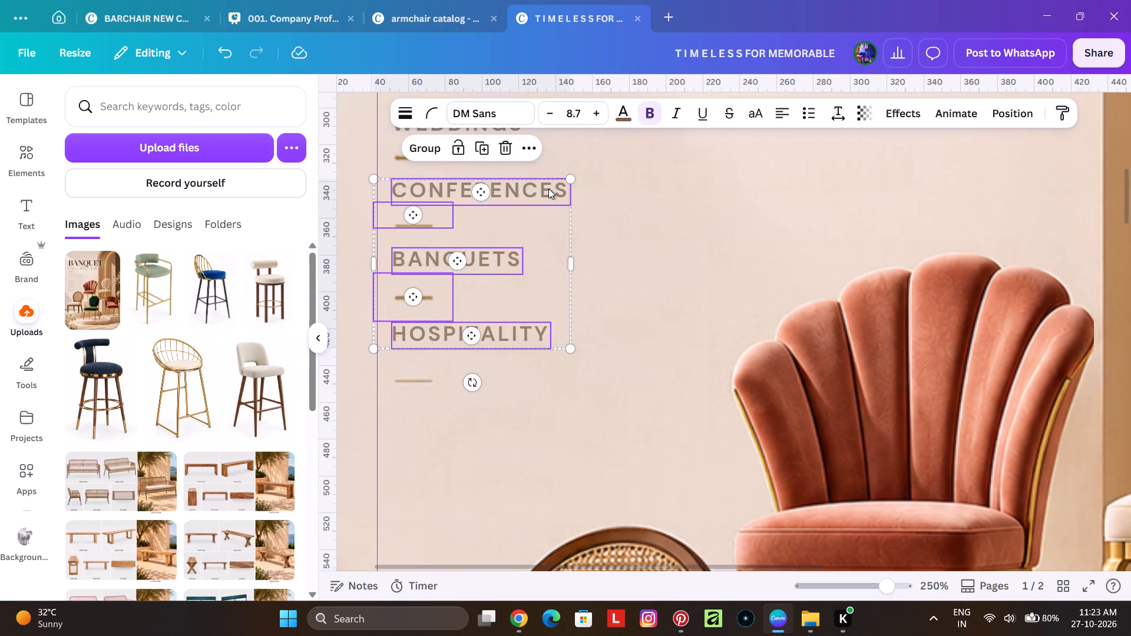
shift+click(426, 174)
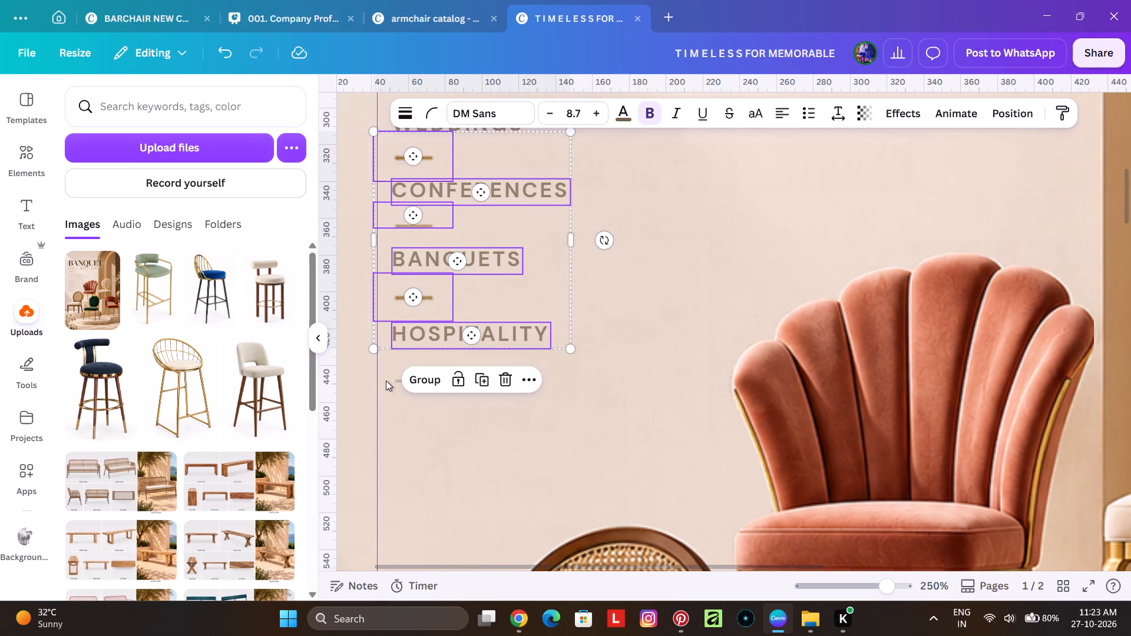
scroll(677, 304, up, 3)
shift+click(501, 350)
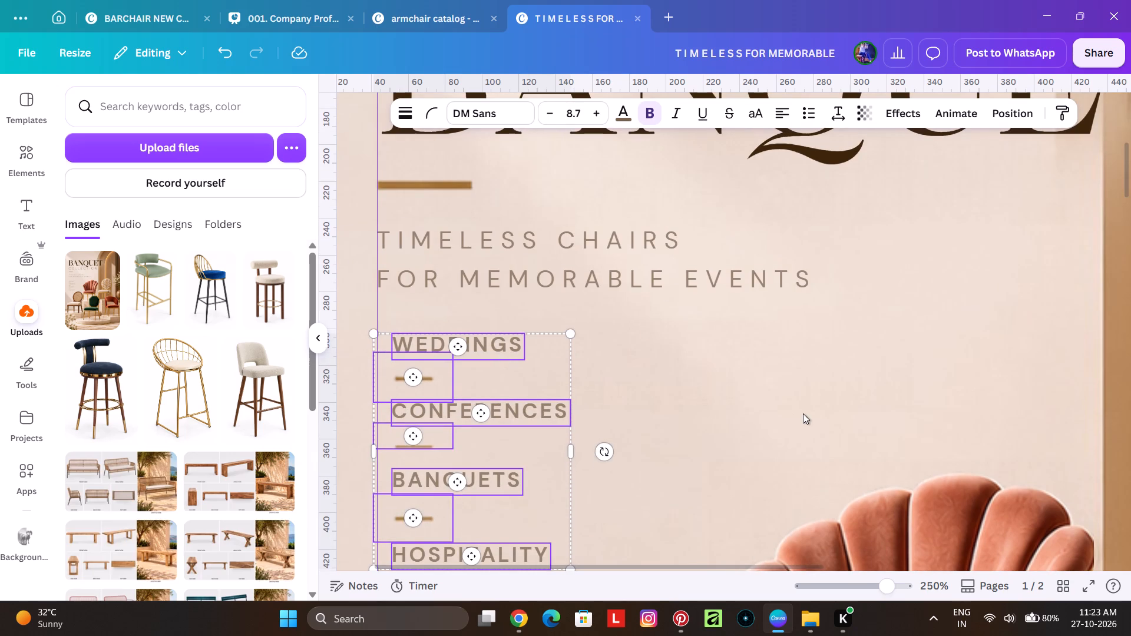
key(Down)
key(Down)
key(Down)
key(Down)
key(Down)
key(Down)
key(Down)
key(Down)
key(Down)
key(Down)
key(Down)
scroll(805, 412, down, 4)
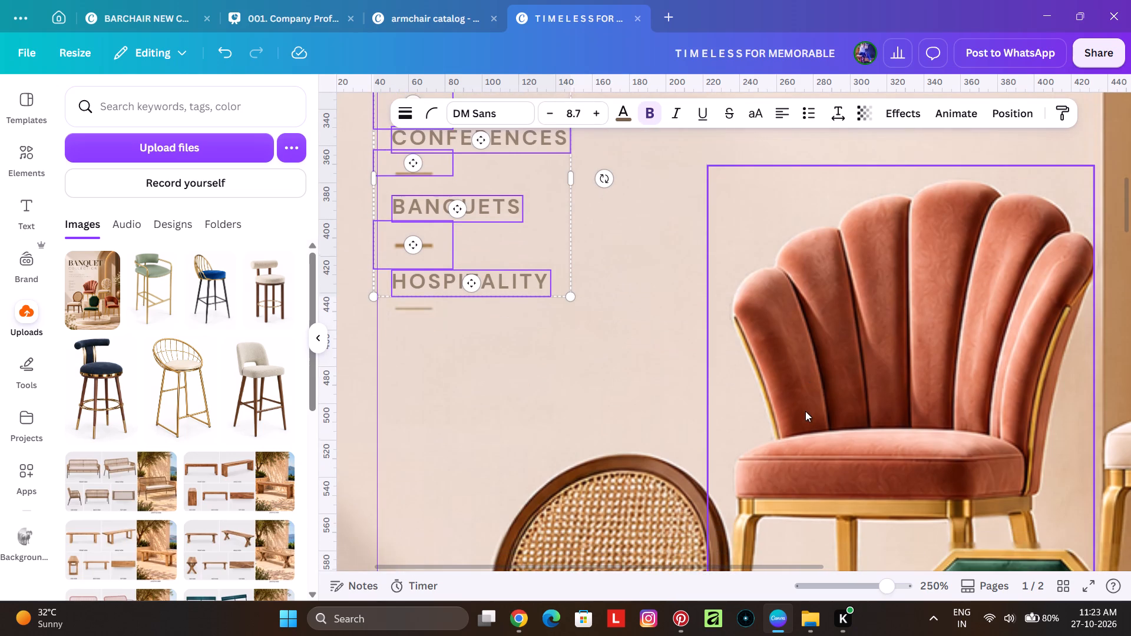
key(Down)
key(Down)
key(Down)
key(Up)
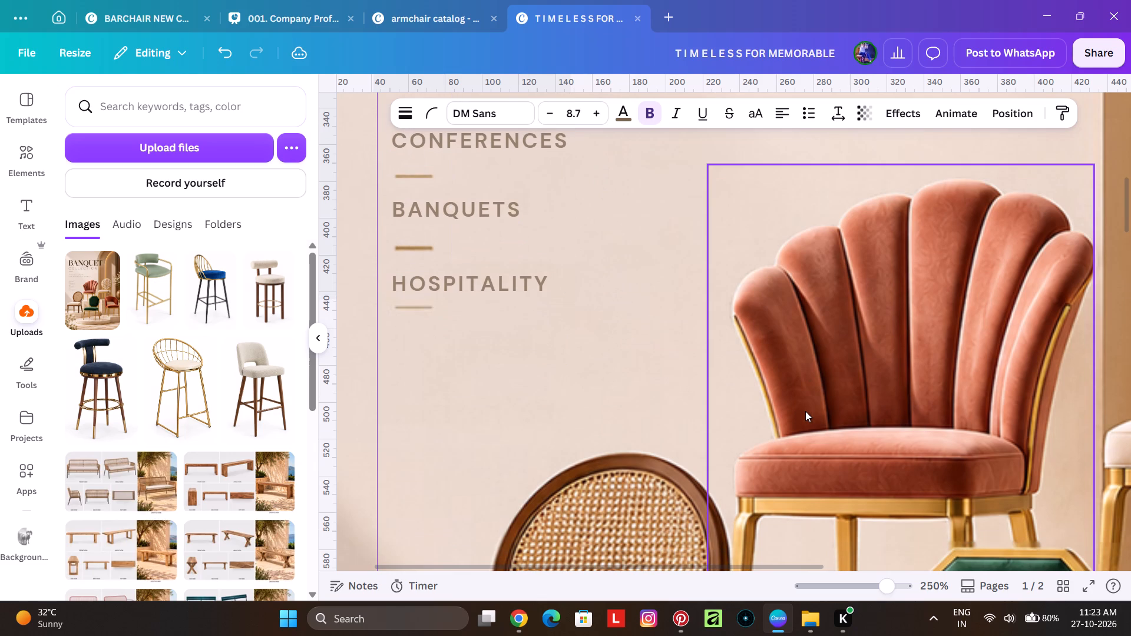
ctrl+scroll(811, 403, down, 4)
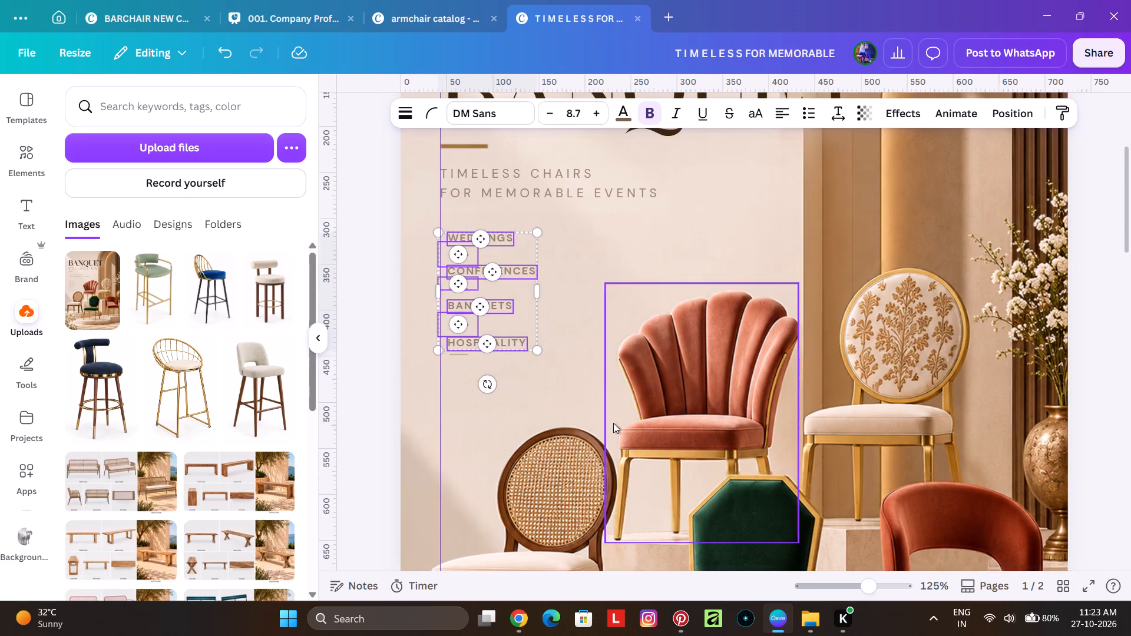
click(379, 284)
Erase the leftover faint divider line beneath HOSPITALITY from the background image with Magic Eraser.
ctrl+scroll(425, 331, up, 3)
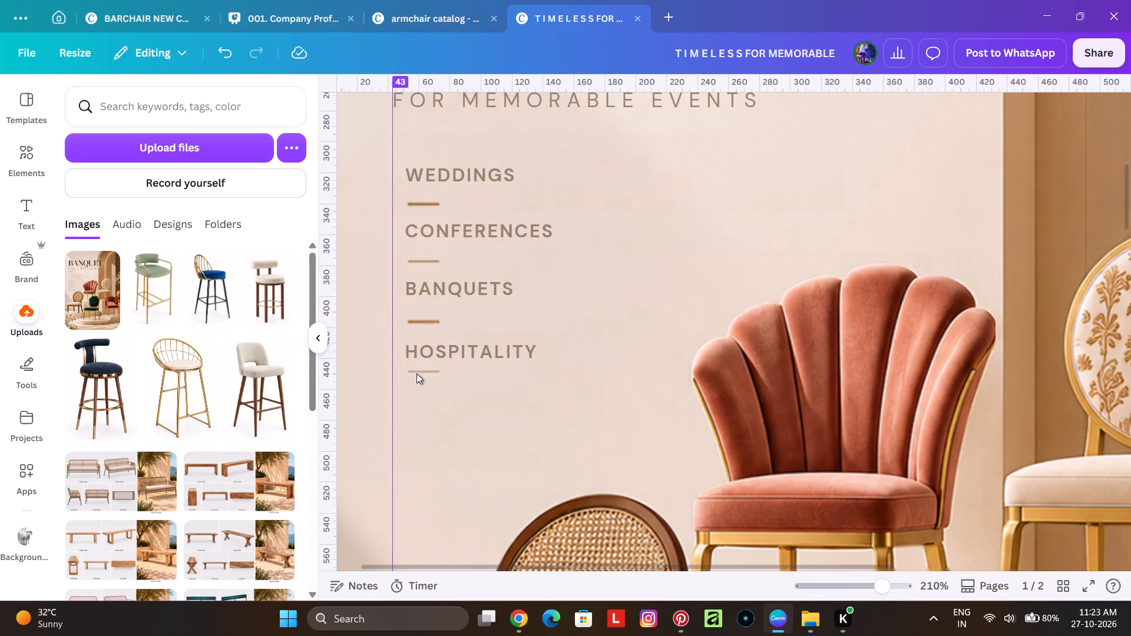
ctrl+scroll(418, 376, up, 7)
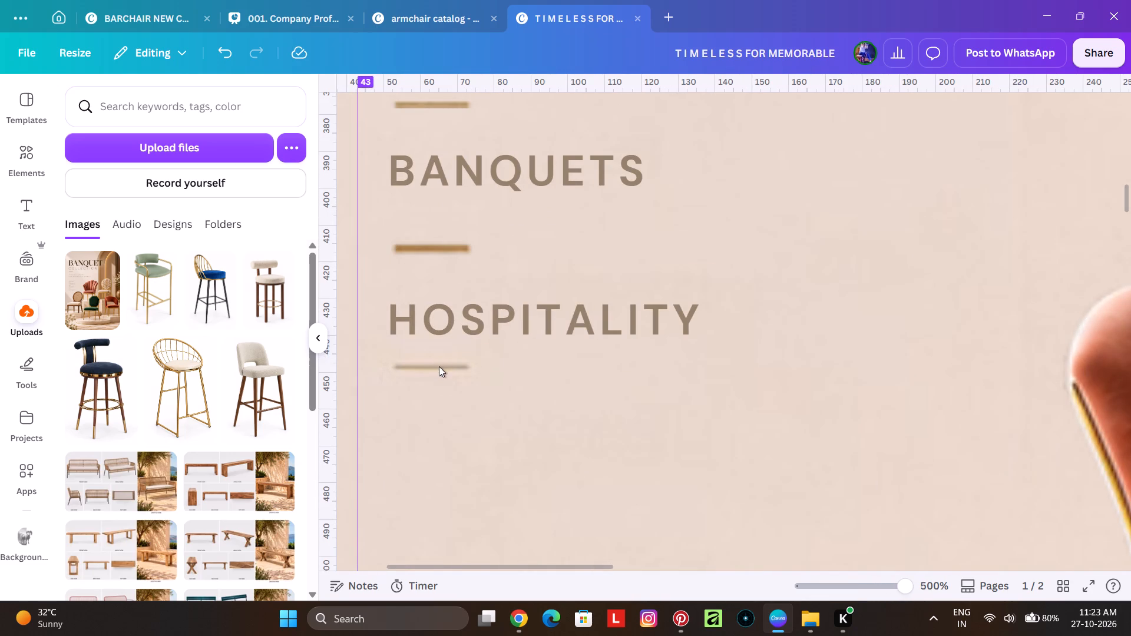
click(439, 366)
ctrl+scroll(723, 289, down, 3)
click(631, 118)
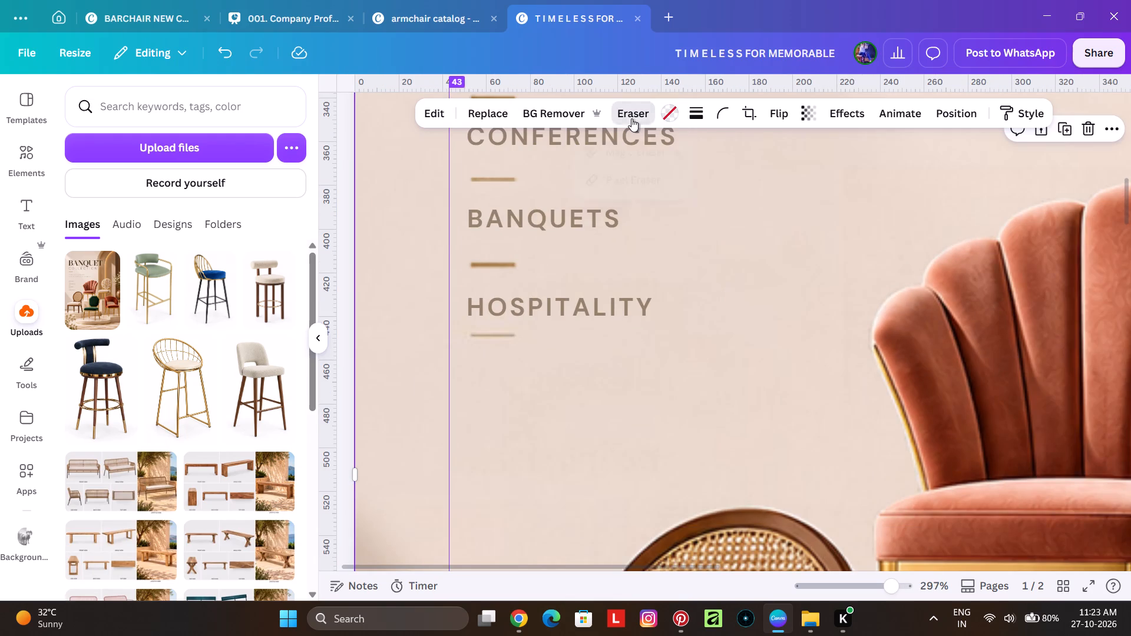
click(635, 147)
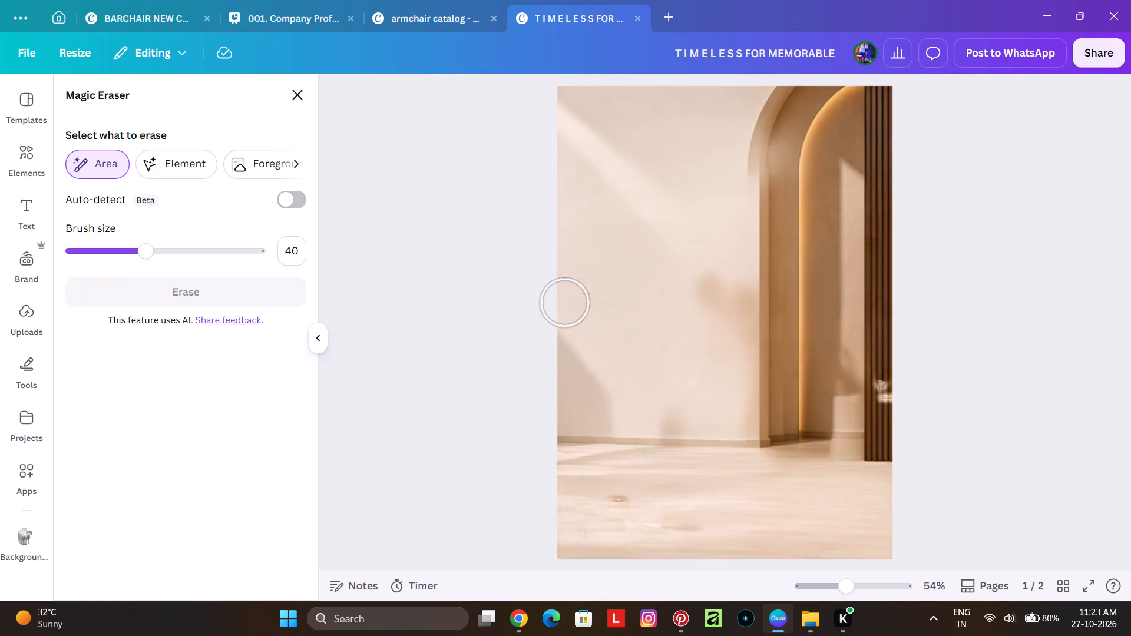
ctrl+scroll(584, 298, up, 6)
ctrl+scroll(571, 370, down, 3)
click(413, 339)
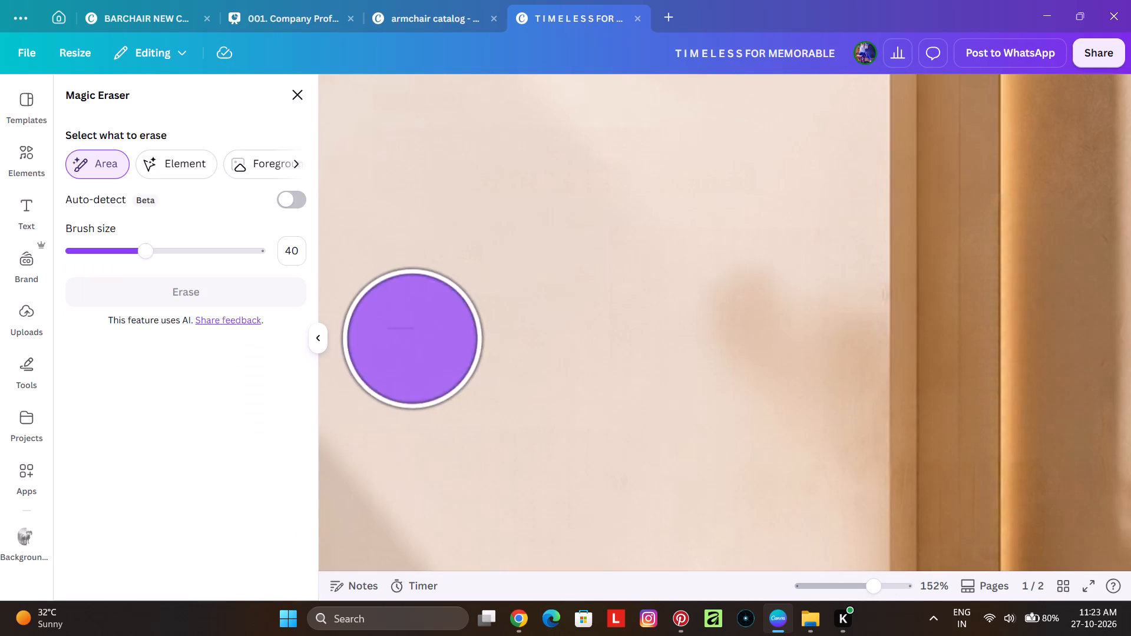
click(201, 290)
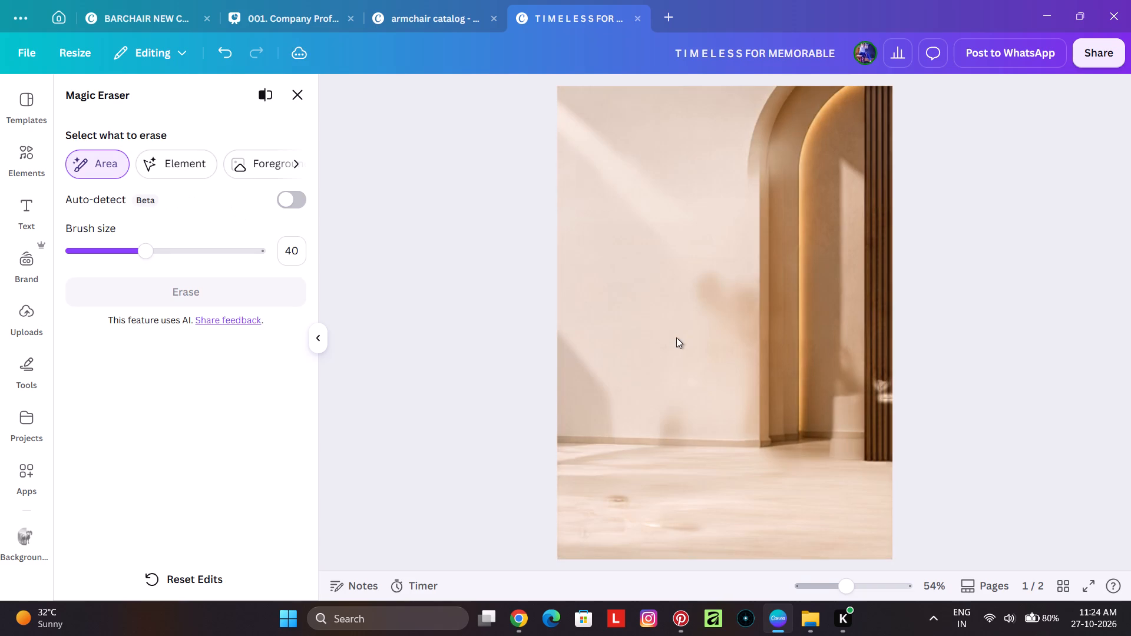
Shift the WEDDINGS, CONFERENCES, BANQUETS and HOSPITALITY labels and their three dividers left together, lining the text up with the vertical guide.
click(307, 90)
ctrl+scroll(614, 302, down, 7)
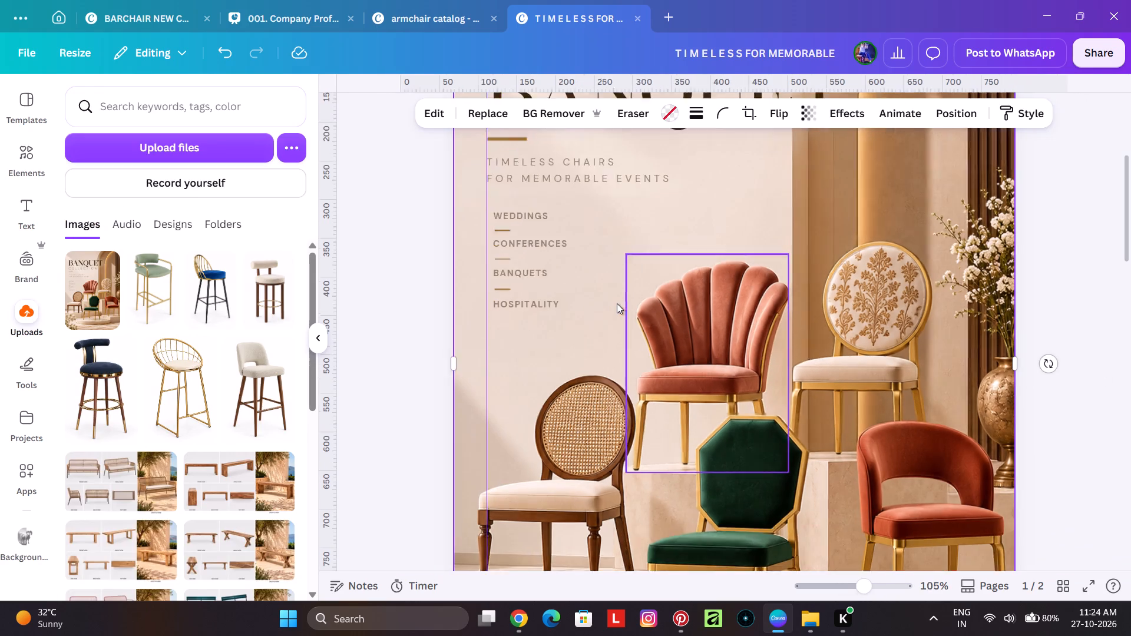
click(398, 243)
ctrl+scroll(448, 231, up, 4)
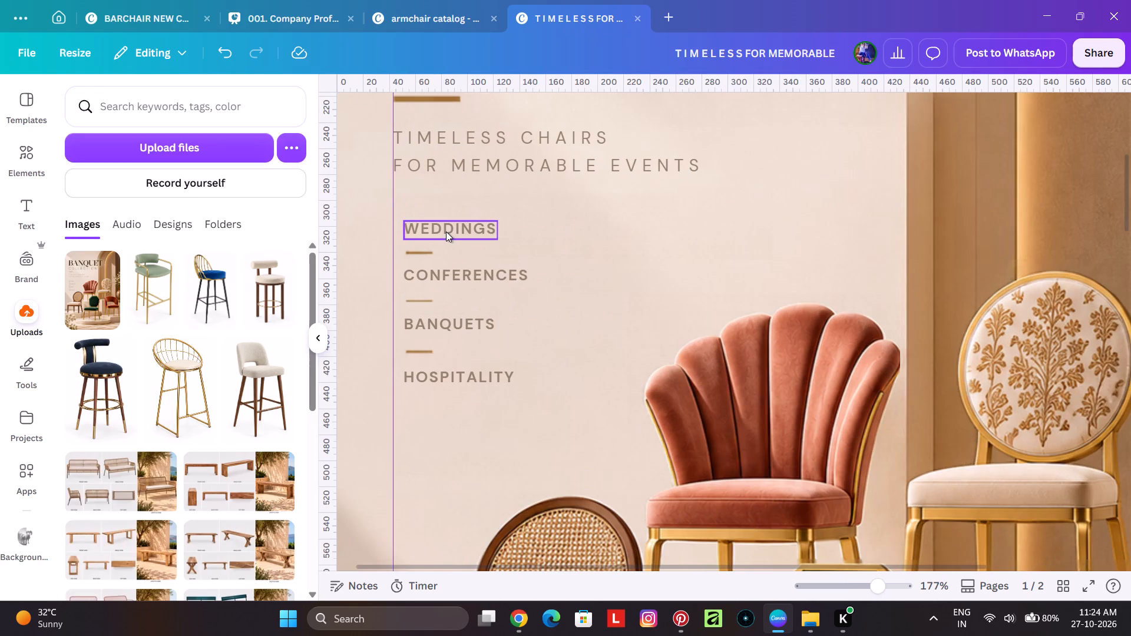
click(446, 231)
shift+click(415, 250)
shift+click(414, 274)
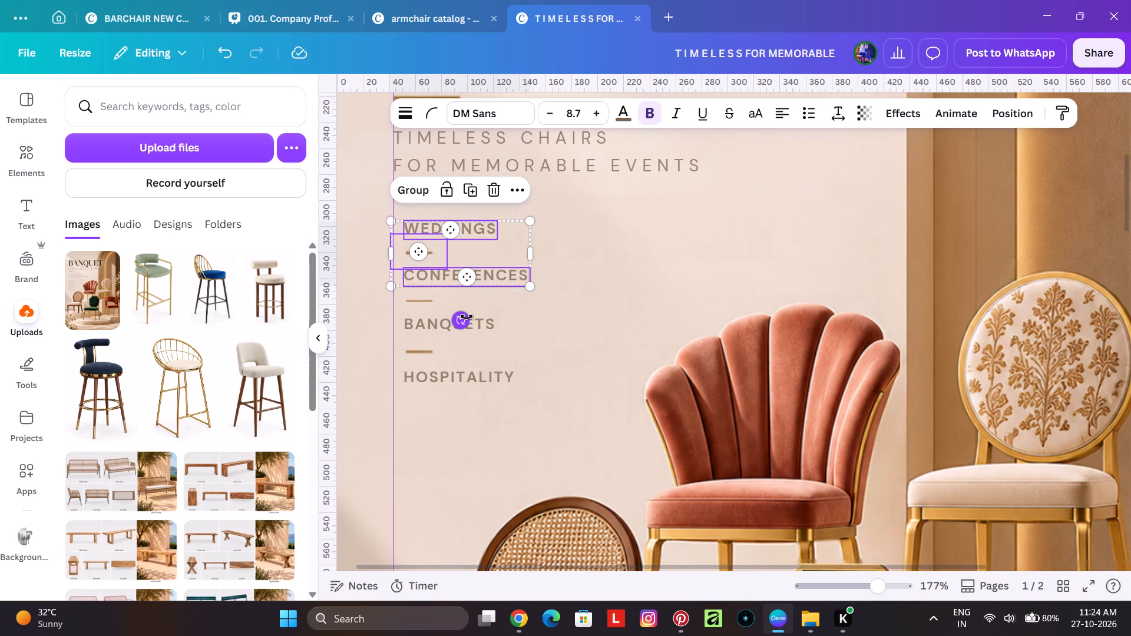
shift+click(424, 299)
shift+click(418, 320)
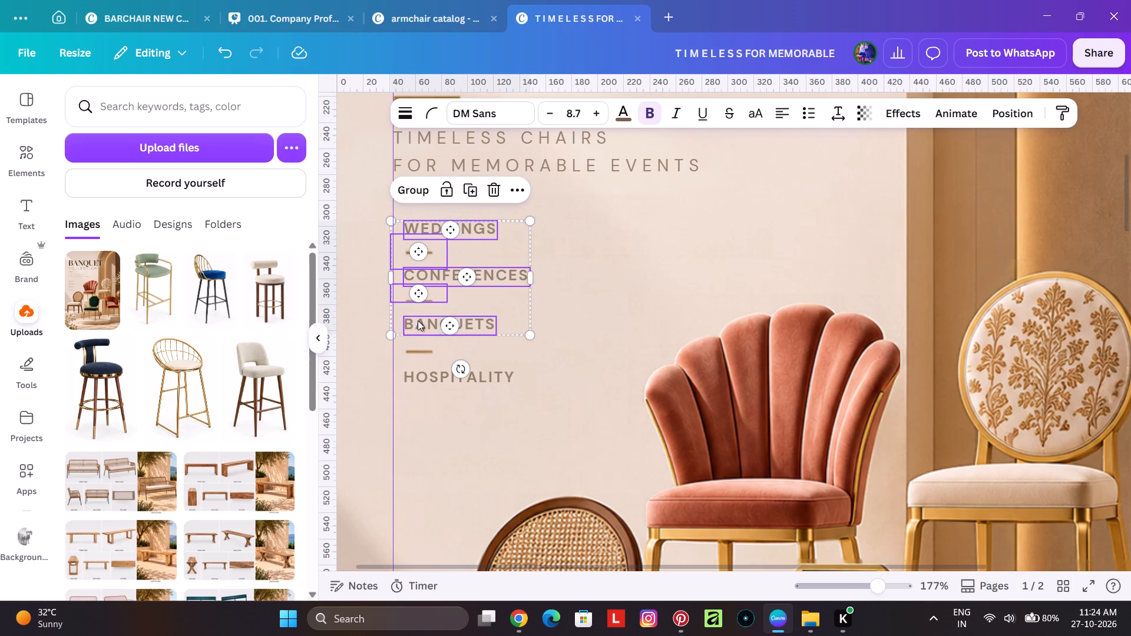
shift+click(412, 347)
shift+click(416, 375)
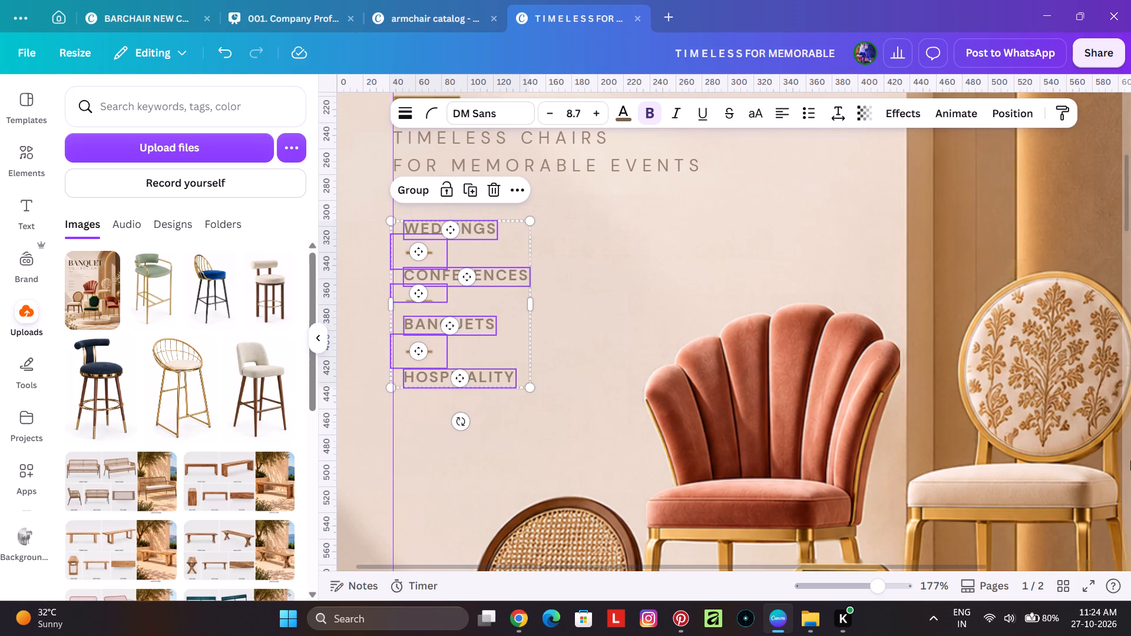
key(Left)
key(Left)
key(Left)
key(Left)
key(Left)
key(Left)
key(Left)
key(Left)
key(Left)
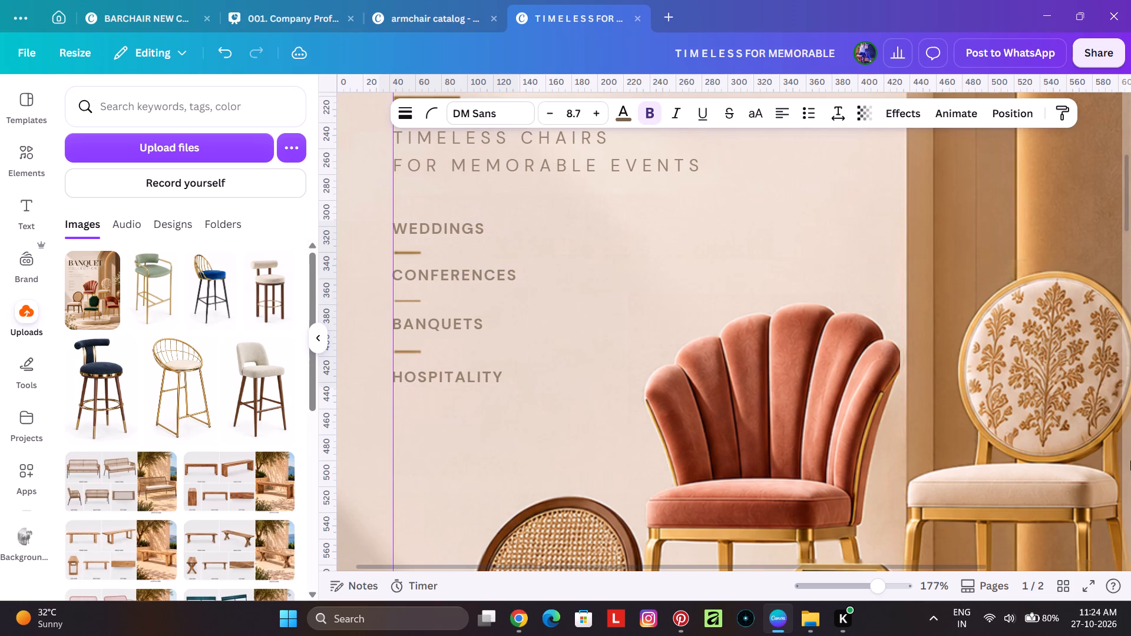
key(Right)
key(Left)
key(Right)
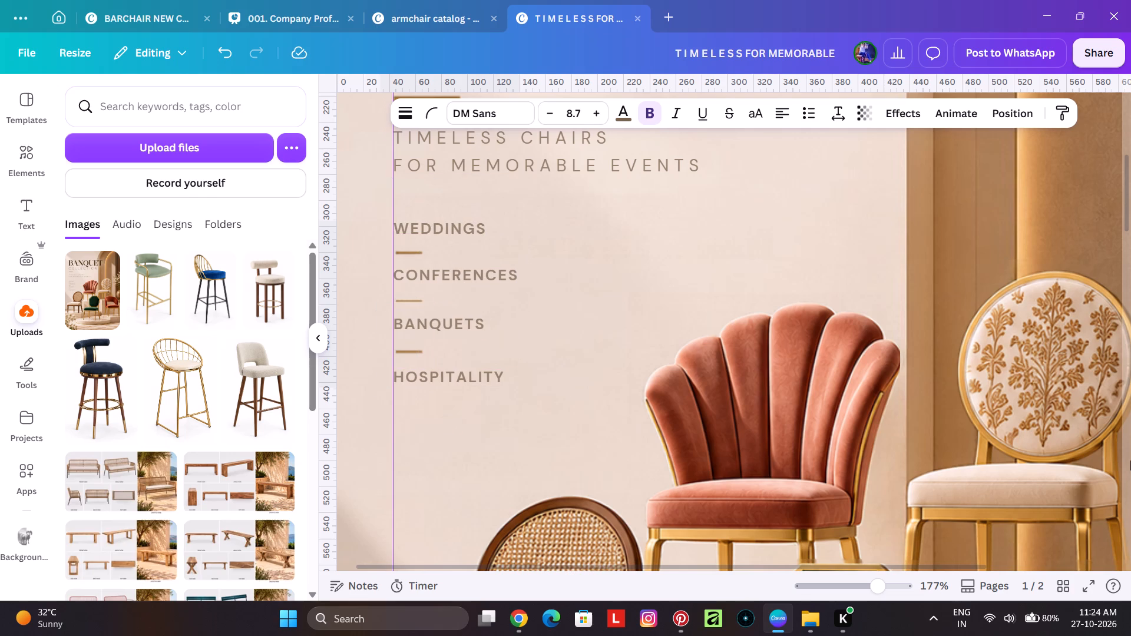
Nudge the four event labels and their three dividers up together very slightly, closer to the FOR MEMORABLE EVENTS line.
key(Up)
key(Up)
key(Up)
key(Up)
key(Down)
key(Down)
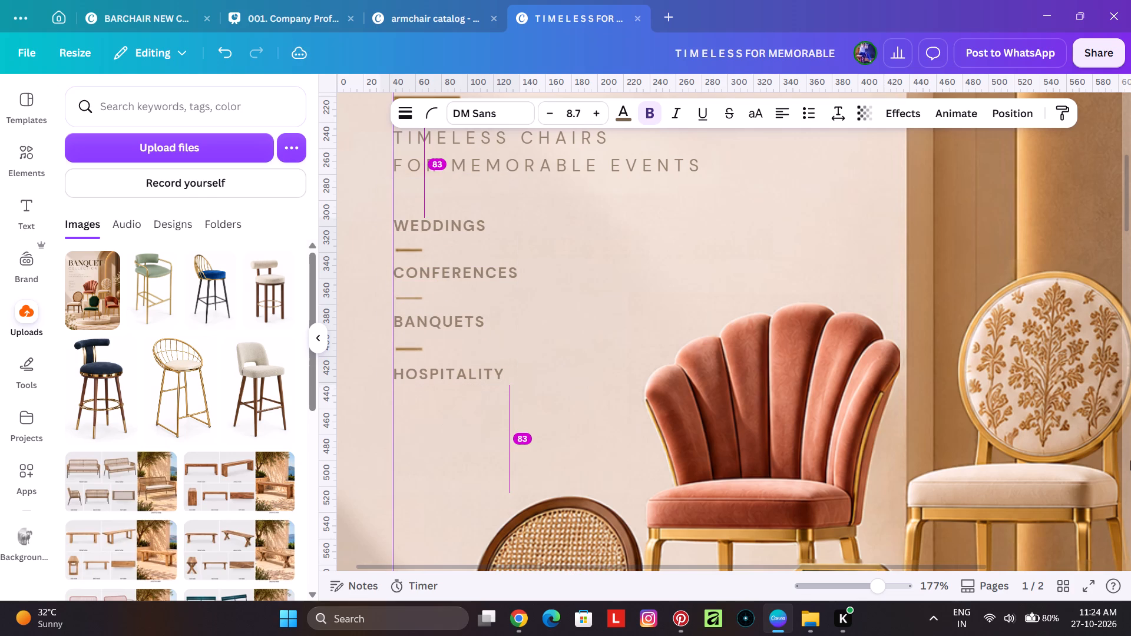
ctrl+scroll(1130, 458, down, 3)
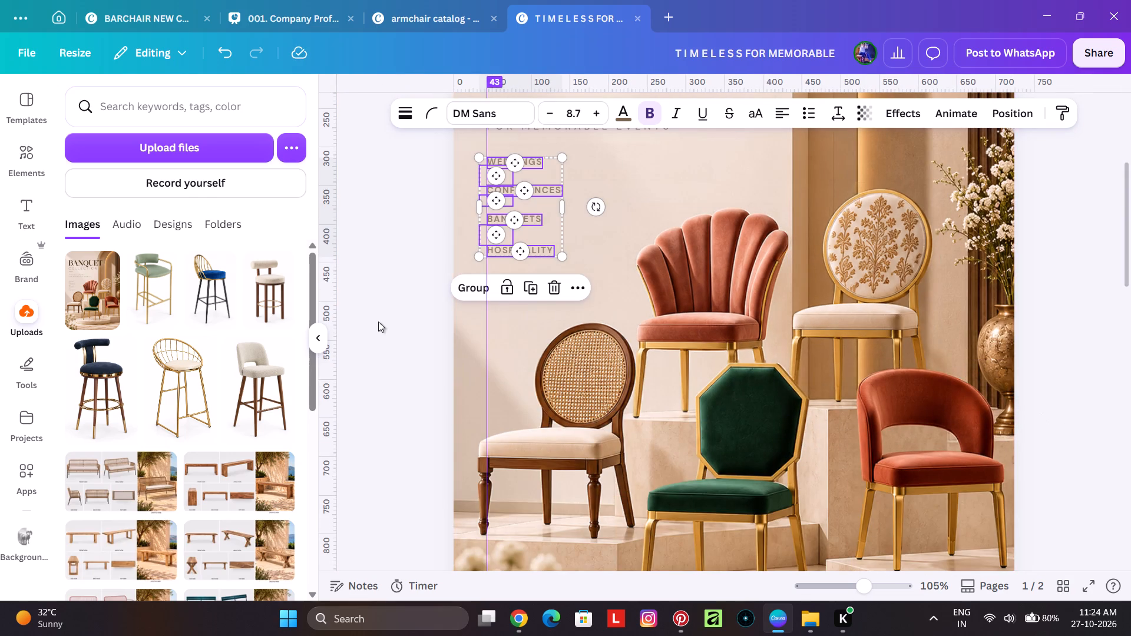
click(374, 322)
Examine the page 1 poster from the BANQUET headline down to the chairs and floor to check the overall layout.
scroll(809, 295, up, 4)
scroll(811, 303, down, 6)
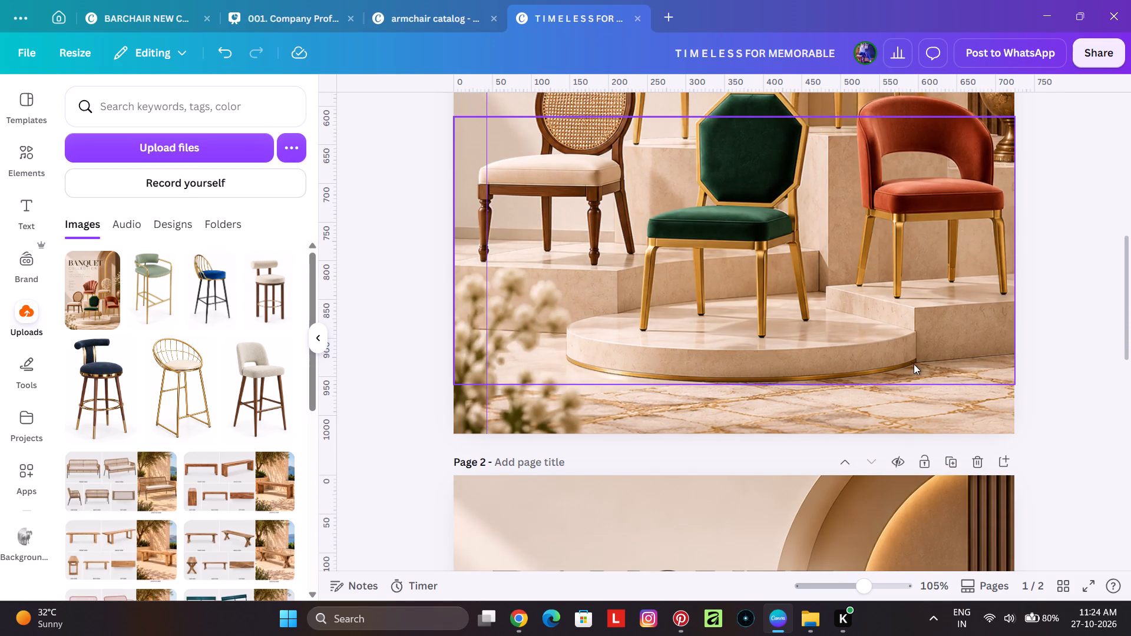
scroll(732, 397, up, 2)
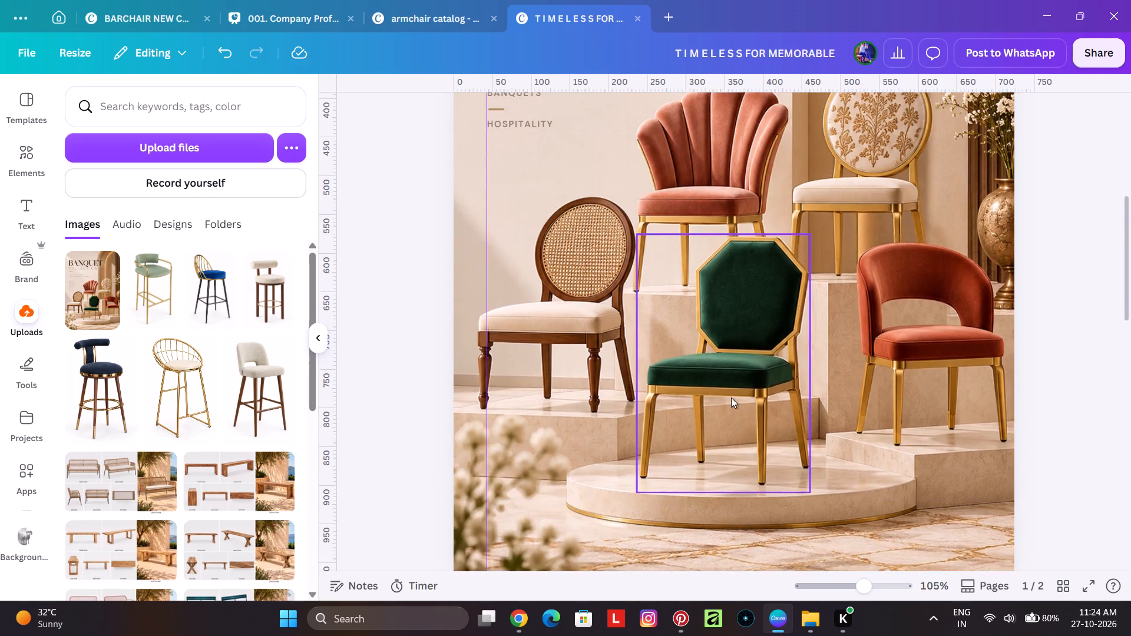
ctrl+scroll(731, 397, down, 2)
click(337, 262)
scroll(408, 260, up, 1)
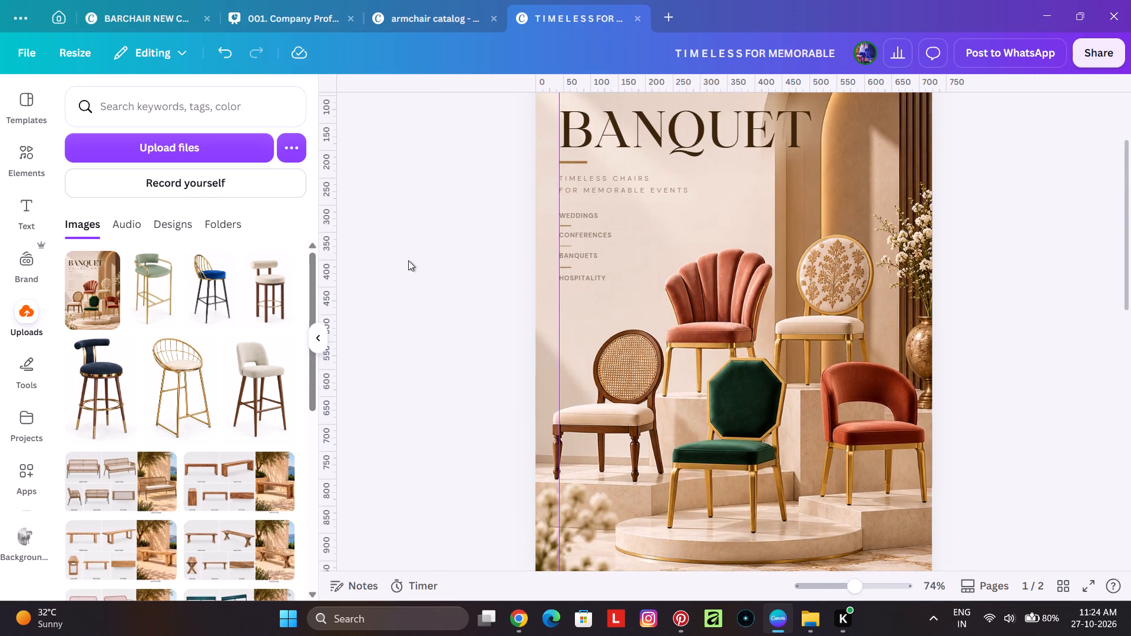
click(479, 277)
Nudge the four event labels and their three dividers down together, widening the gap below the tagline, and very slightly right of the guide.
ctrl+scroll(469, 226, up, 2)
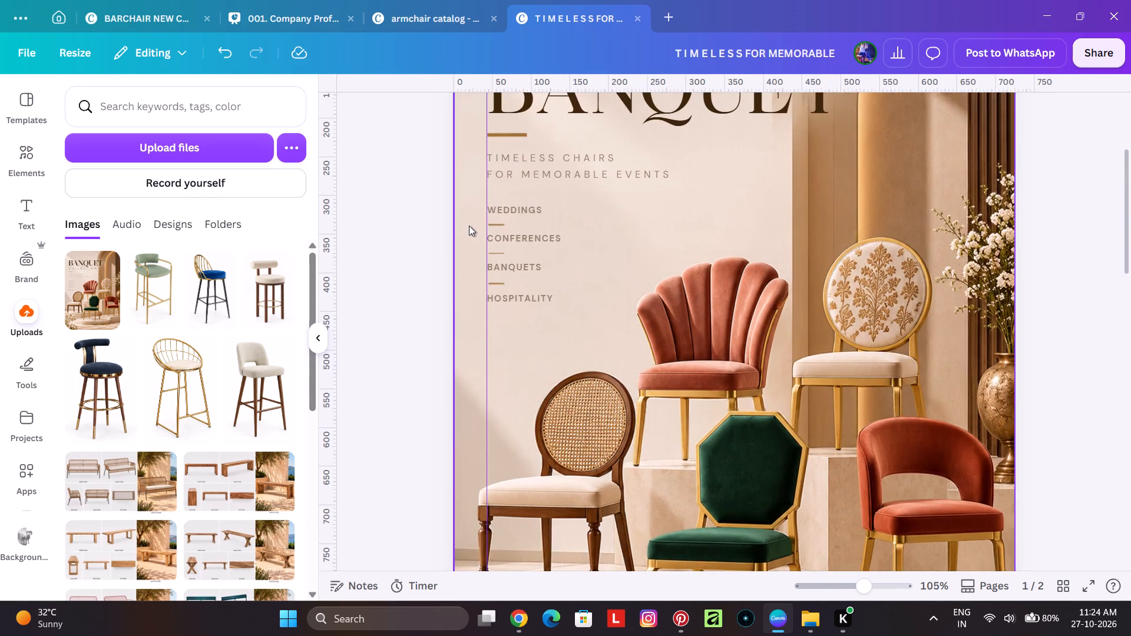
ctrl+scroll(467, 226, up, 2)
ctrl+scroll(395, 234, up, 4)
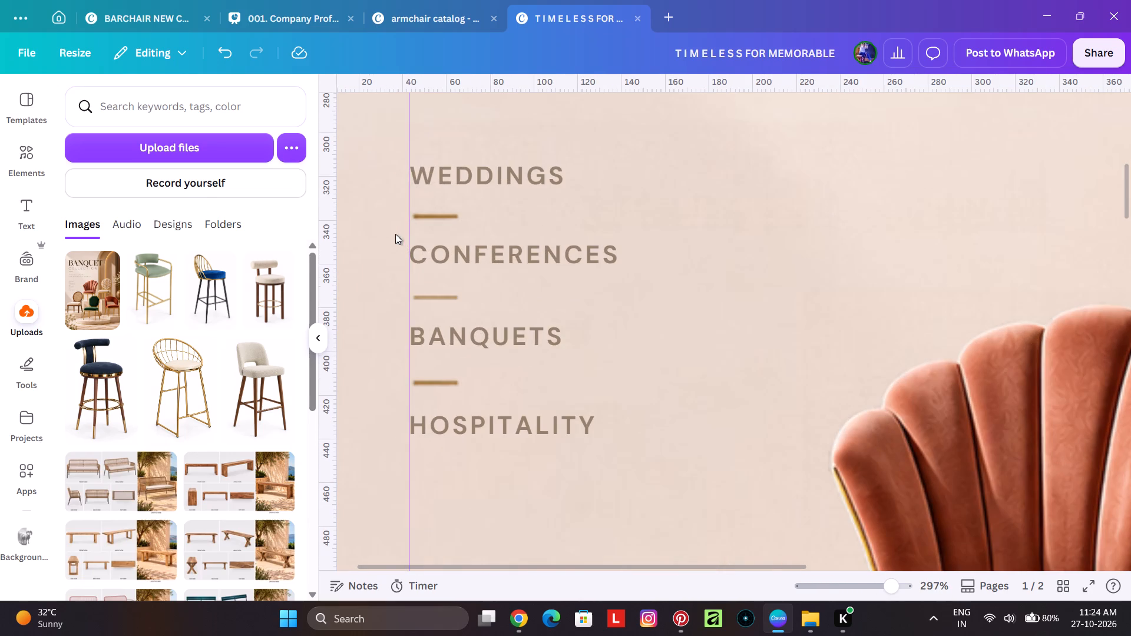
click(441, 180)
shift+click(448, 211)
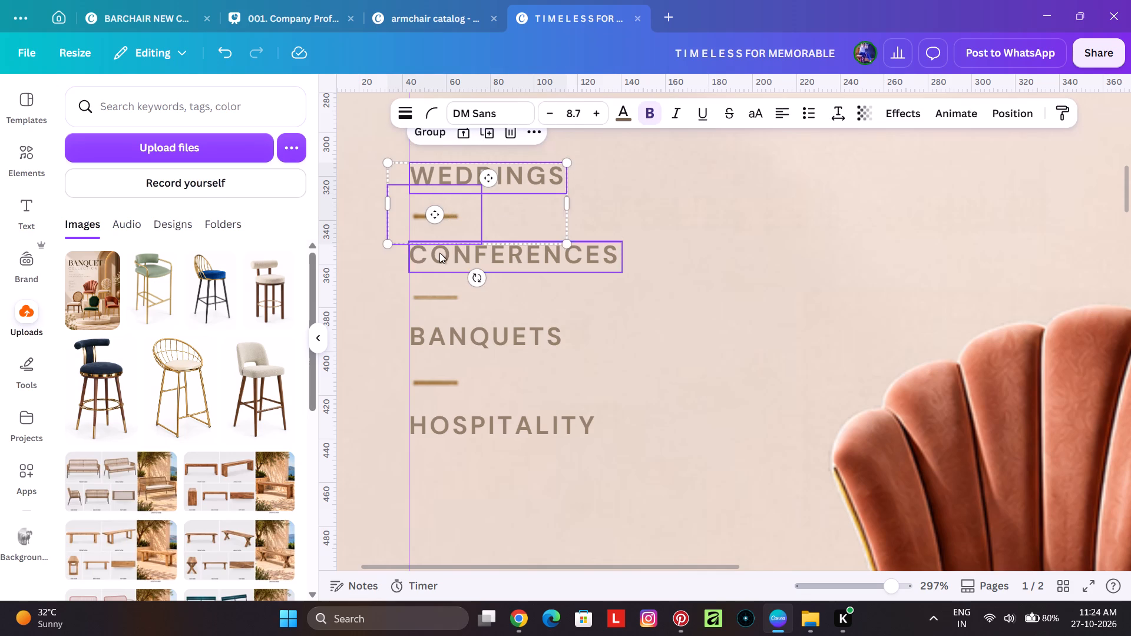
shift+click(439, 253)
shift+click(435, 287)
shift+click(445, 338)
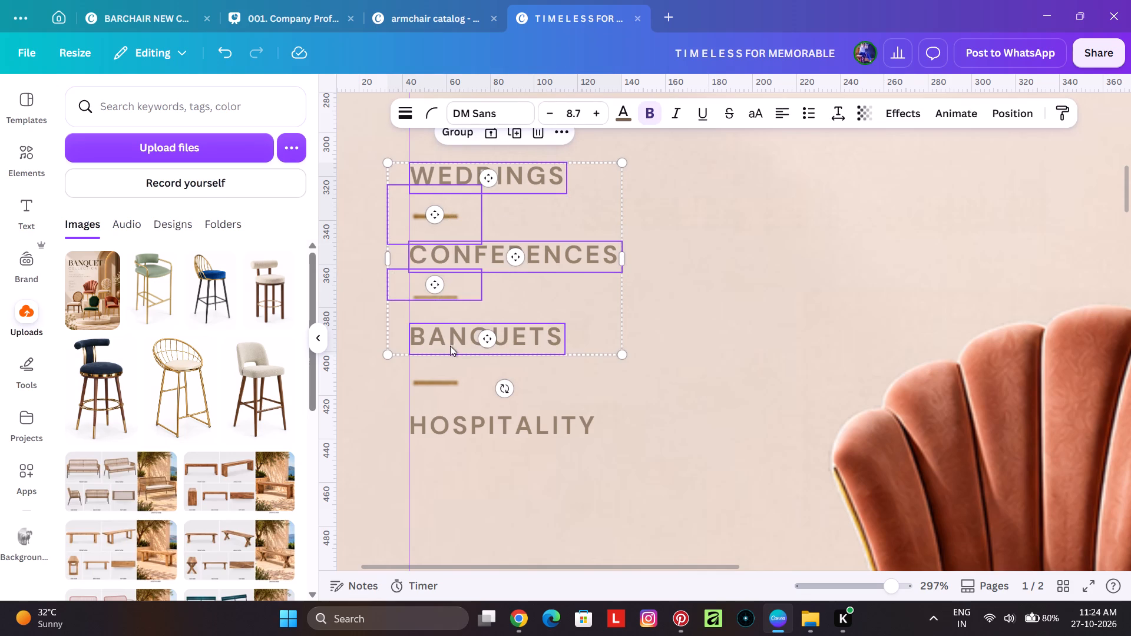
shift+click(449, 393)
shift+click(449, 436)
key(Down)
key(Down)
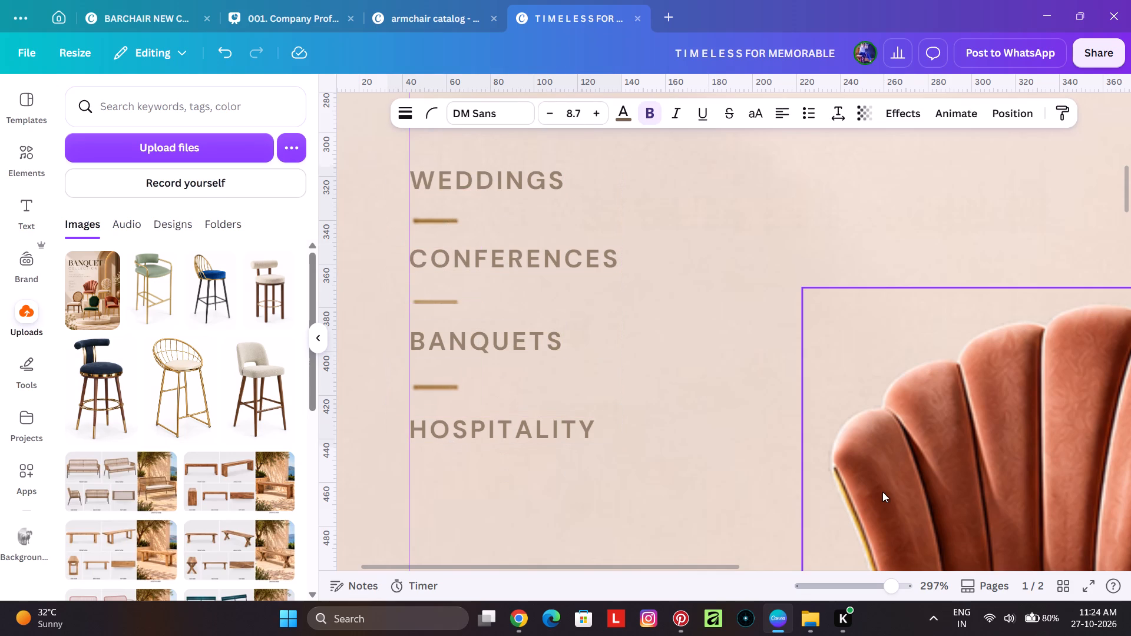
key(Down)
key(Down)
key(Down)
key(Down)
key(Right)
key(Right)
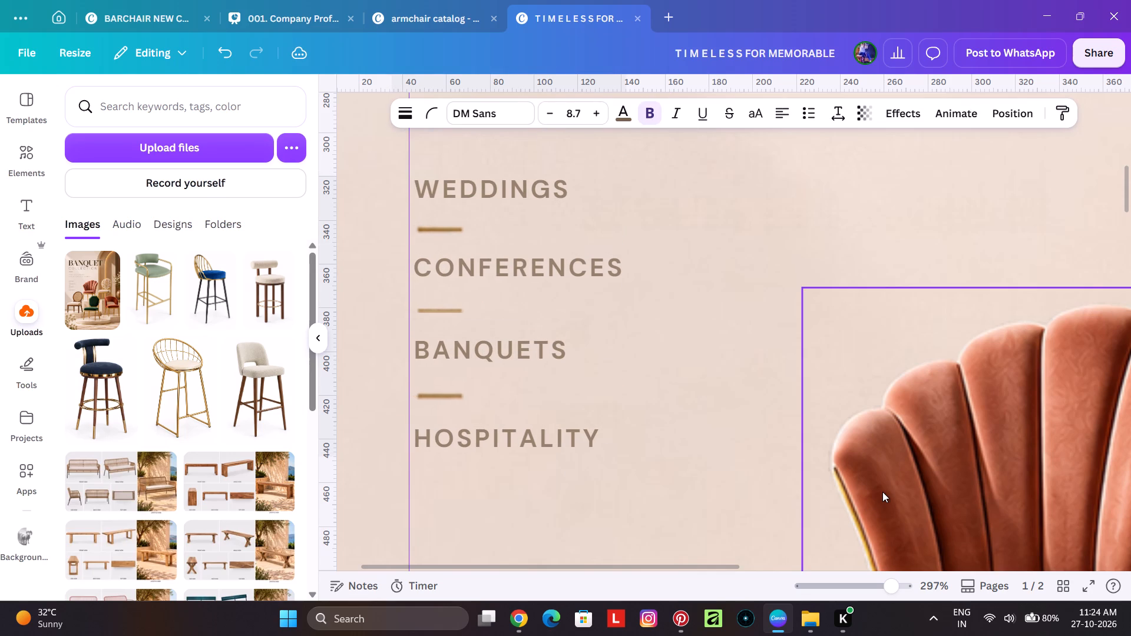
key(Left)
key(Right)
key(Down)
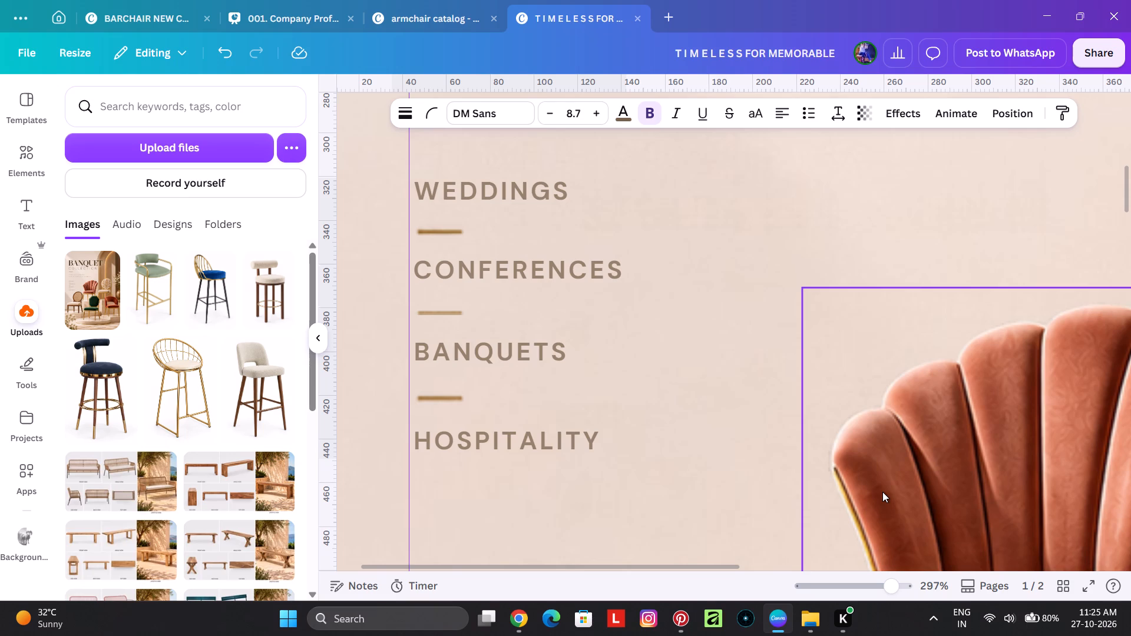
ctrl+scroll(1041, 238, down, 8)
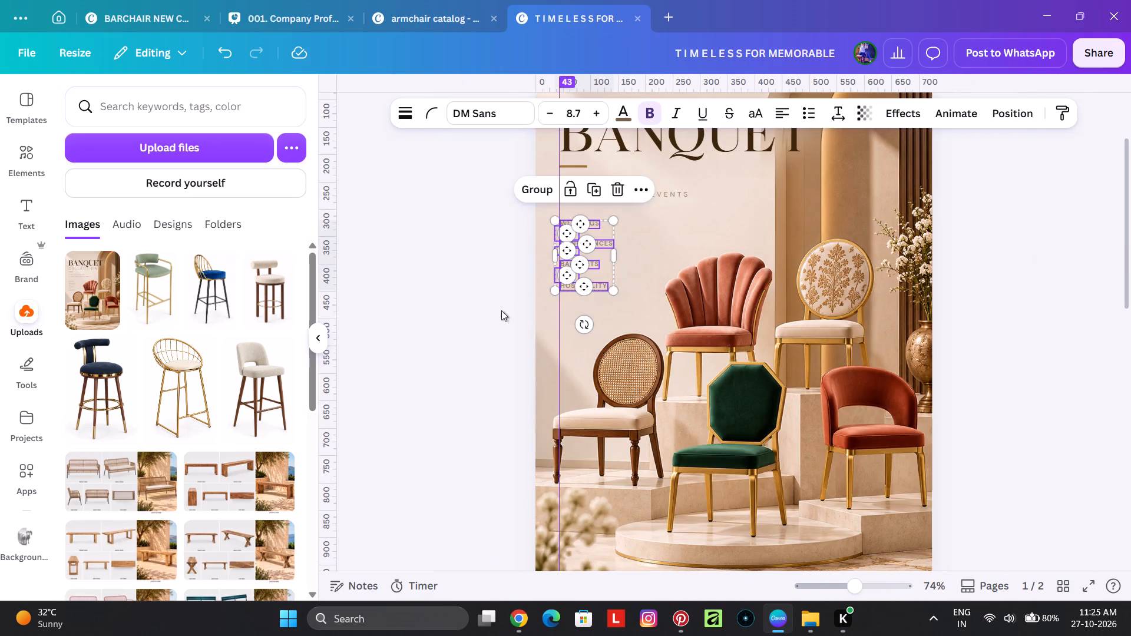
click(498, 311)
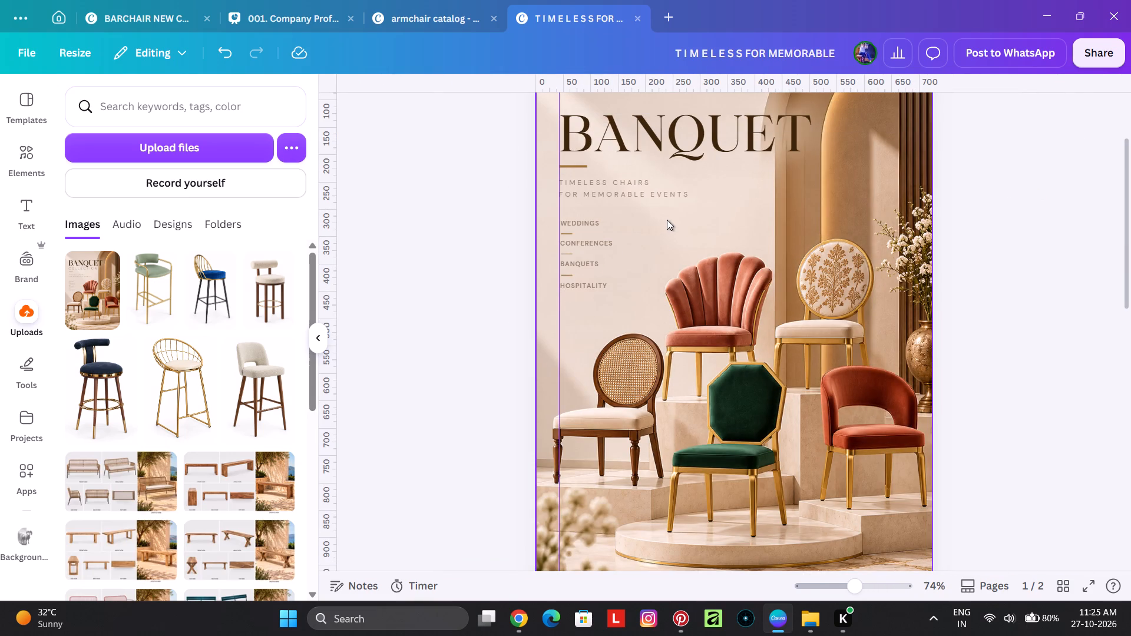
Delete the BANQUET COLLECTION reference image from page 2 and return to the poster on page 1.
scroll(667, 220, down, 5)
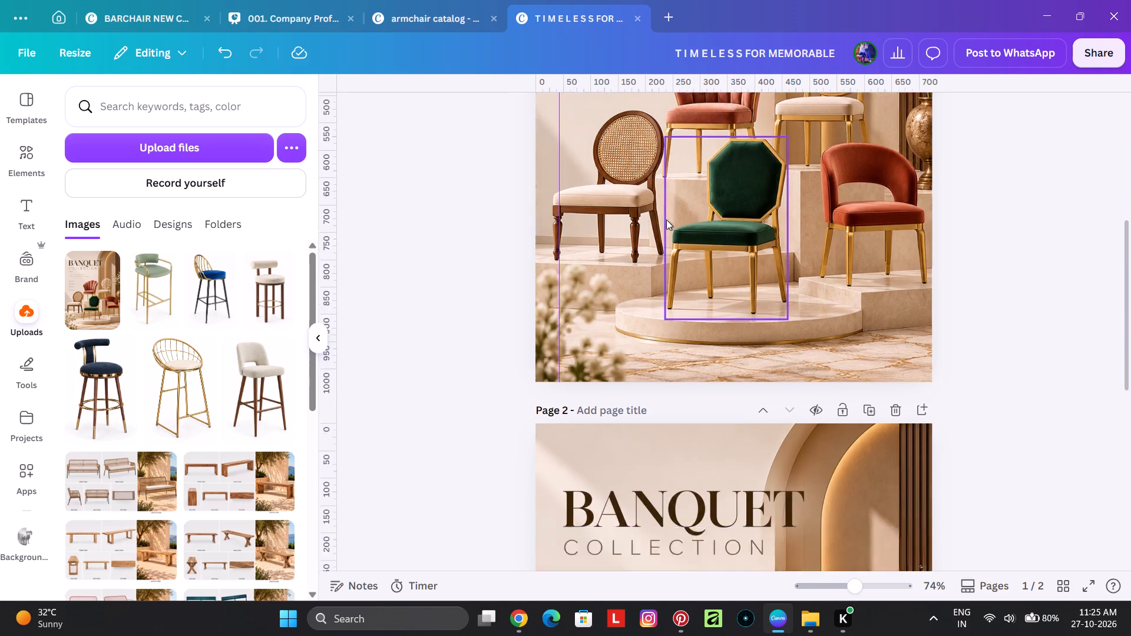
scroll(666, 220, down, 6)
scroll(682, 273, up, 2)
click(698, 247)
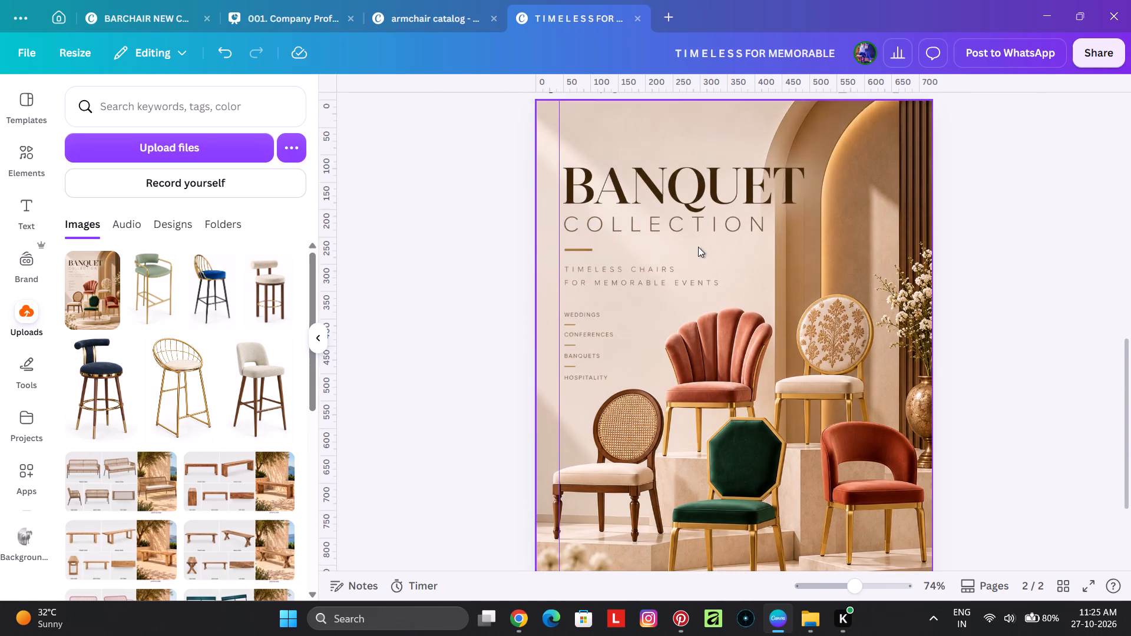
key(Delete)
scroll(697, 248, up, 5)
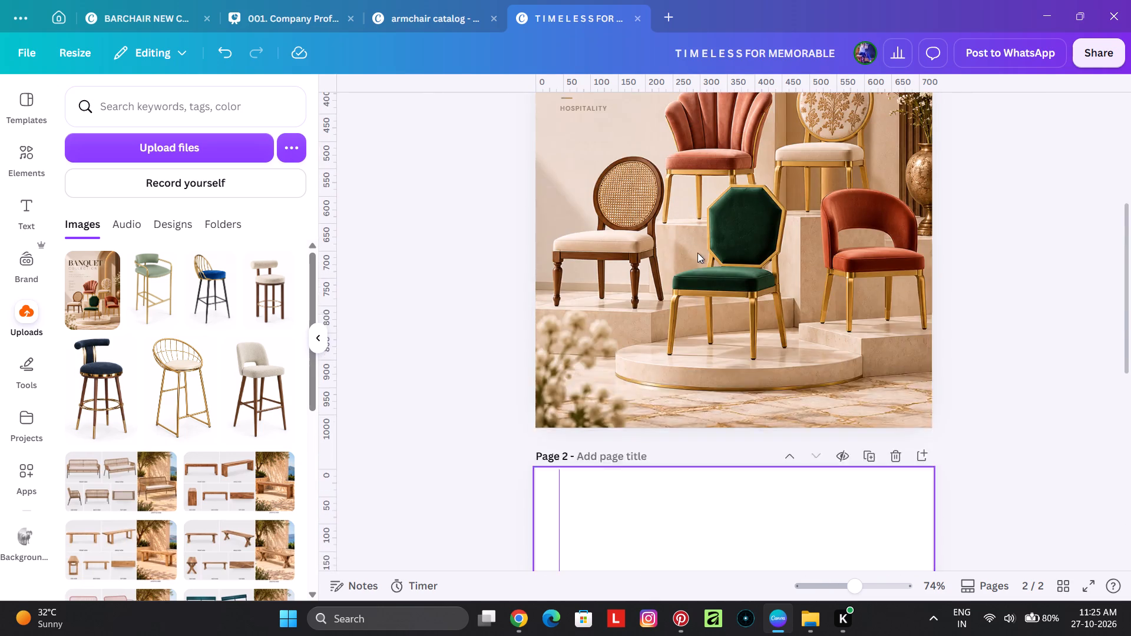
scroll(697, 253, up, 2)
click(392, 198)
scroll(468, 248, up, 2)
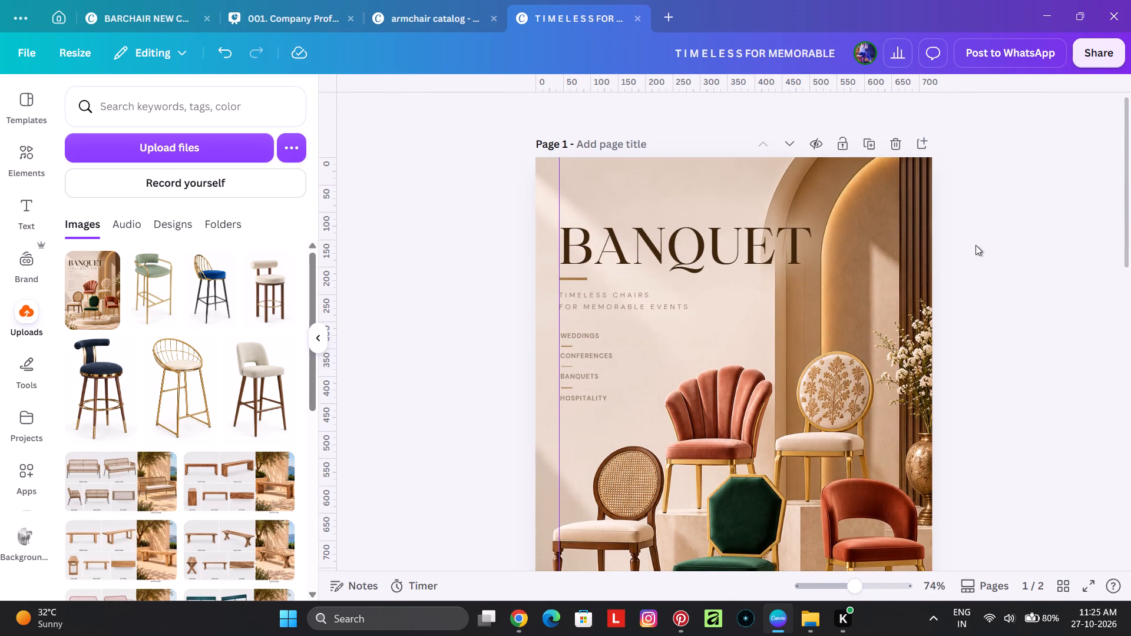
Rename the design as Banquet collection 2026.
drag(837, 39, 837, 39)
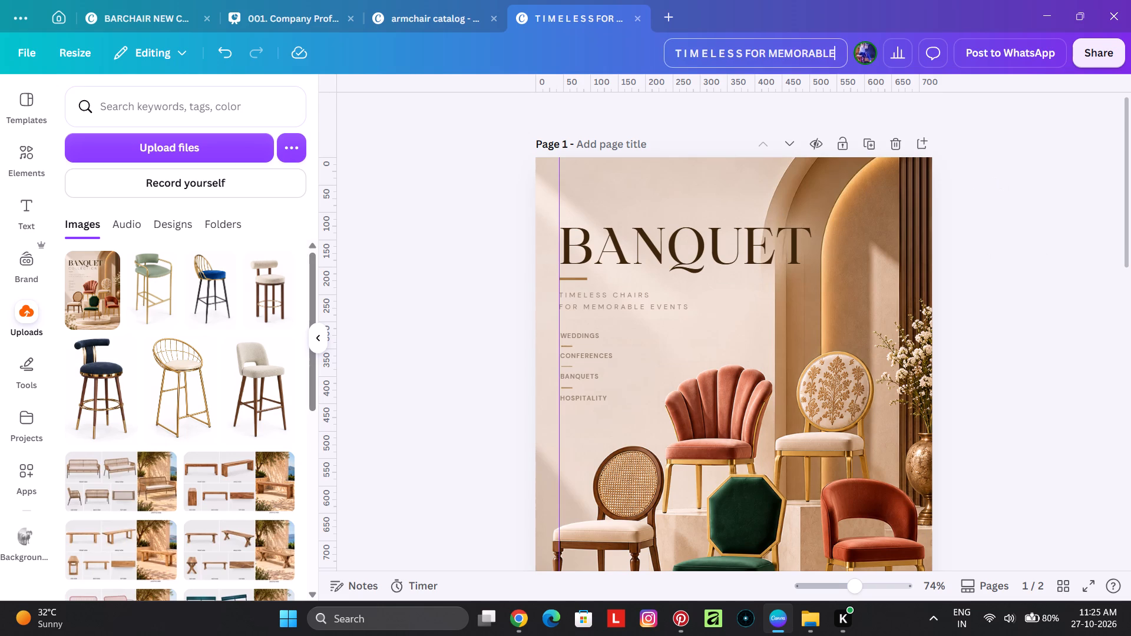
drag(837, 39, 627, 64)
key(BackSpace)
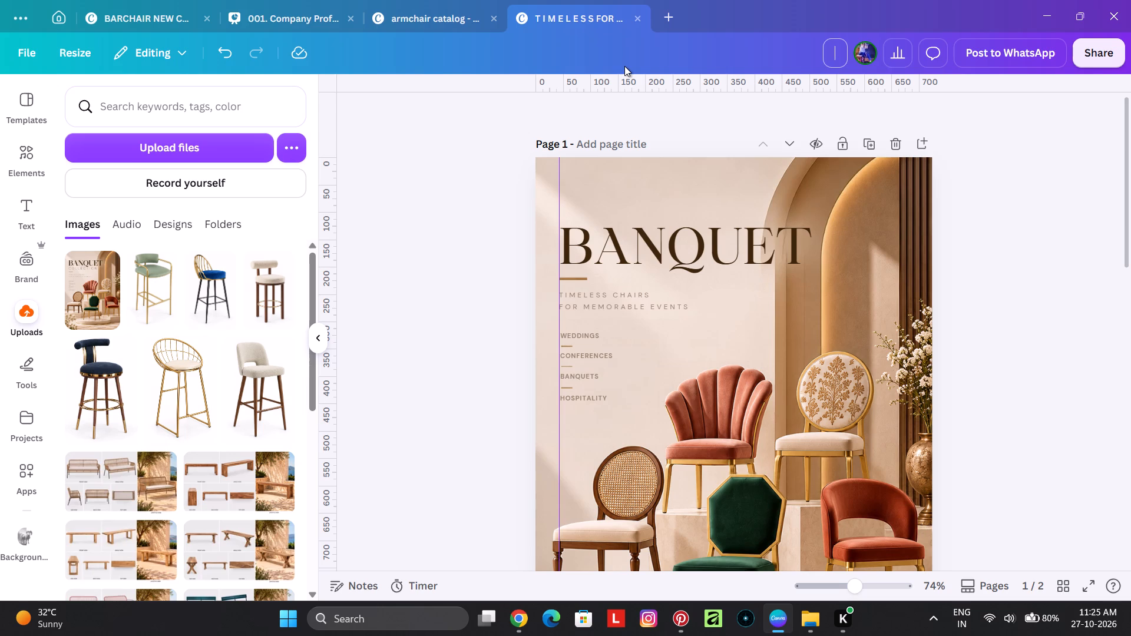
text(Ba)
key(n)
key(q)
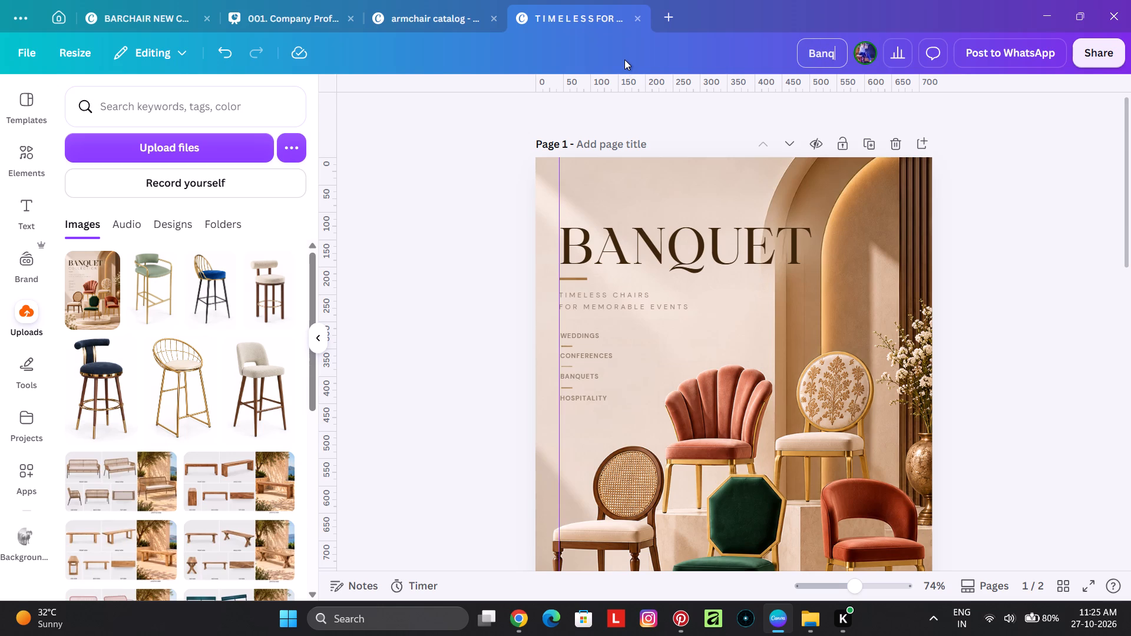
text(uet)
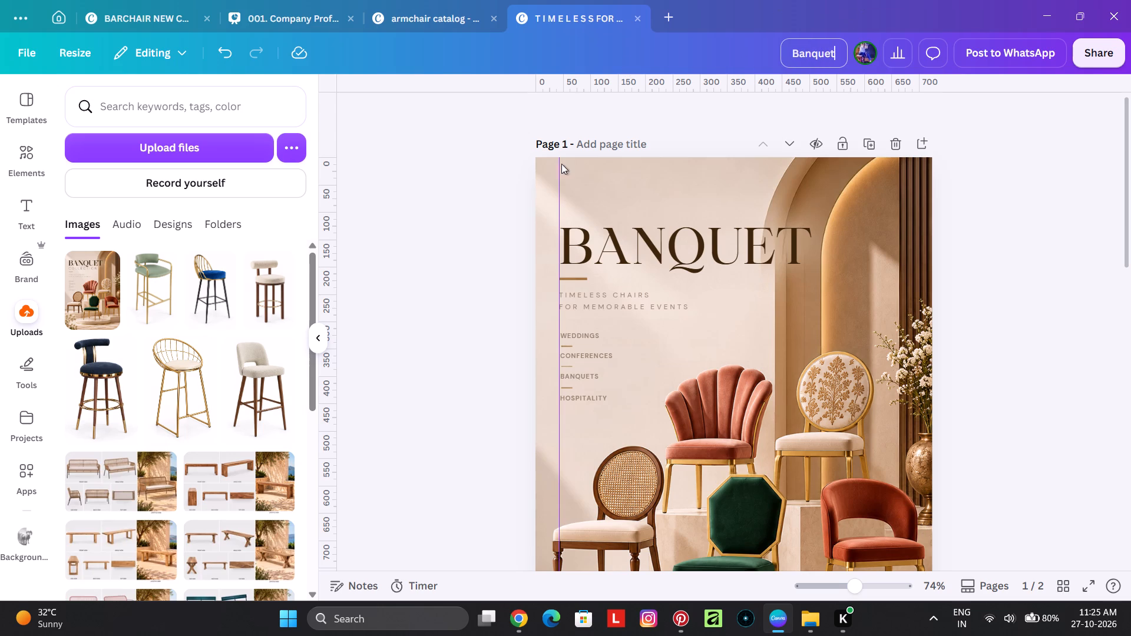
key(space)
text(collection)
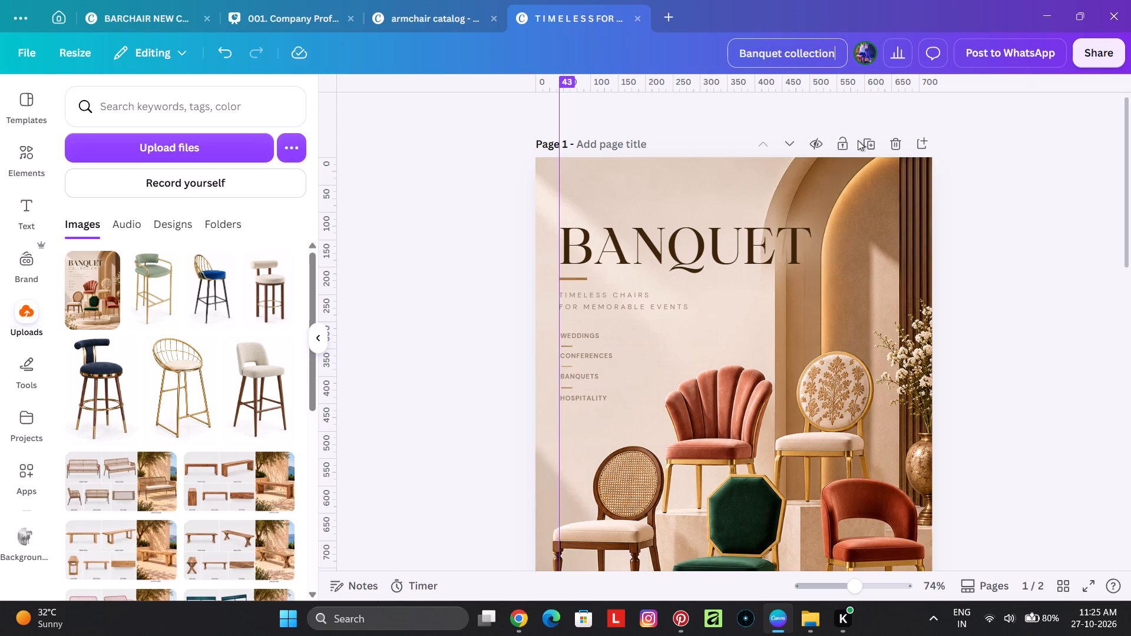
key(space)
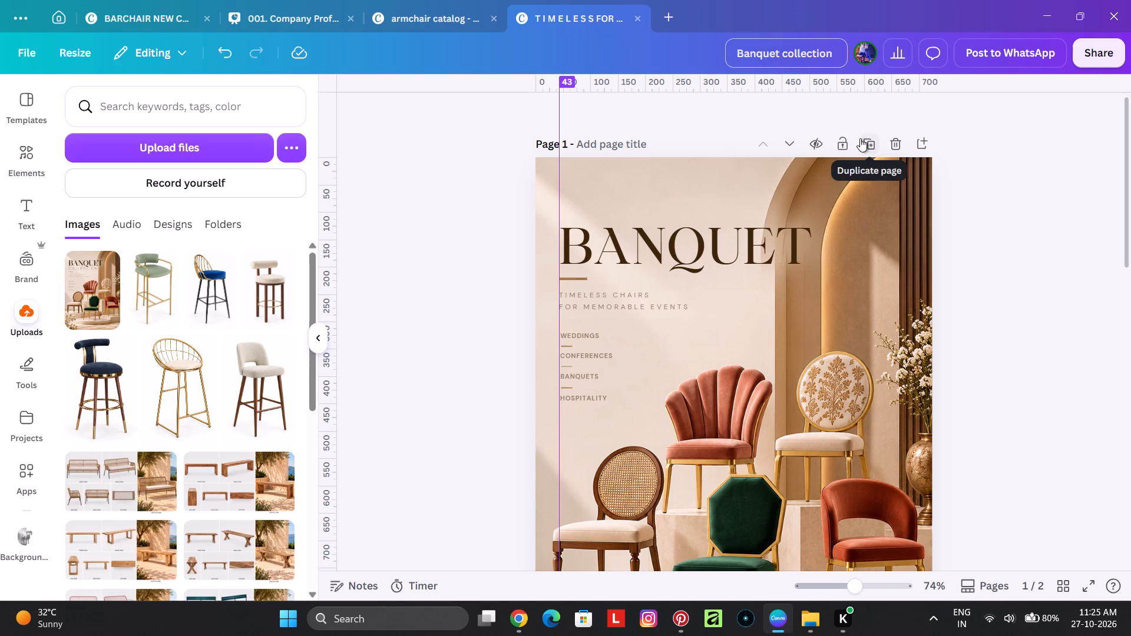
text(2026)
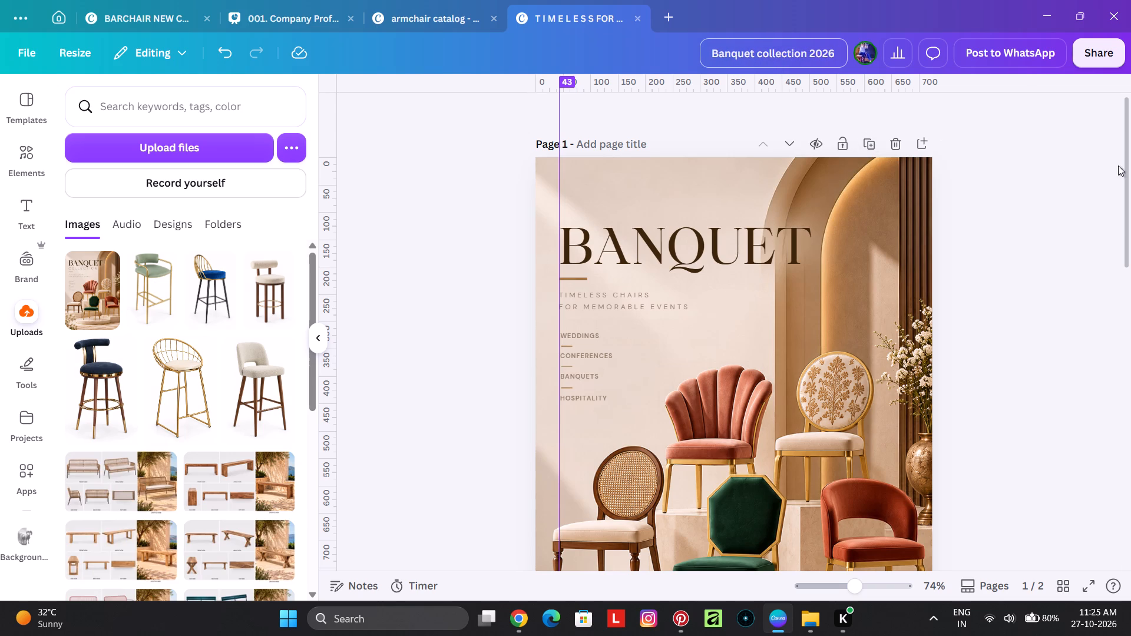
click(883, 218)
click(1004, 191)
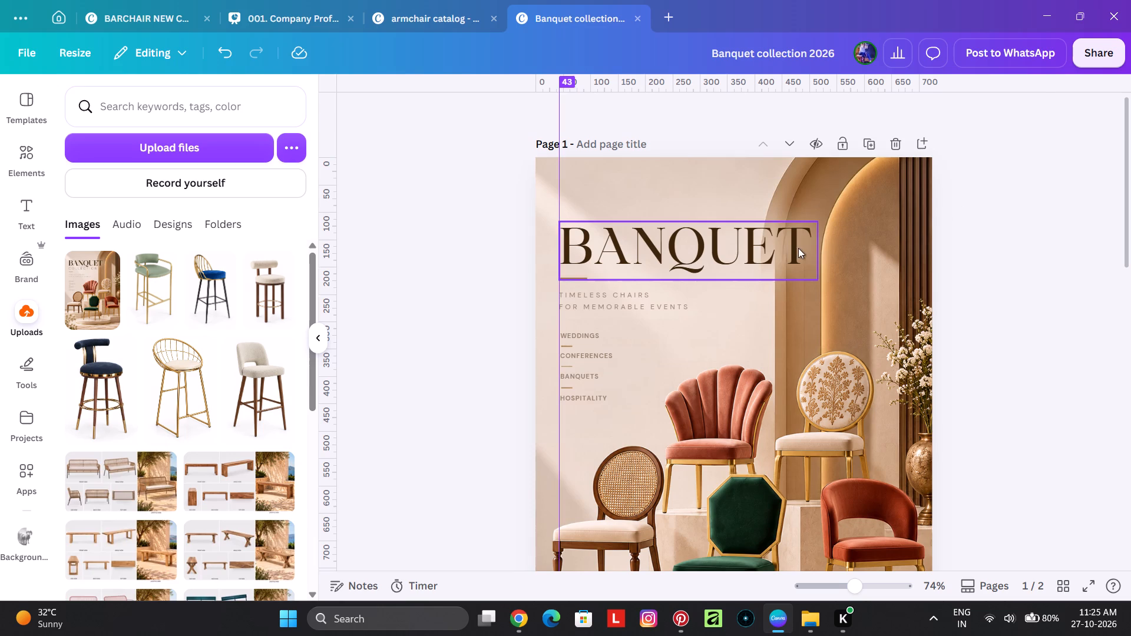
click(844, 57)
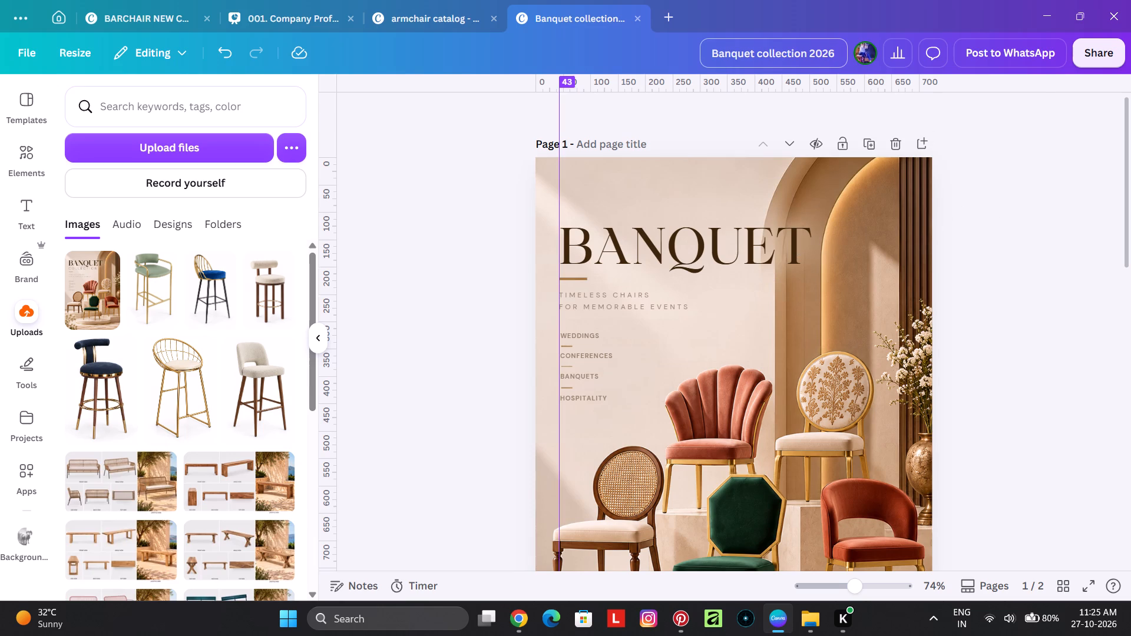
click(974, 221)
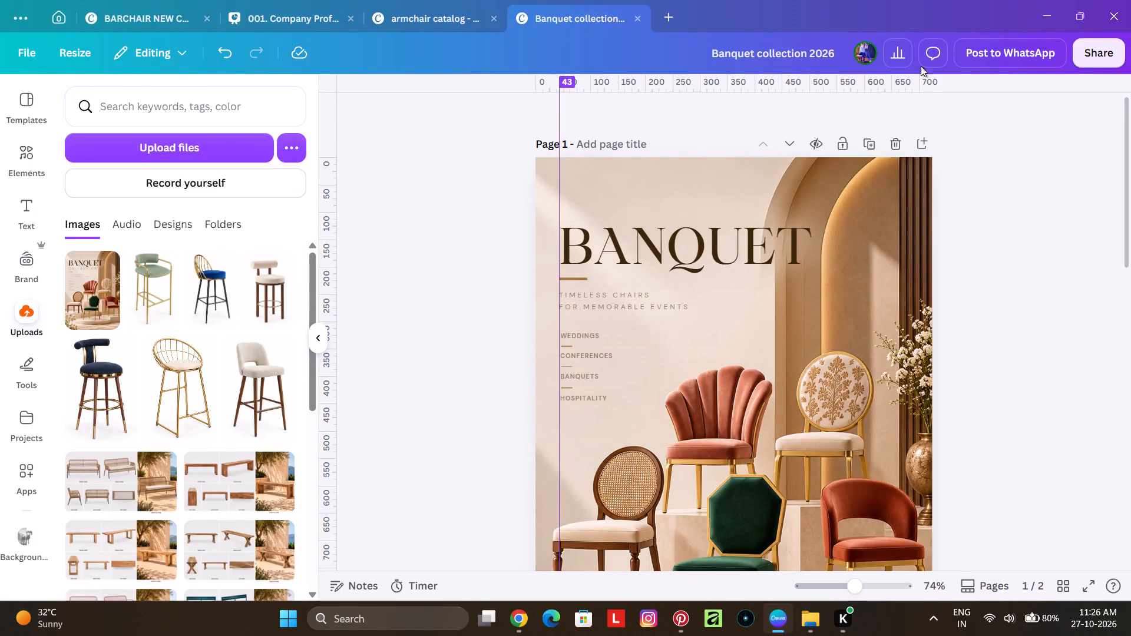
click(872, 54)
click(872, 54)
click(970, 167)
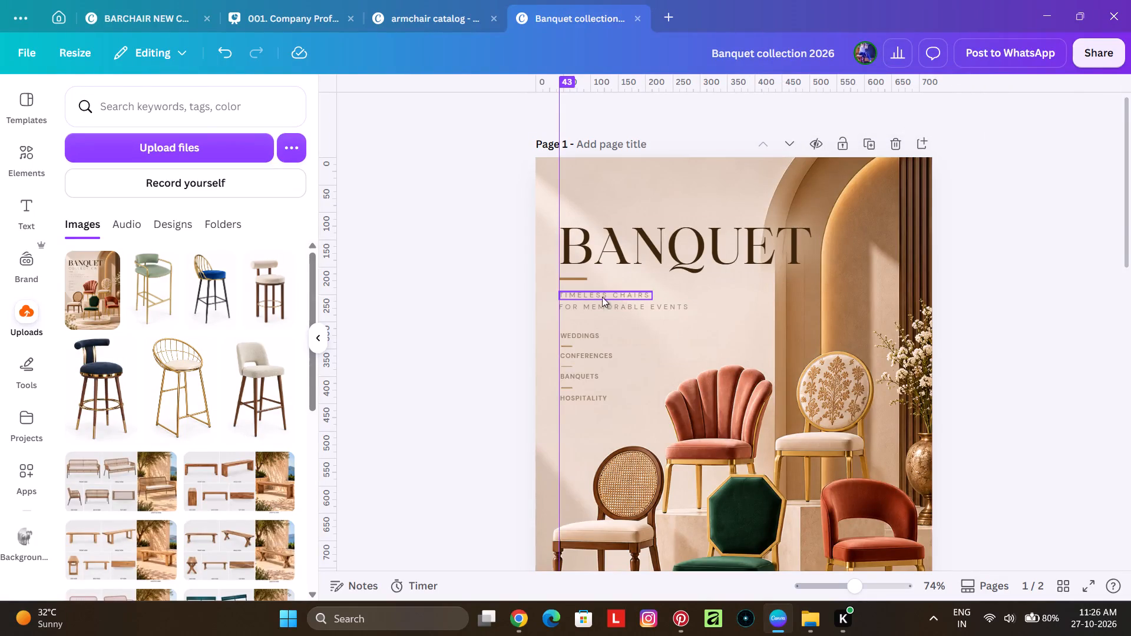
Send the BANQUET headline backward by one layer and select the gold line beneath it.
ctrl+scroll(541, 302, up, 3)
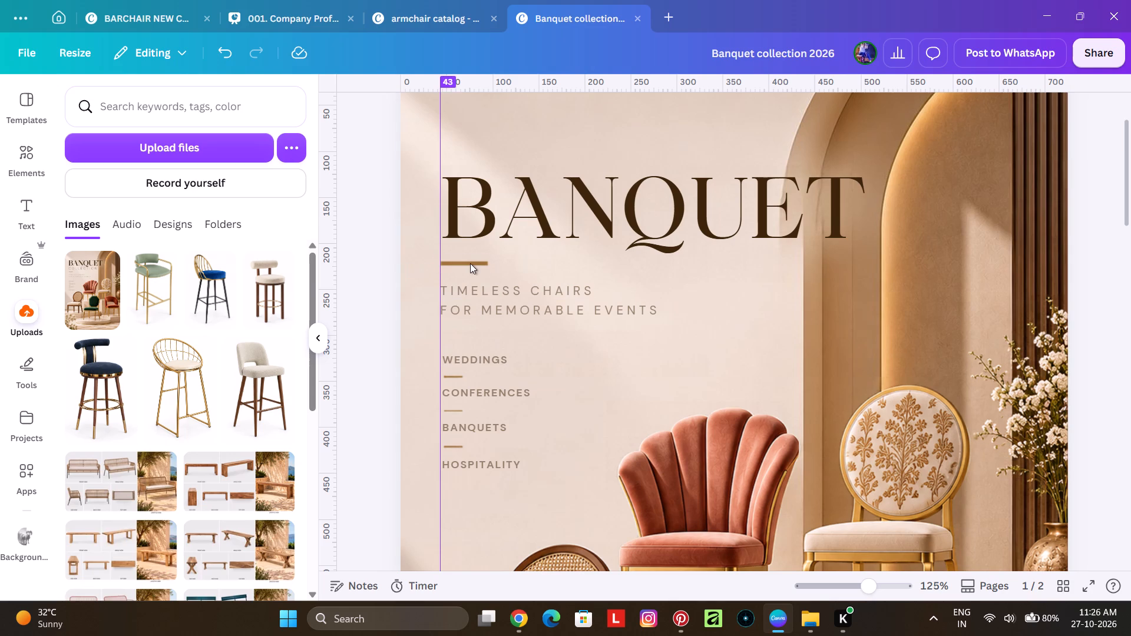
ctrl+scroll(476, 260, up, 2)
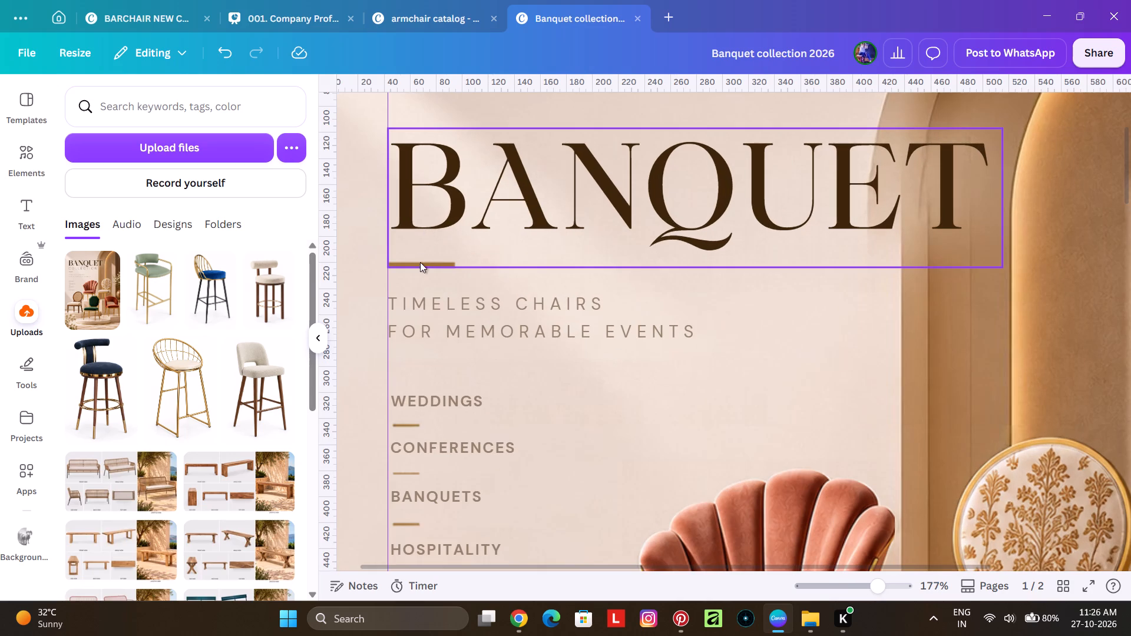
click(450, 223)
right_click(457, 228)
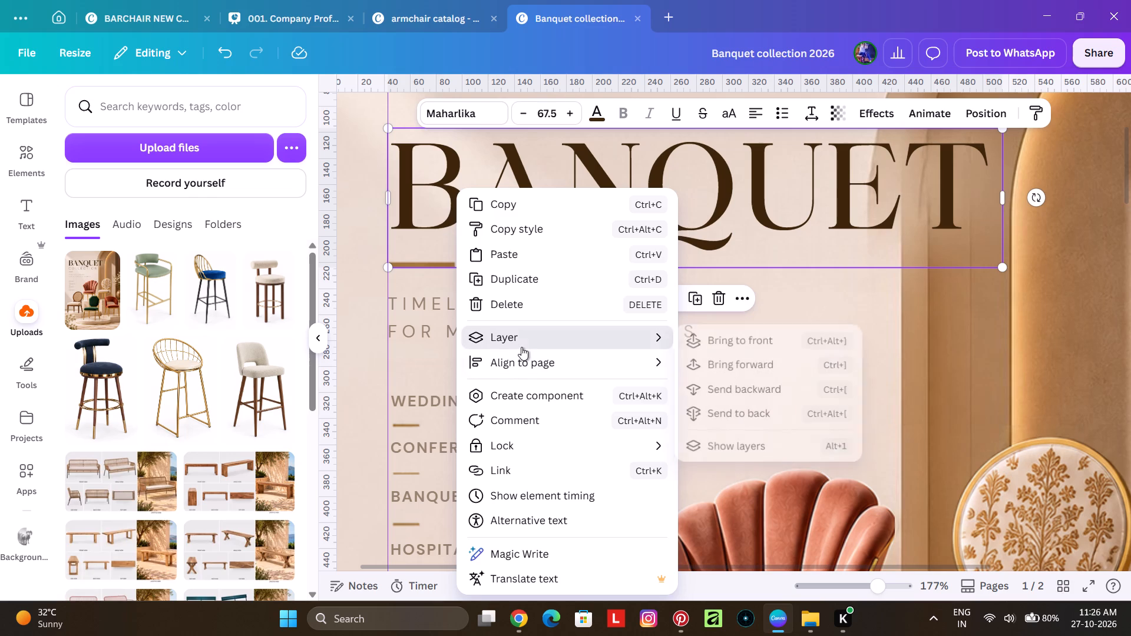
click(748, 399)
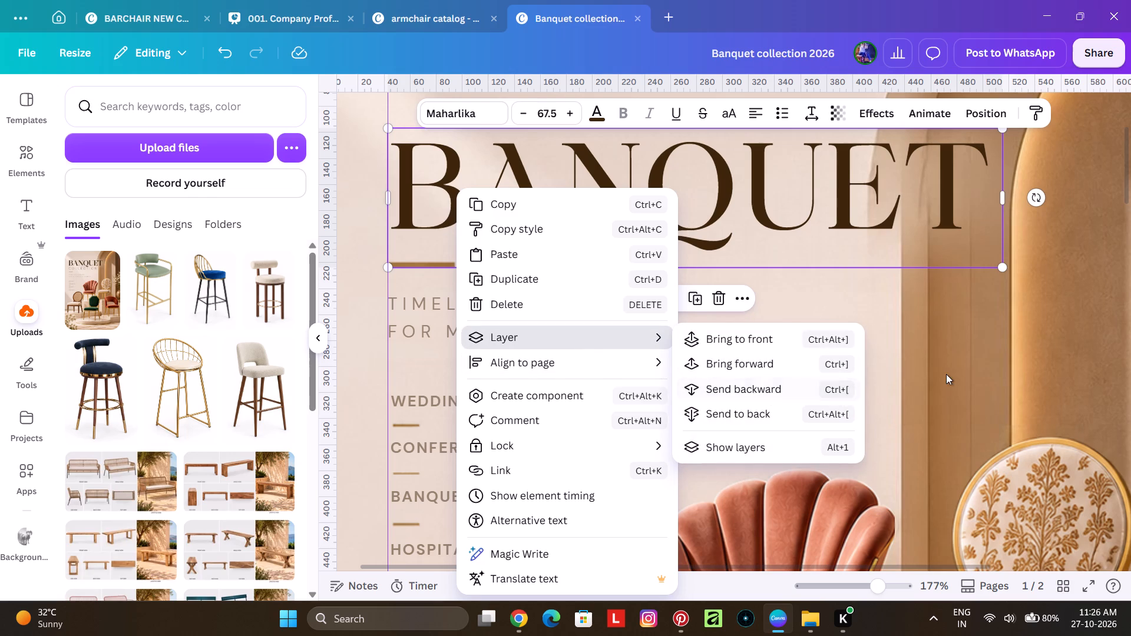
click(946, 374)
click(439, 273)
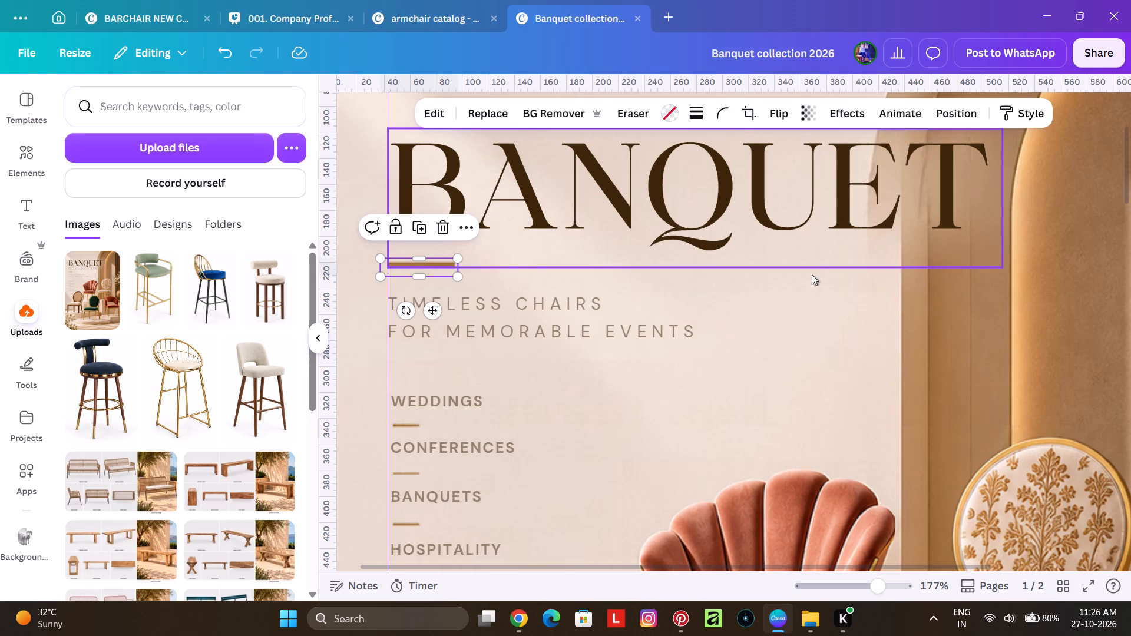
Add a second line reading COLLECTION, in capitals, beneath BANQUET in the same headline text box.
double_click(853, 241)
click(970, 231)
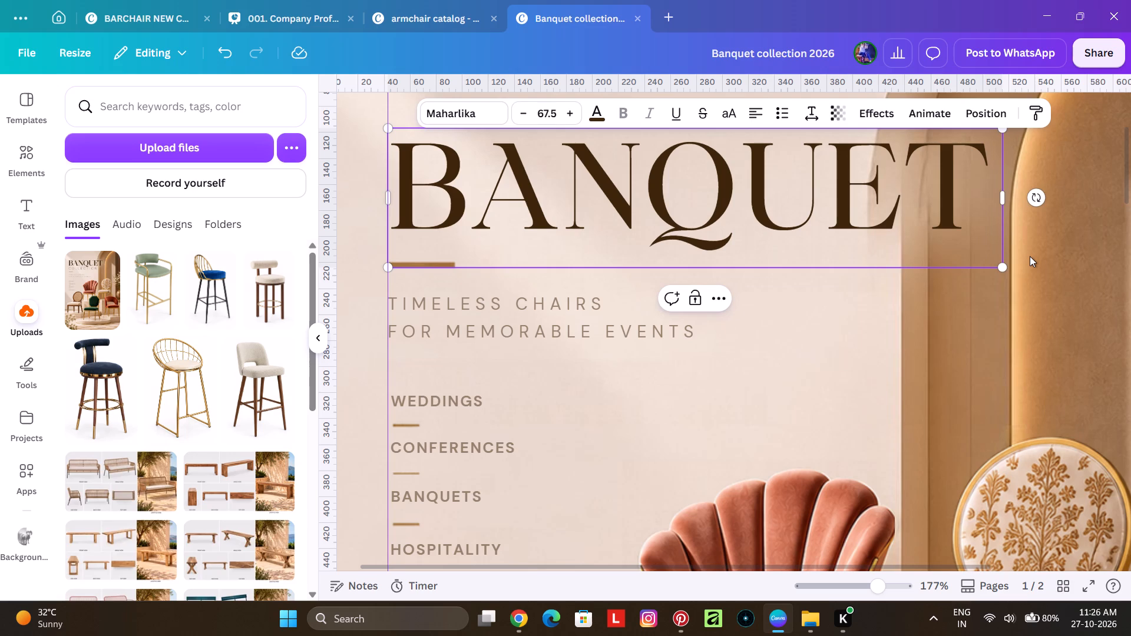
key(Return)
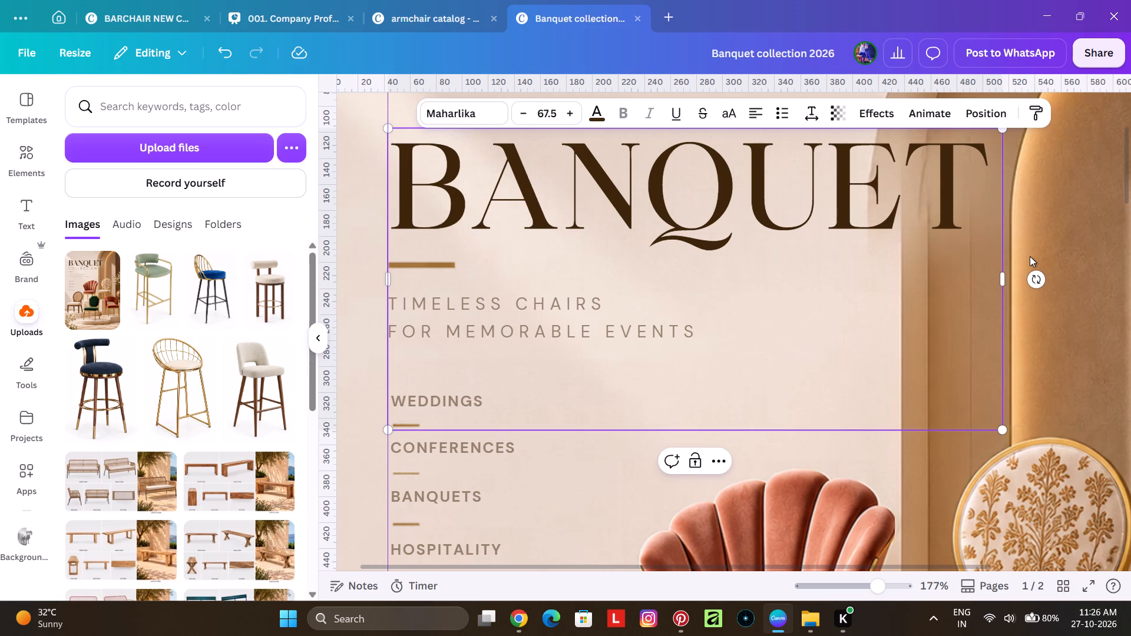
key(shift+c)
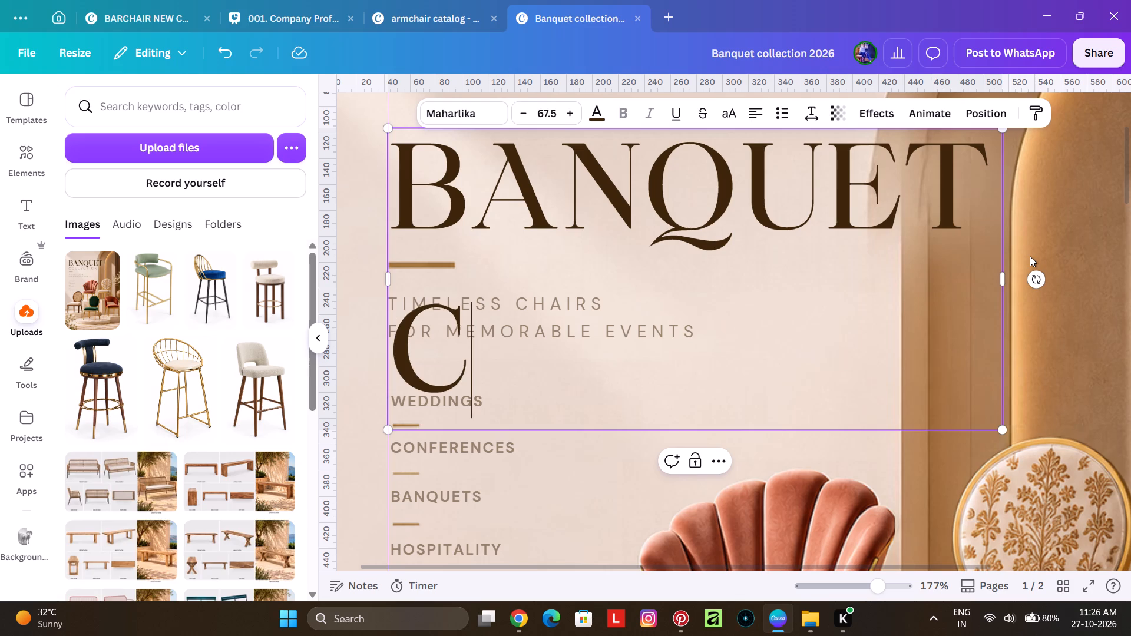
text(oll)
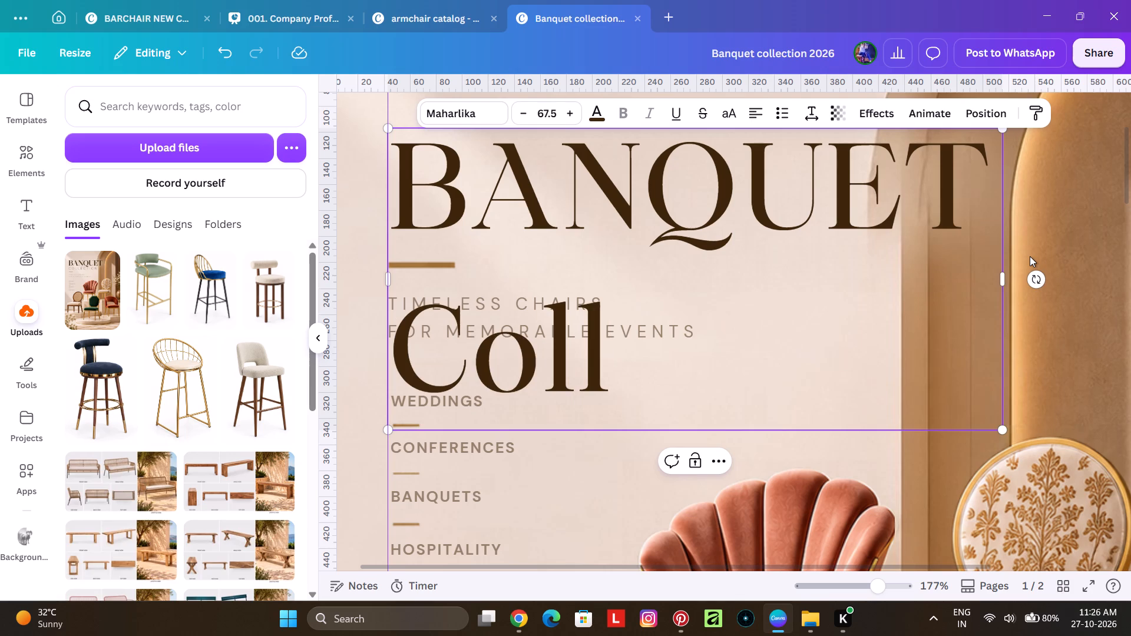
key(BackSpace)
key(BackSpace)
key(BackSpace)
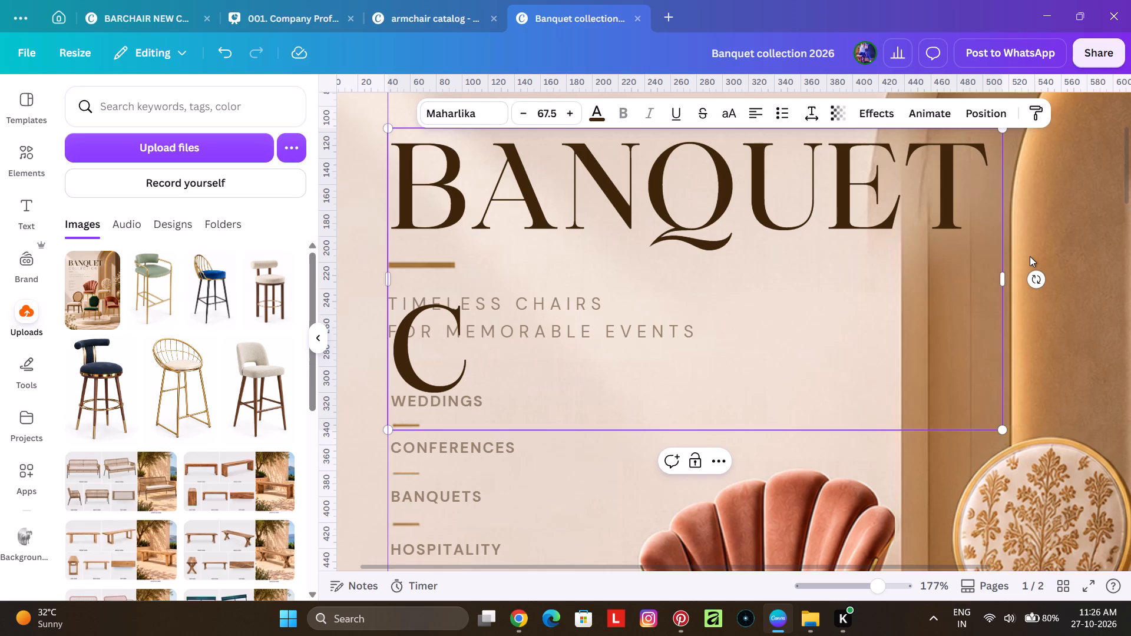
text(OLL)
text(ECTION)
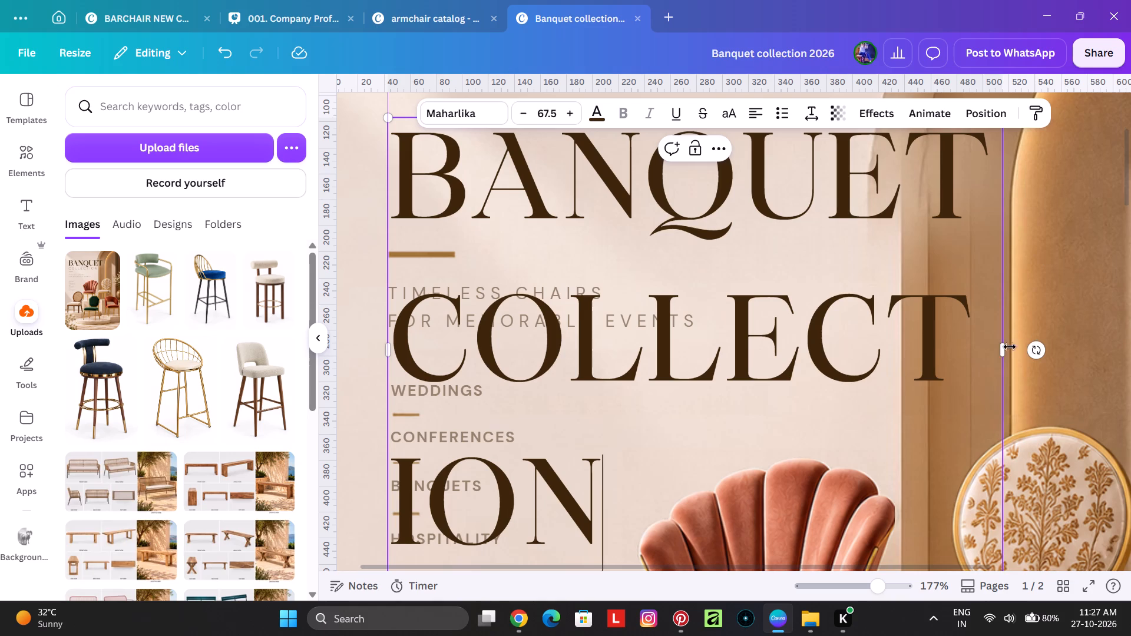
Widen the headline text box until COLLECTION fits on a single line.
drag(1005, 344, 1102, 342)
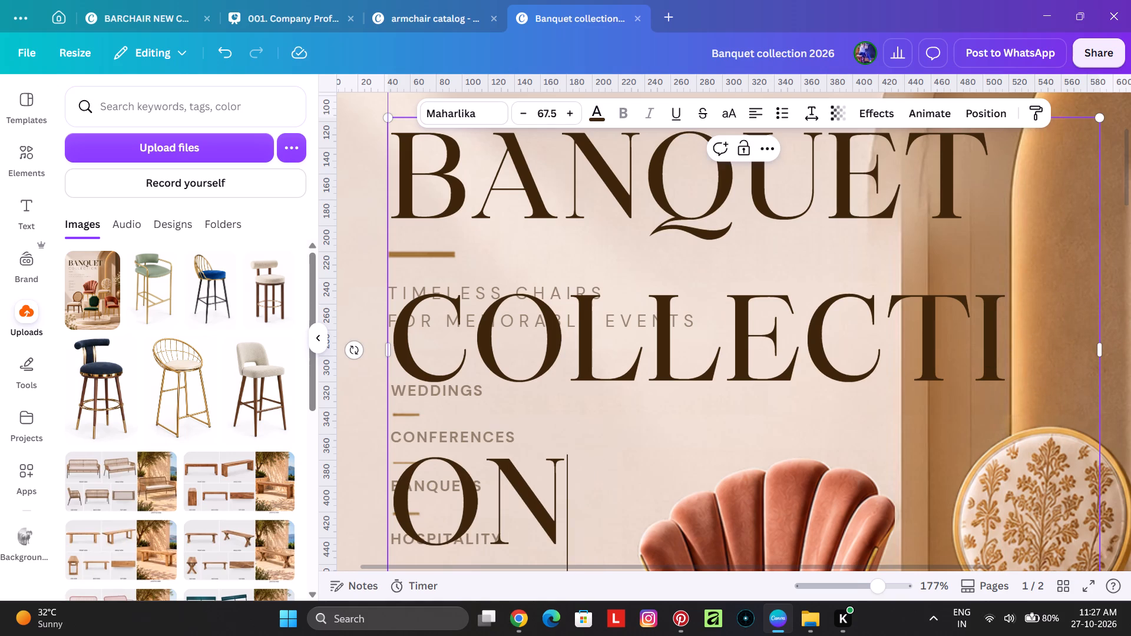
ctrl+scroll(756, 313, down, 3)
drag(917, 341, 961, 347)
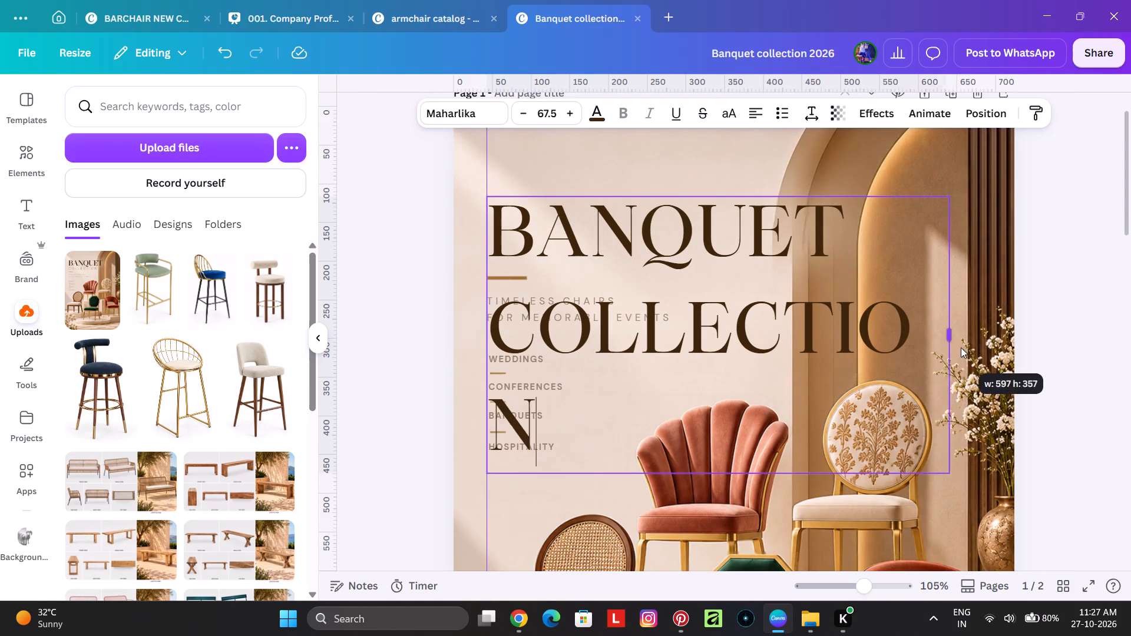
drag(961, 347, 971, 354)
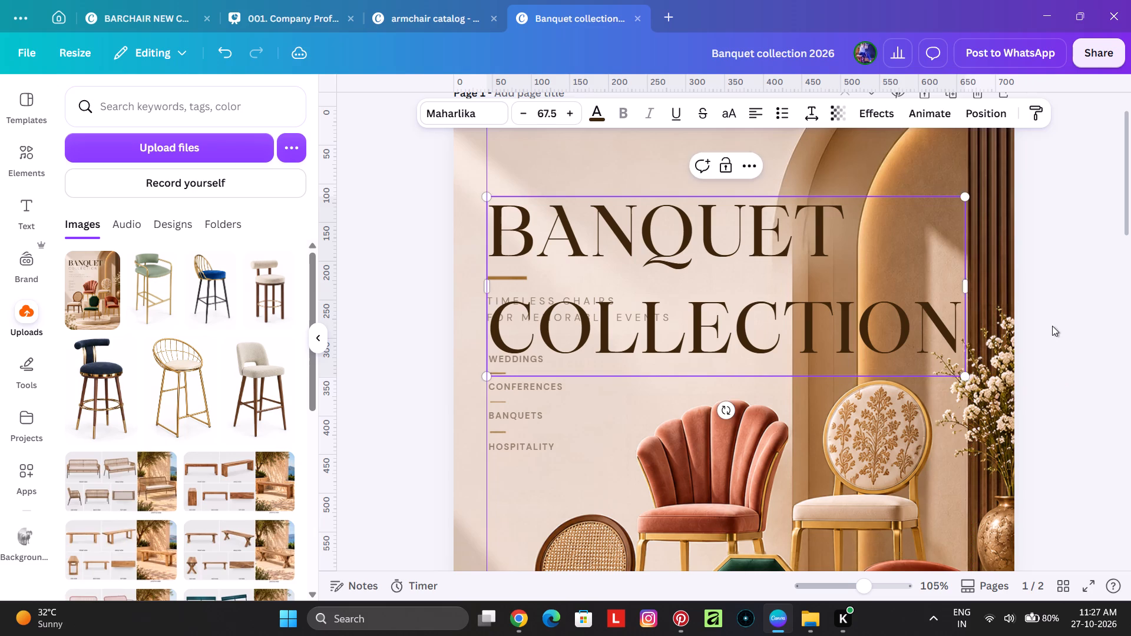
click(1052, 326)
Set only the COLLECTION line's font size to 35, and then reduce it to 25.
double_click(900, 333)
click(786, 324)
drag(491, 327, 951, 347)
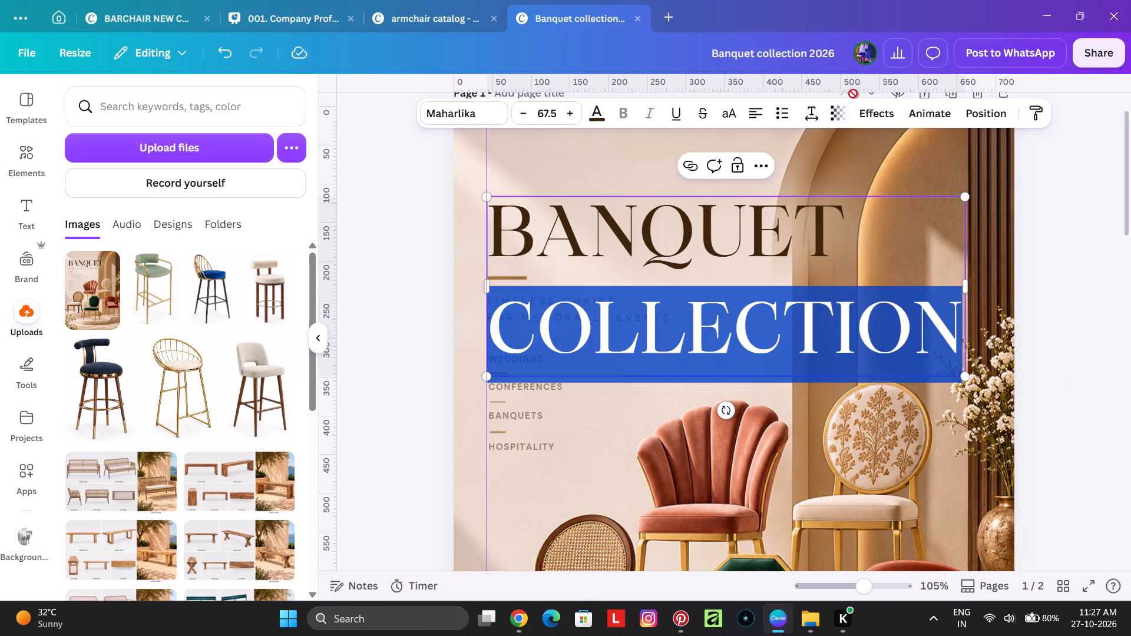
click(538, 114)
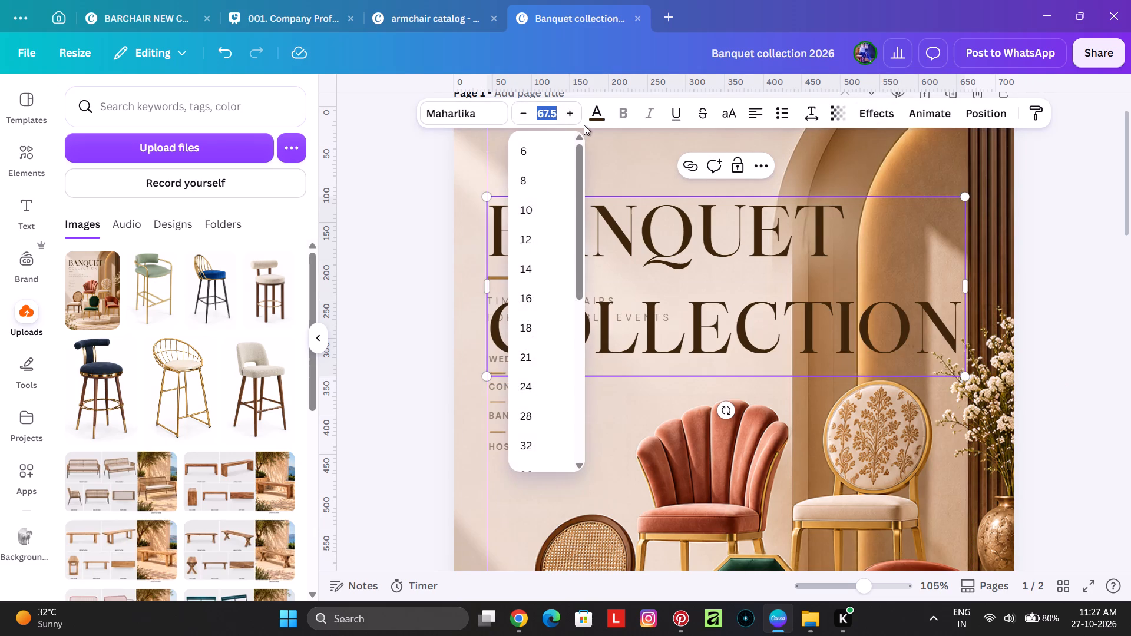
text(35)
key(Return)
click(542, 117)
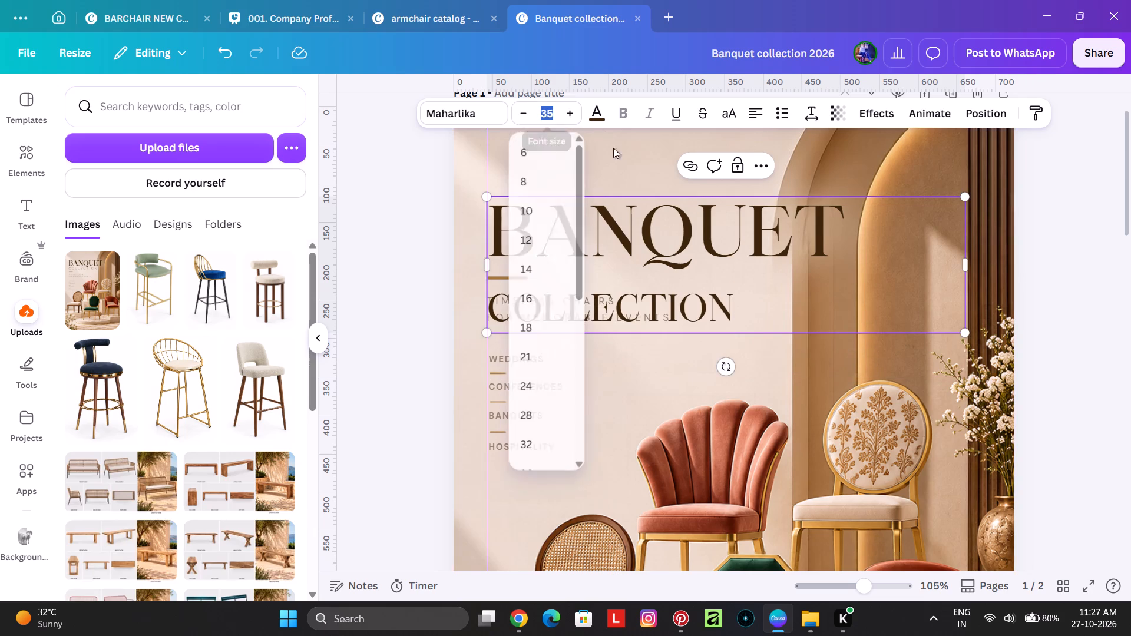
text(25)
key(Return)
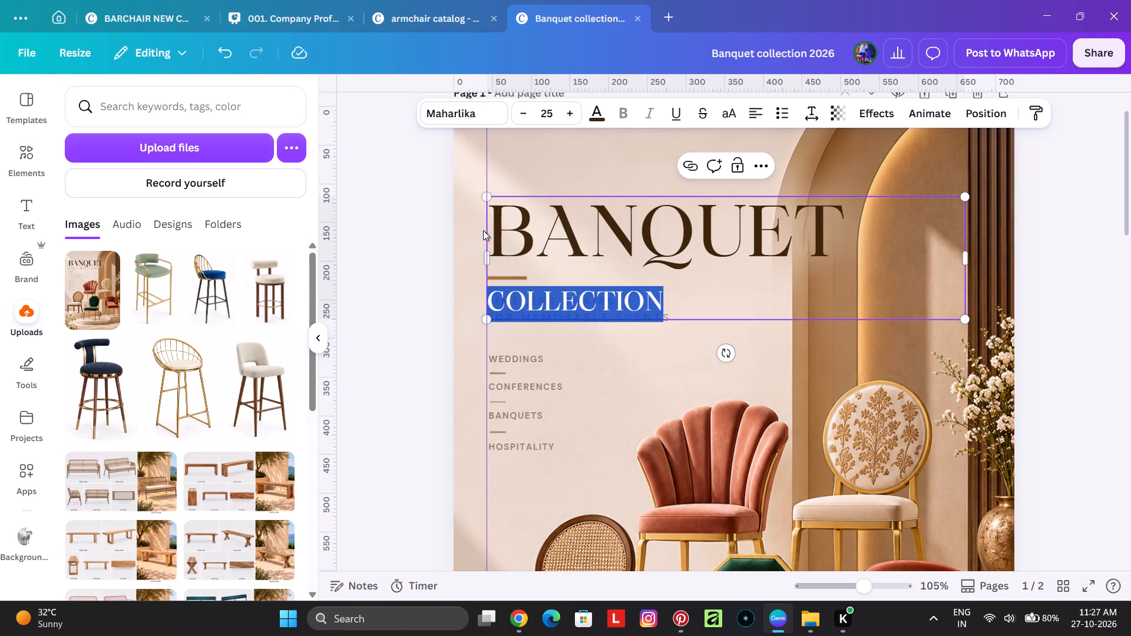
click(409, 290)
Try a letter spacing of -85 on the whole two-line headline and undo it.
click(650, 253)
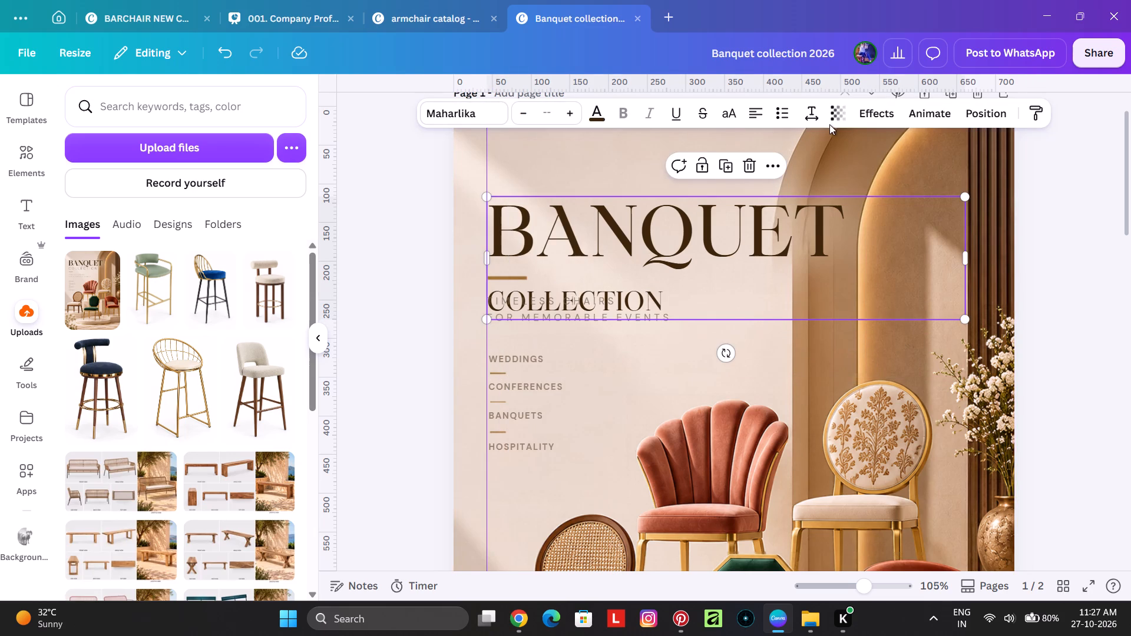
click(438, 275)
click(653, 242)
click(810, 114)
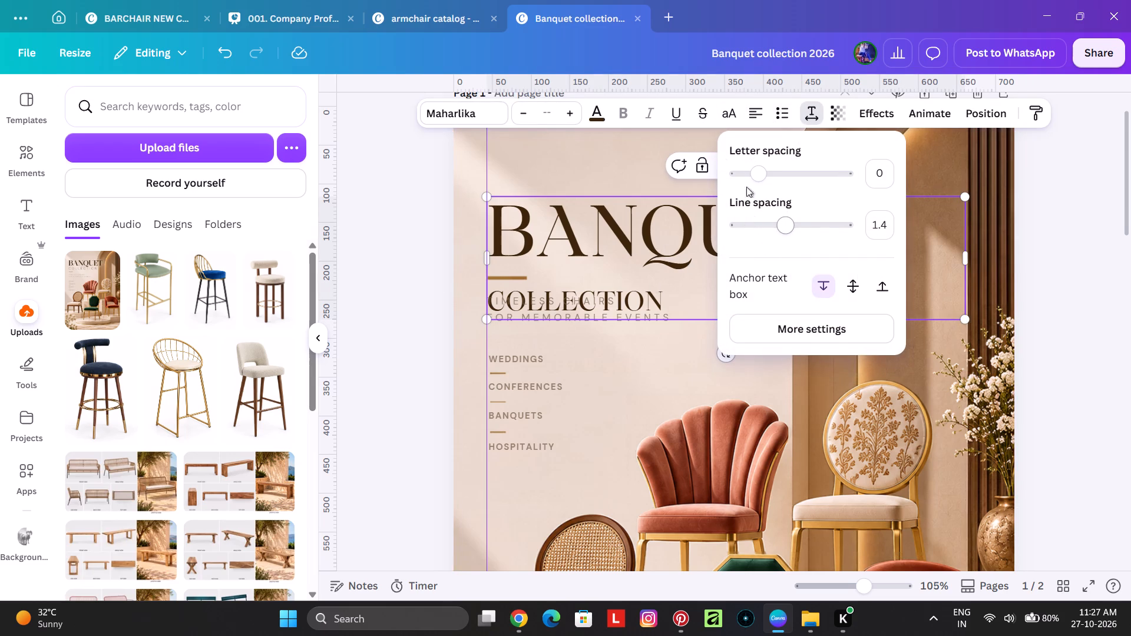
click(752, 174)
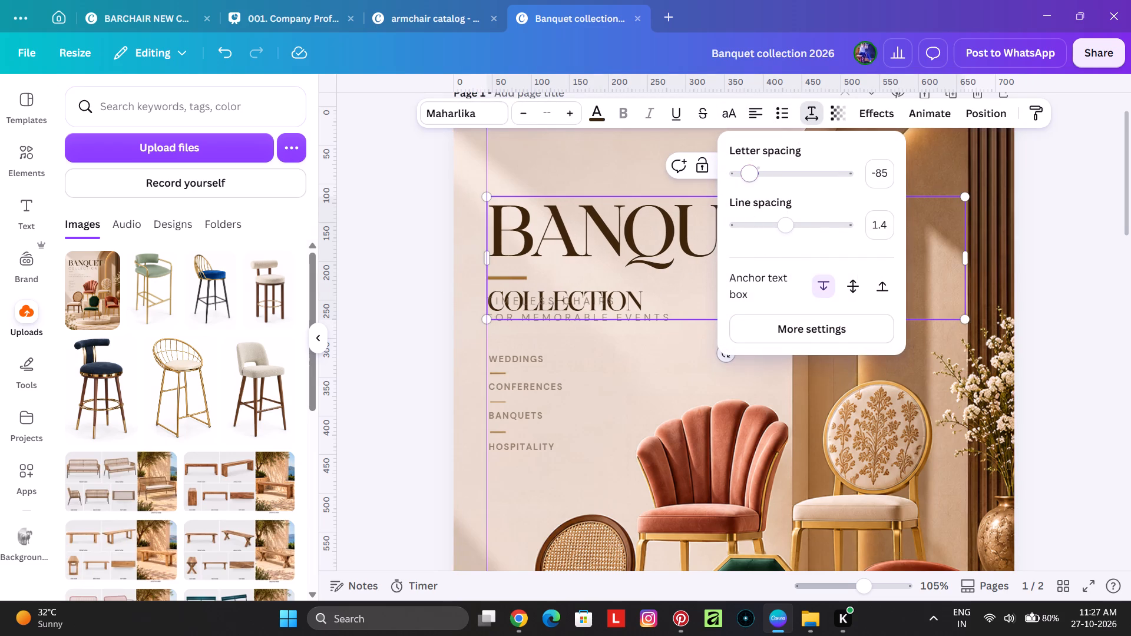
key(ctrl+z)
Adjust the headline's line spacing, trying 1.07 and 1.5 before setting it to 1.2.
drag(783, 226, 767, 224)
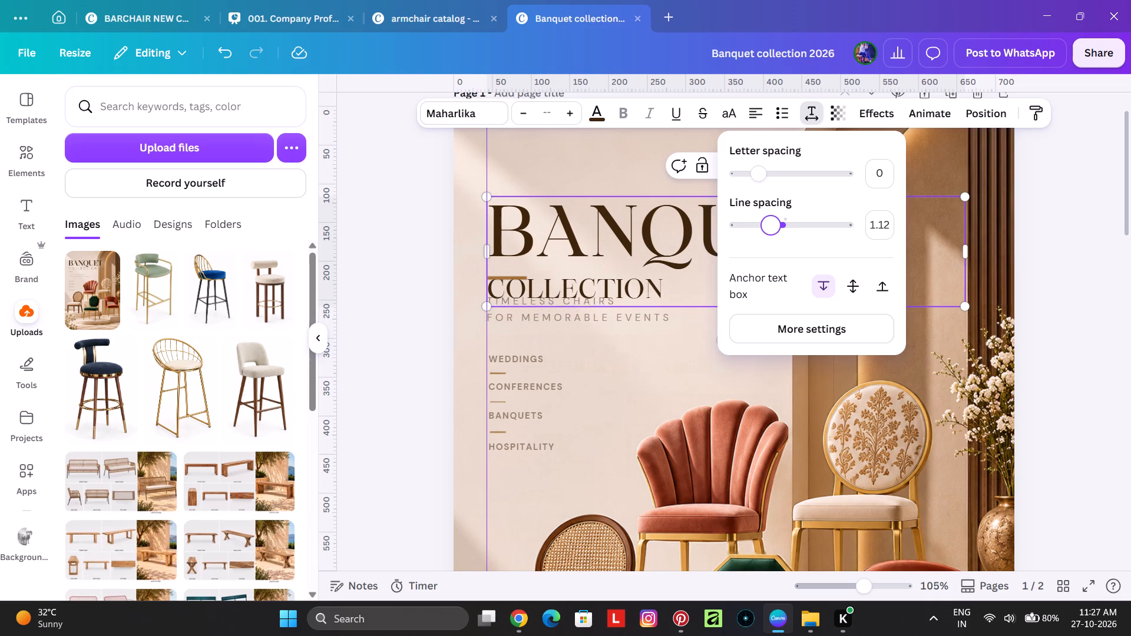
drag(767, 224, 765, 224)
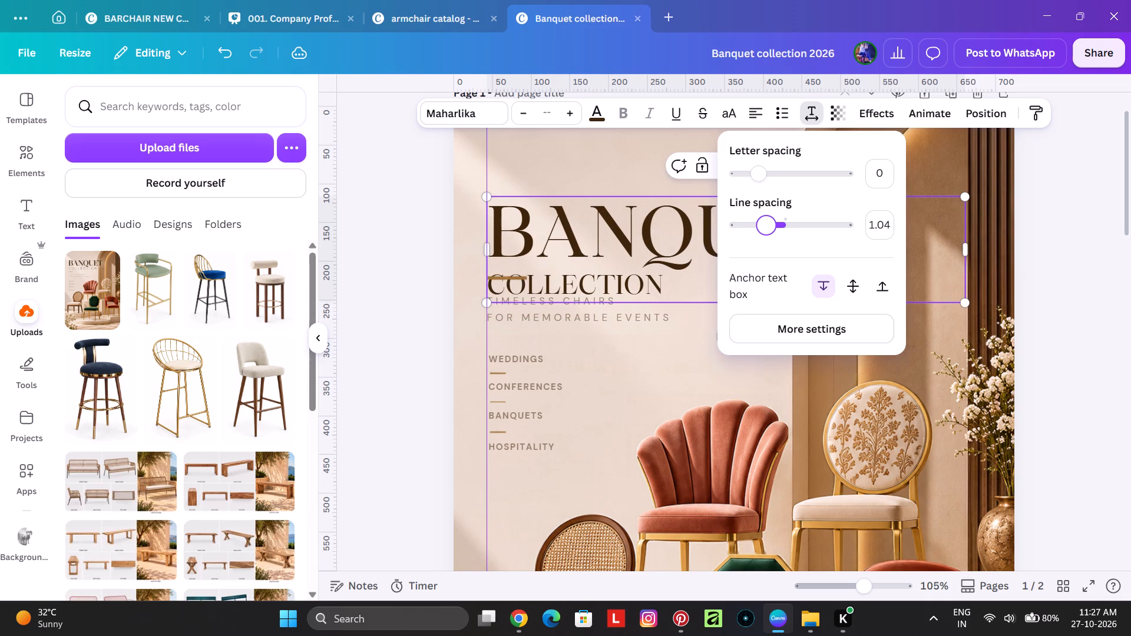
drag(765, 224, 766, 224)
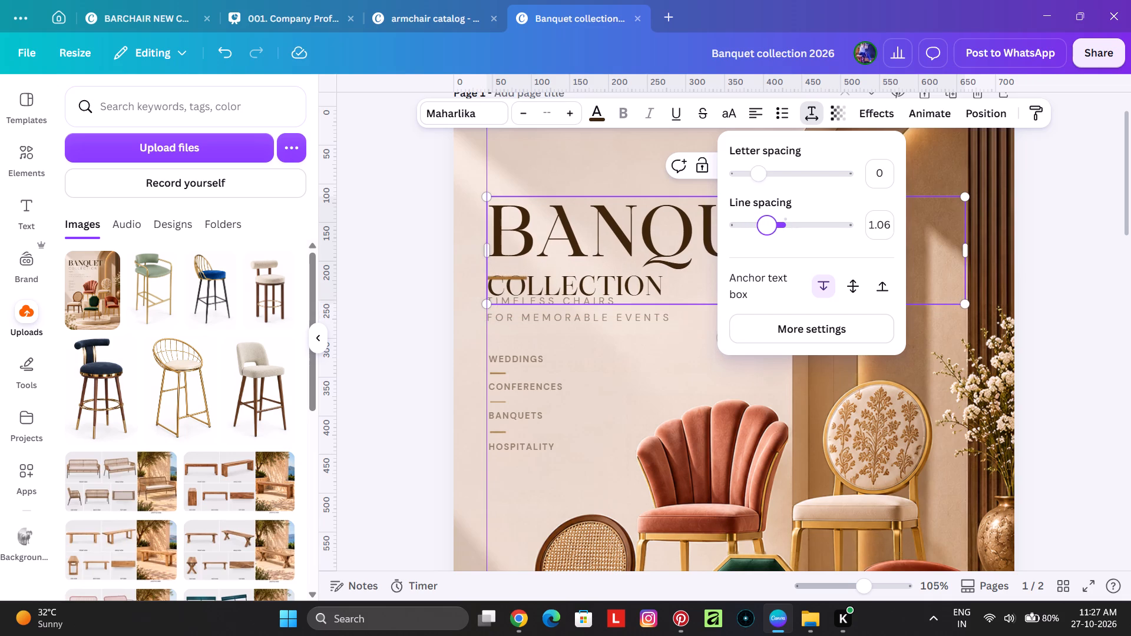
drag(766, 224, 767, 224)
click(881, 230)
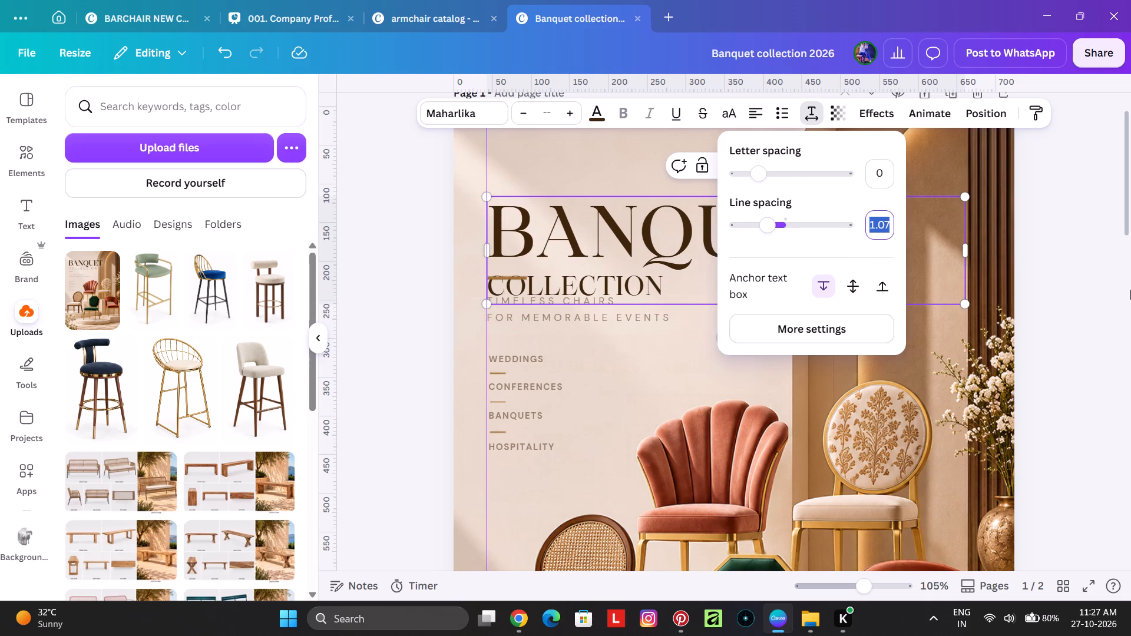
text(1.5)
key(Return)
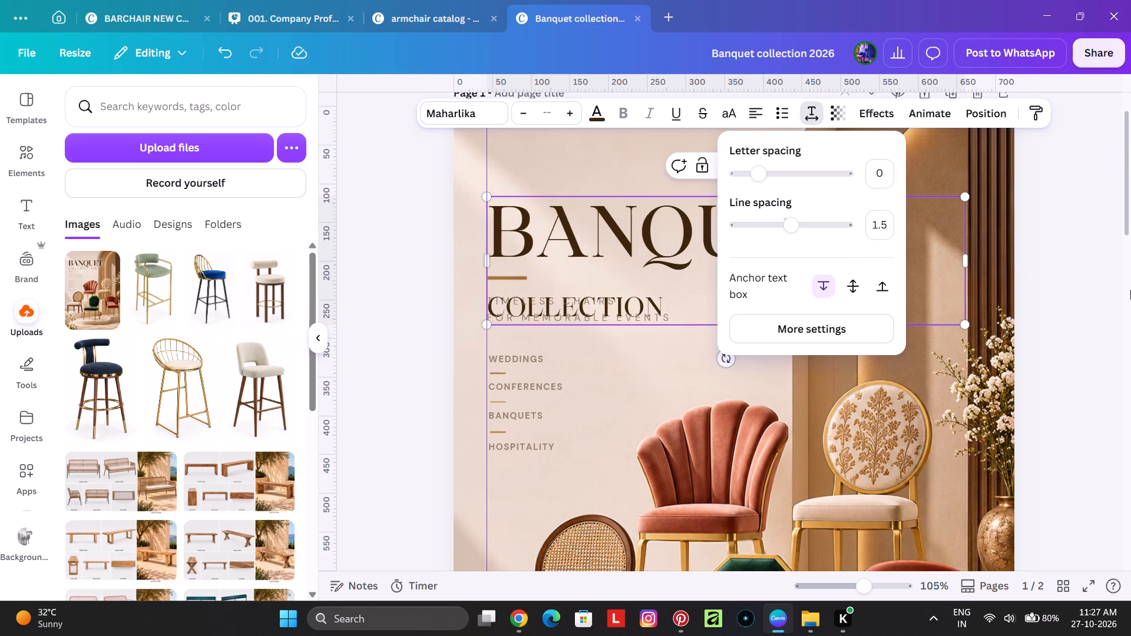
click(888, 231)
text(1.2)
key(Return)
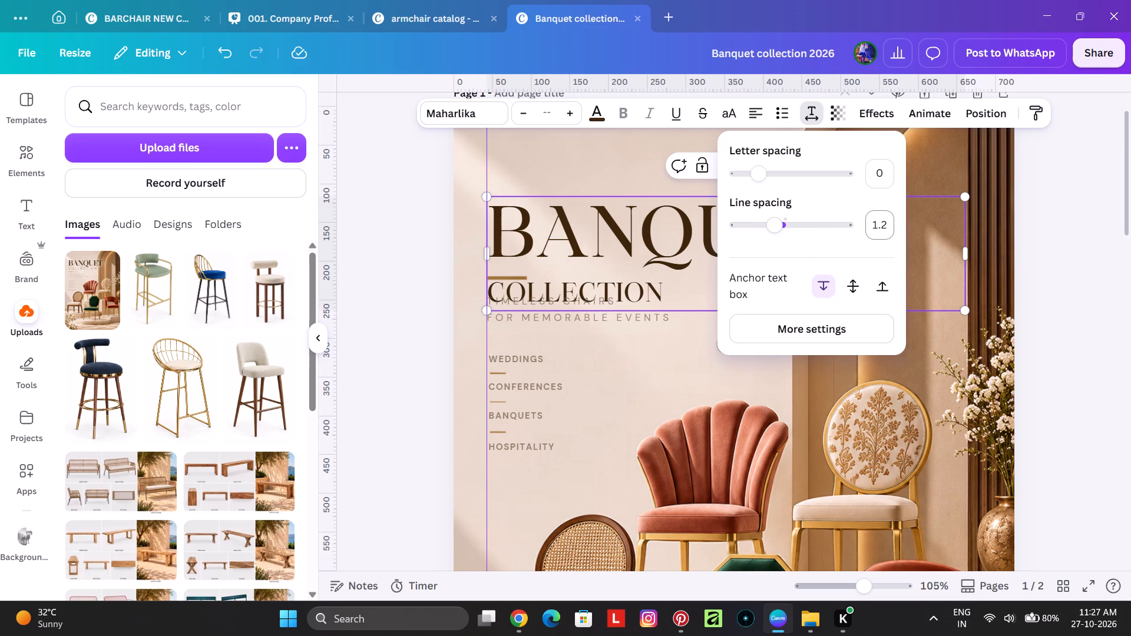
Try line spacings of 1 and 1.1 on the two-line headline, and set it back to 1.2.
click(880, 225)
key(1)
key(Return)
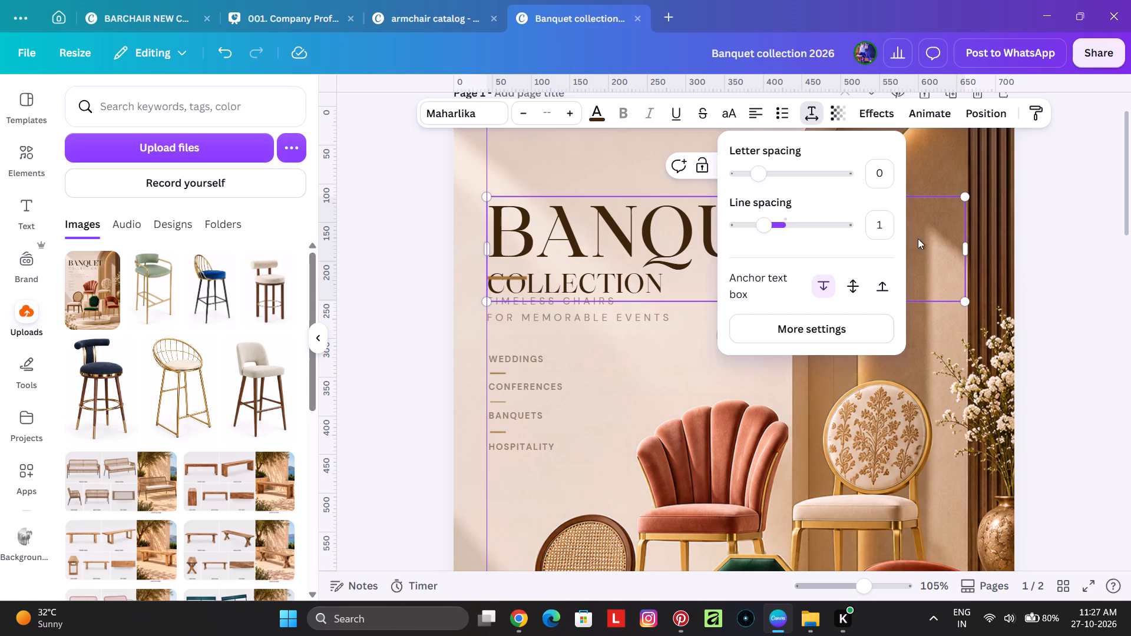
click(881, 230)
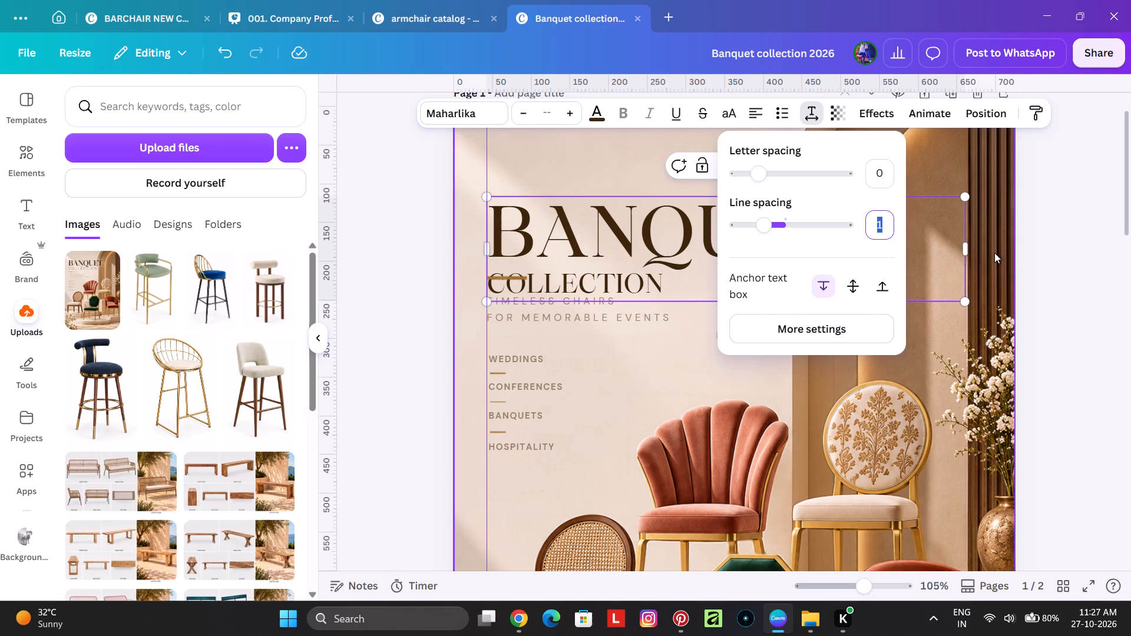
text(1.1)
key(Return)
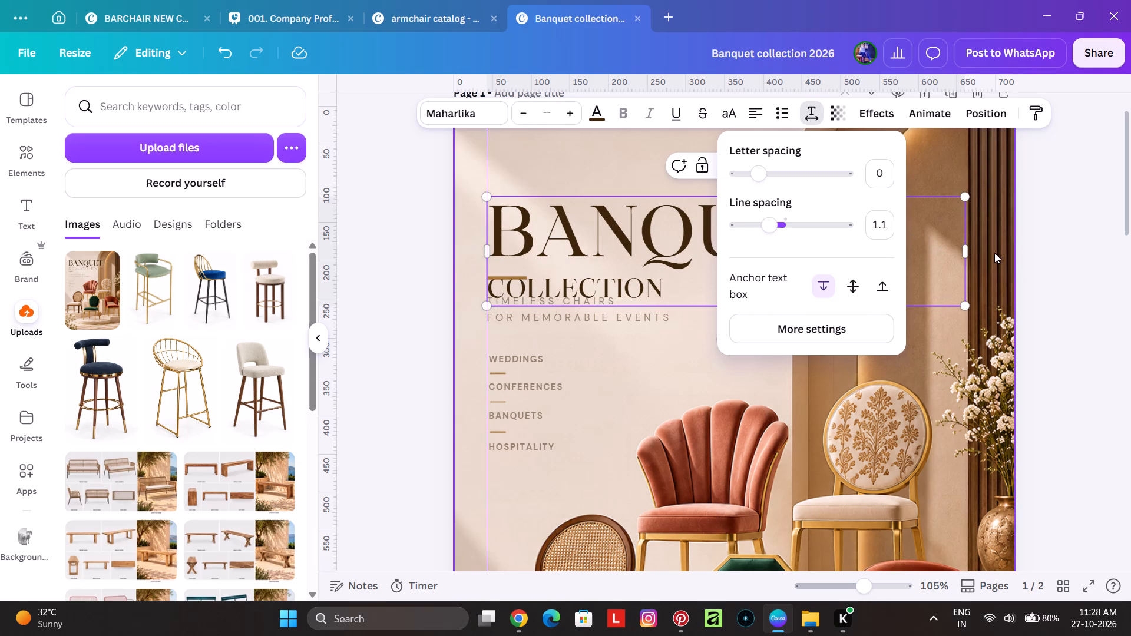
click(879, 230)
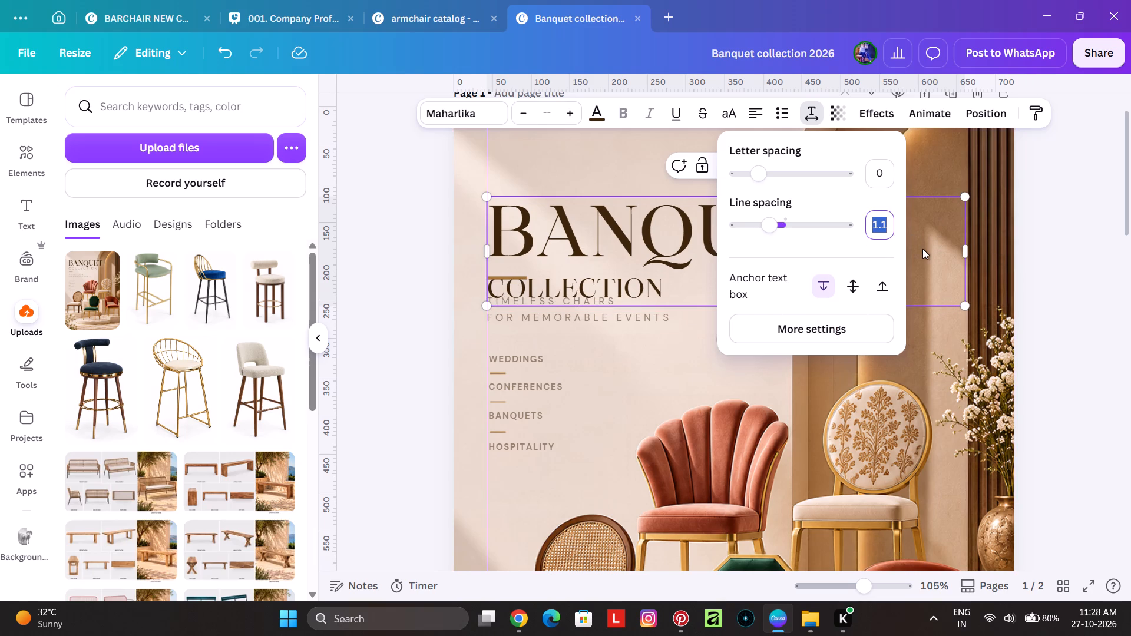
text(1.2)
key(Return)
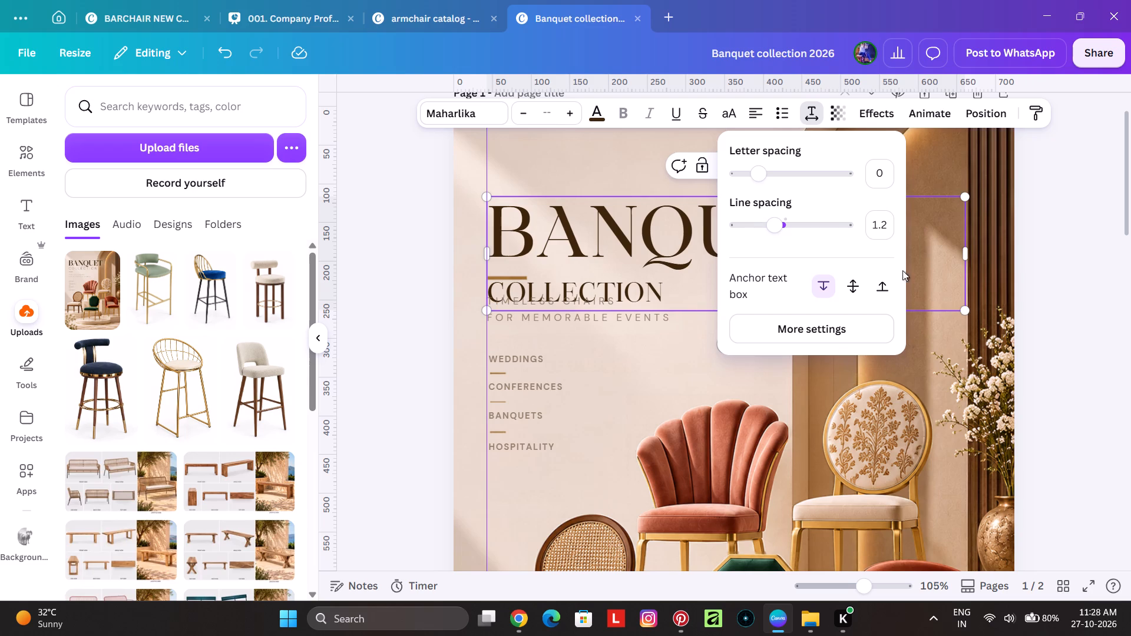
Narrow the headline text box from its outer side until it just fits the word BANQUET.
scroll(986, 116, down, 1)
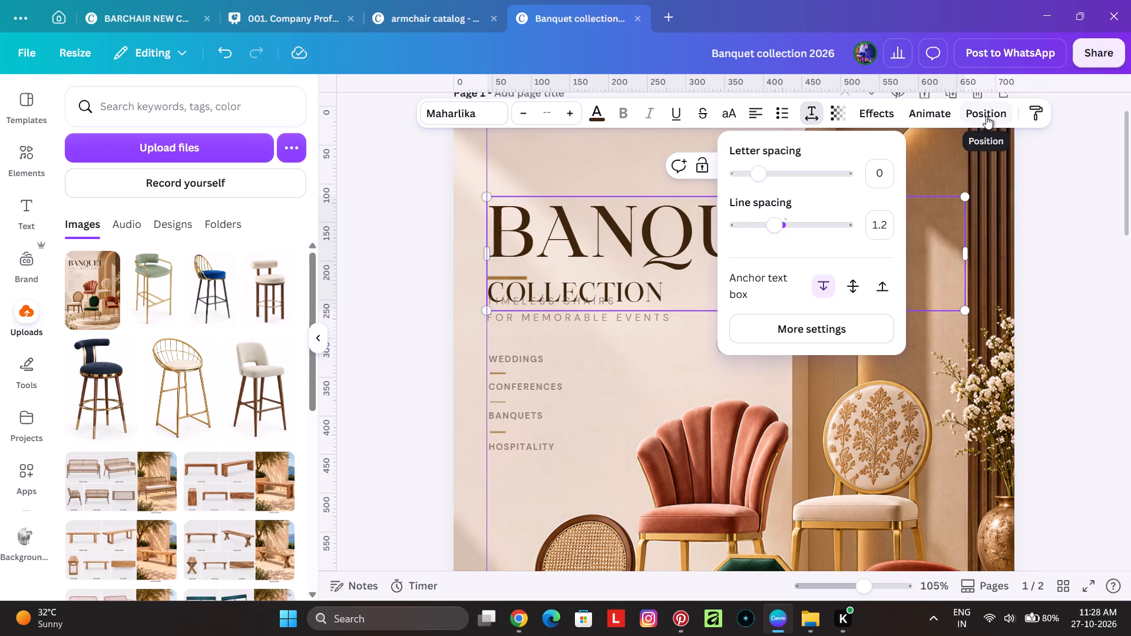
ctrl+scroll(486, 274, up, 3)
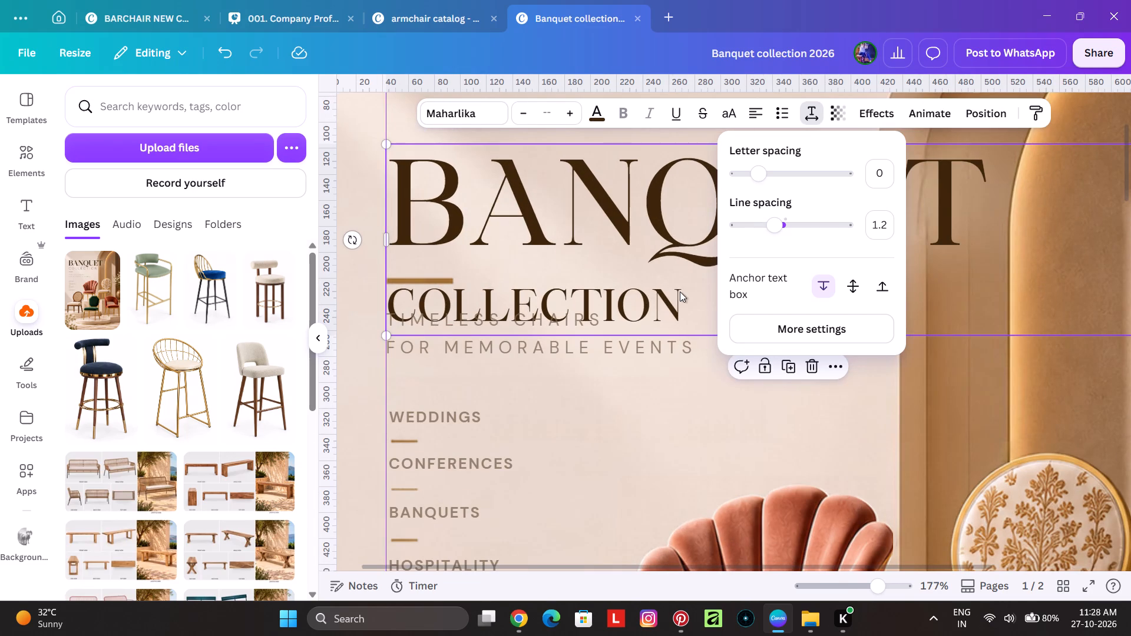
ctrl+scroll(681, 289, down, 2)
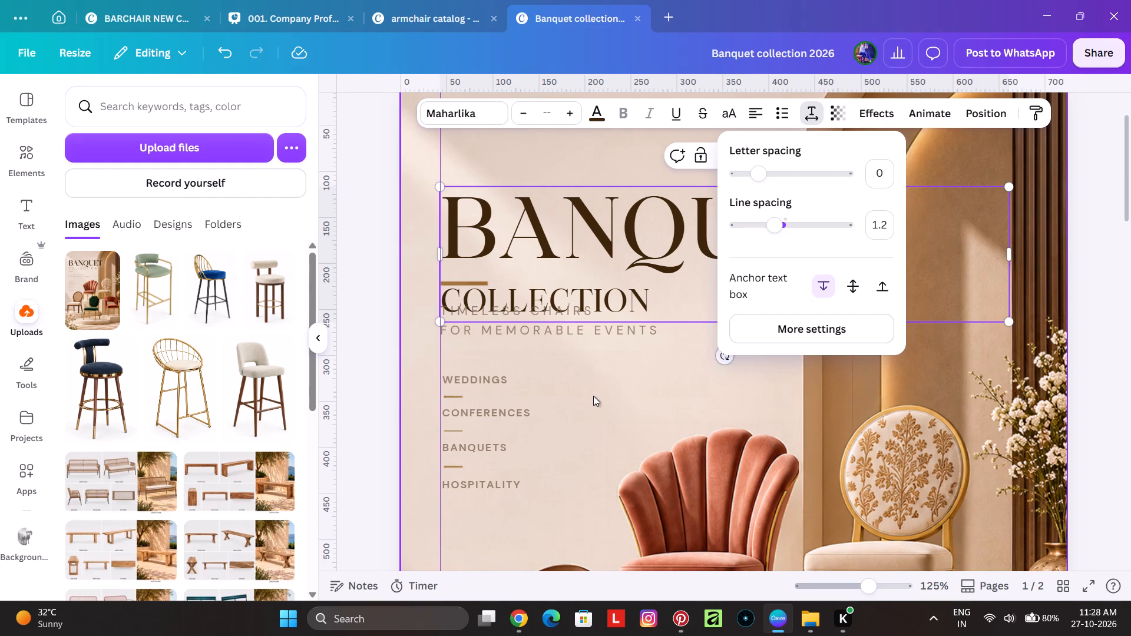
click(607, 421)
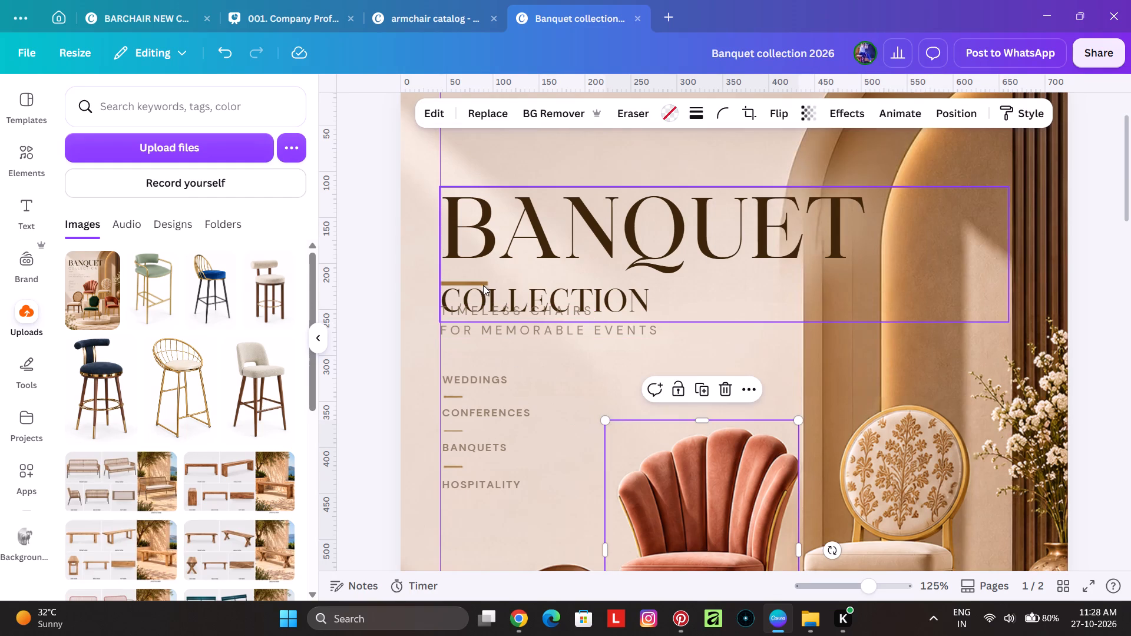
click(482, 284)
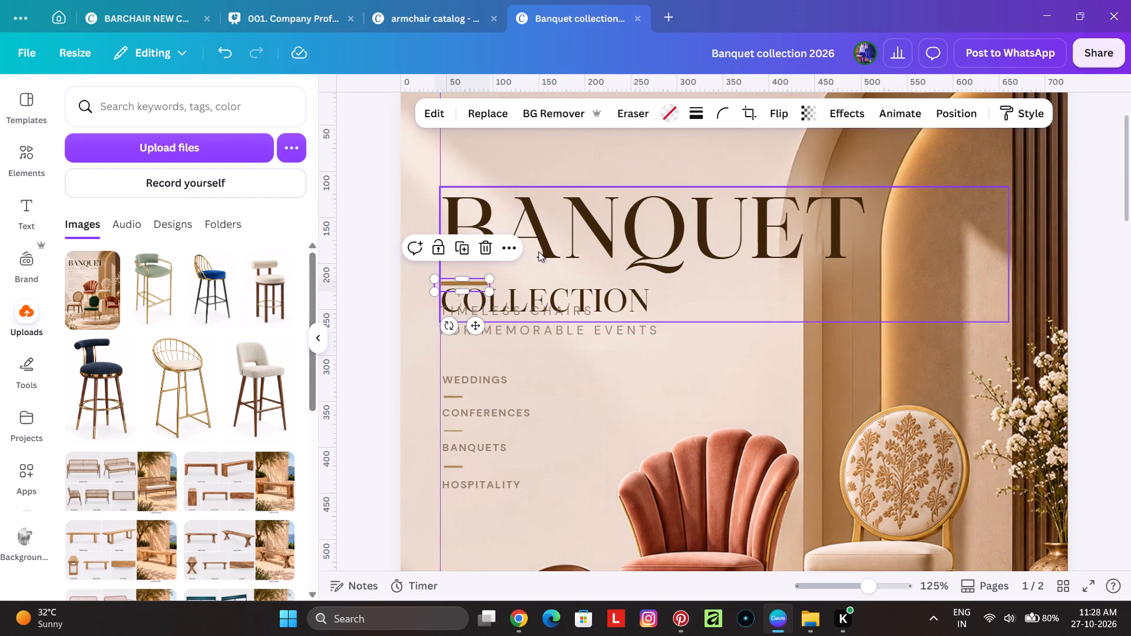
click(543, 332)
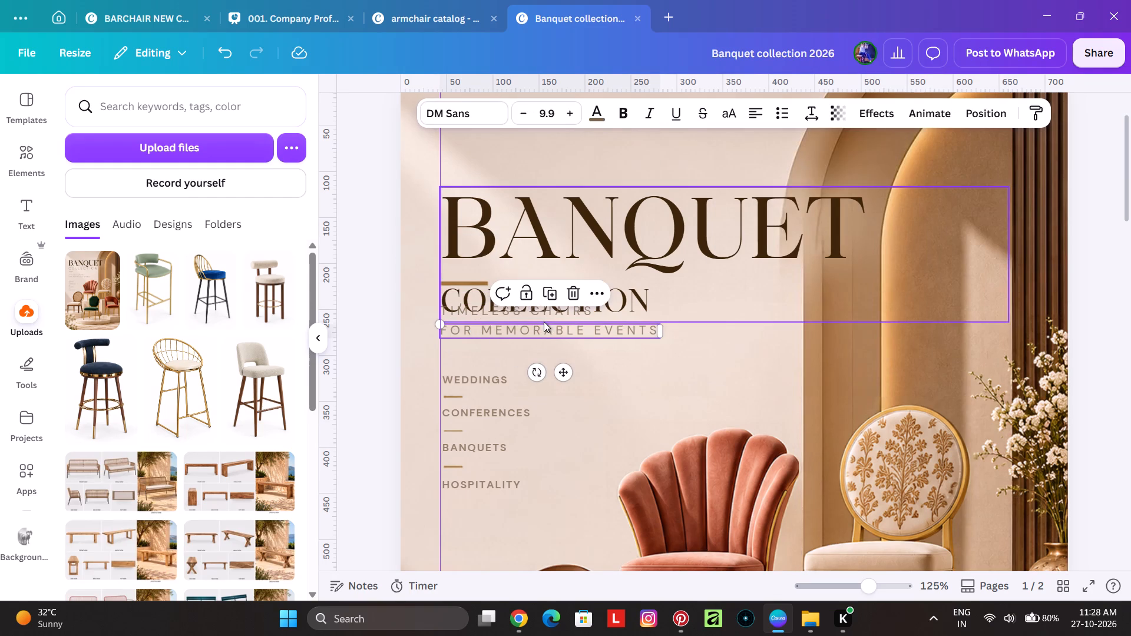
click(879, 254)
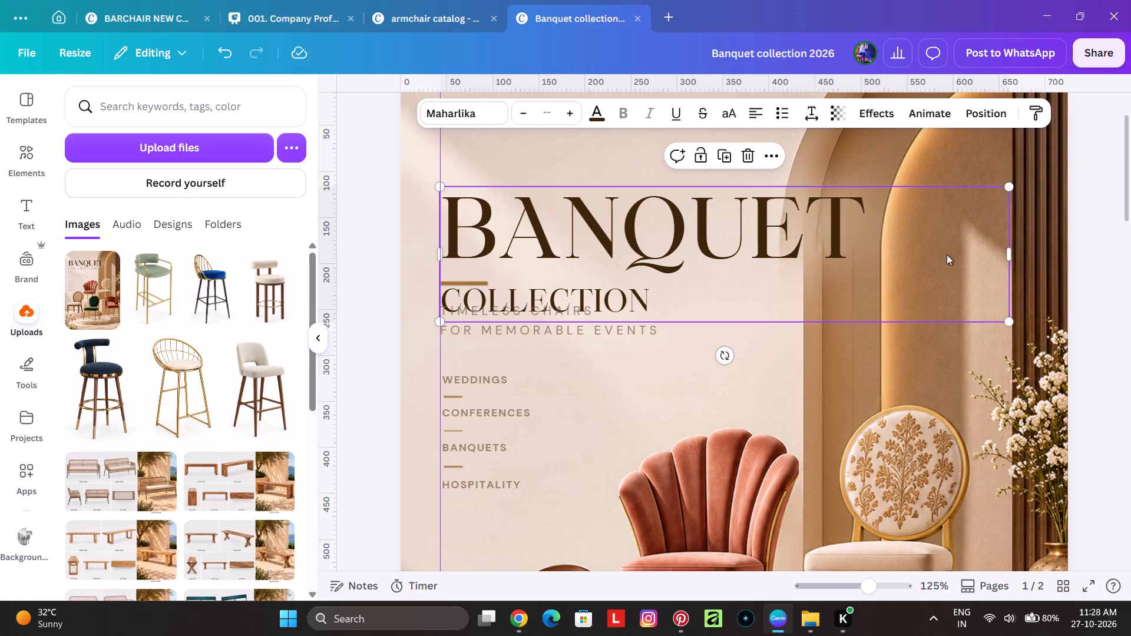
drag(1011, 258, 878, 265)
click(828, 329)
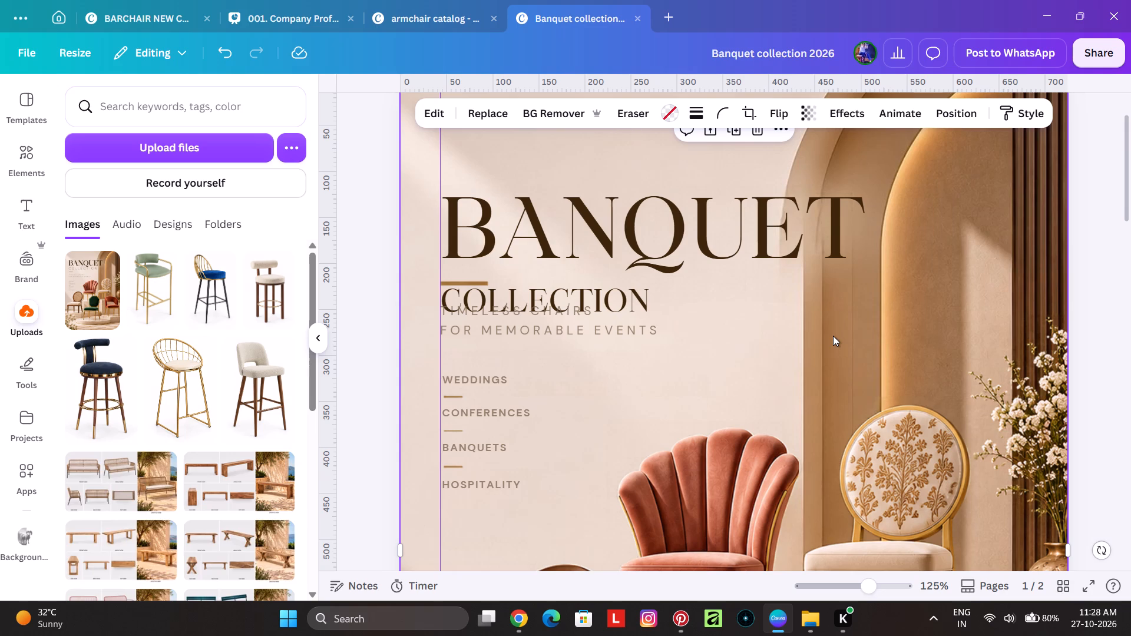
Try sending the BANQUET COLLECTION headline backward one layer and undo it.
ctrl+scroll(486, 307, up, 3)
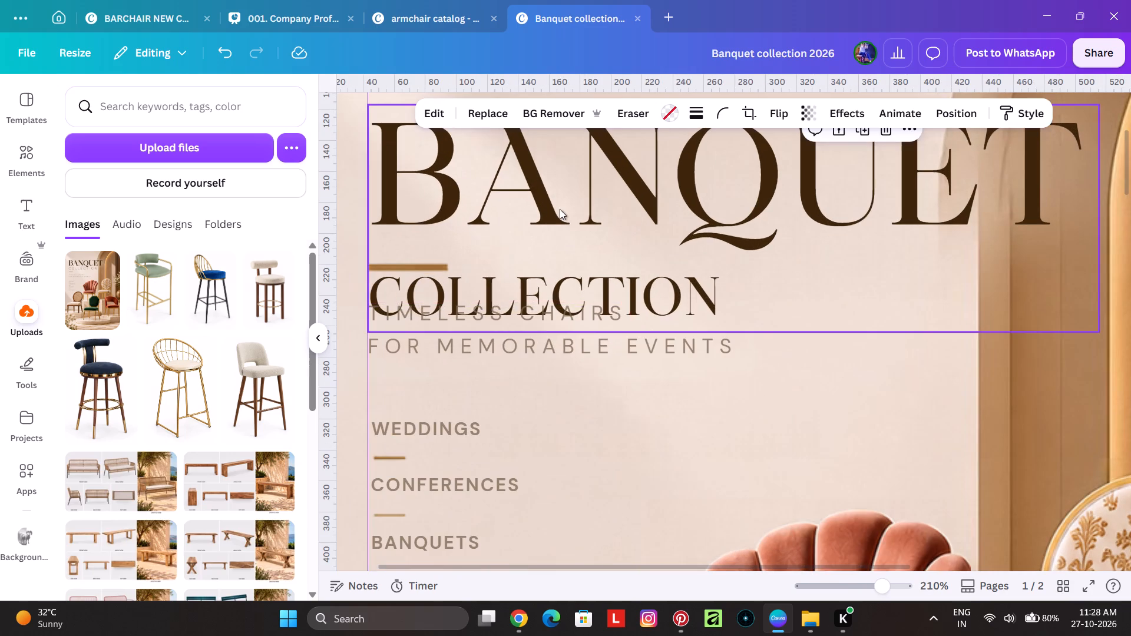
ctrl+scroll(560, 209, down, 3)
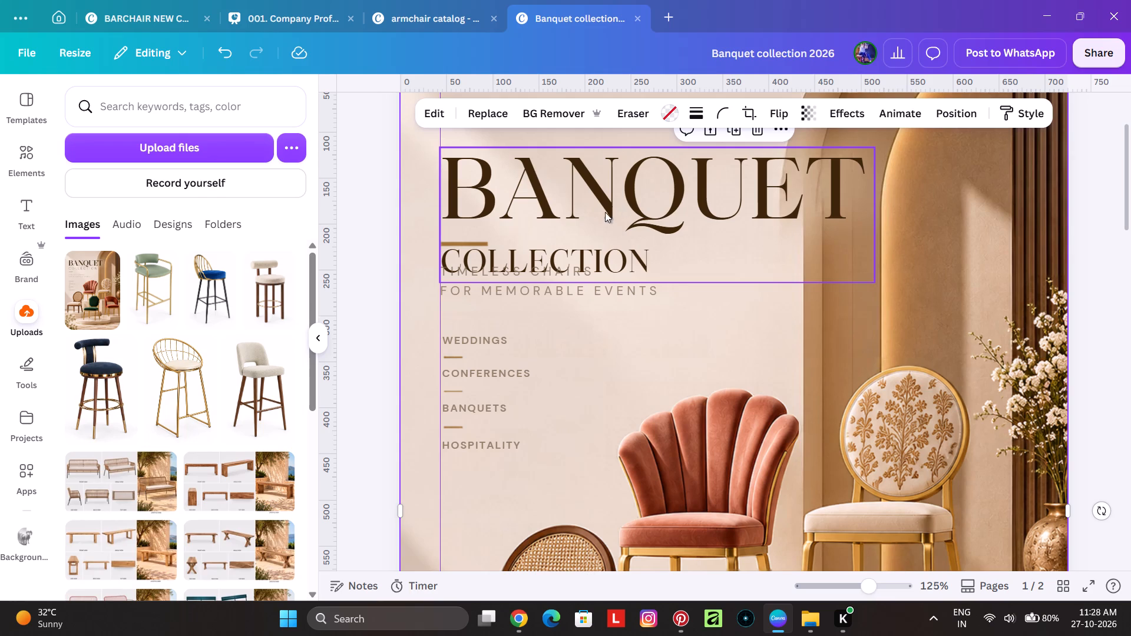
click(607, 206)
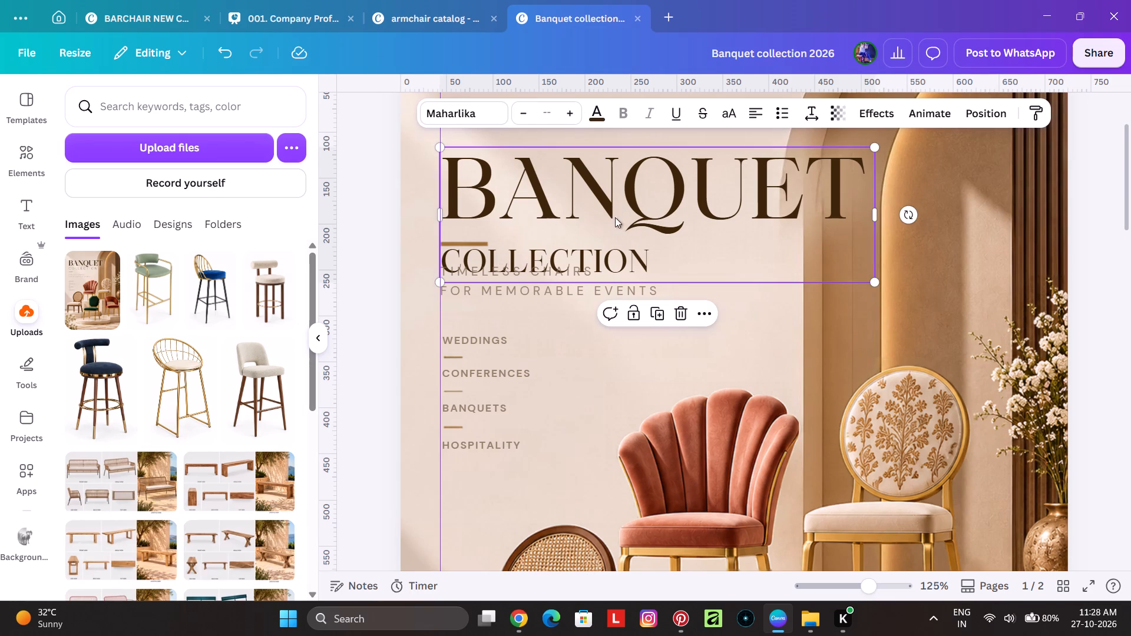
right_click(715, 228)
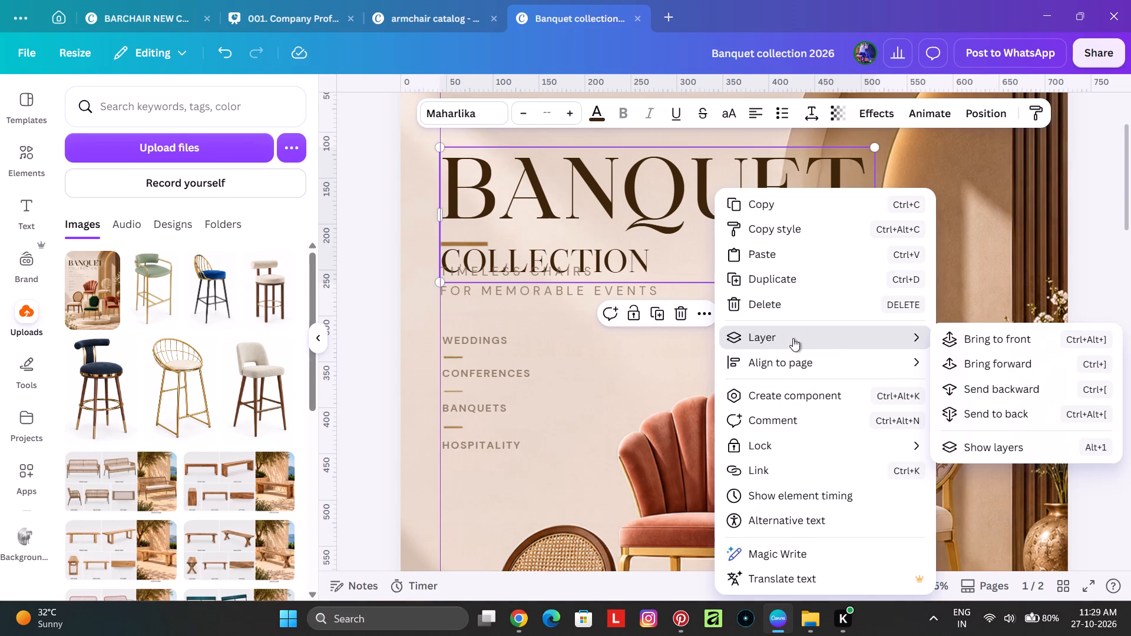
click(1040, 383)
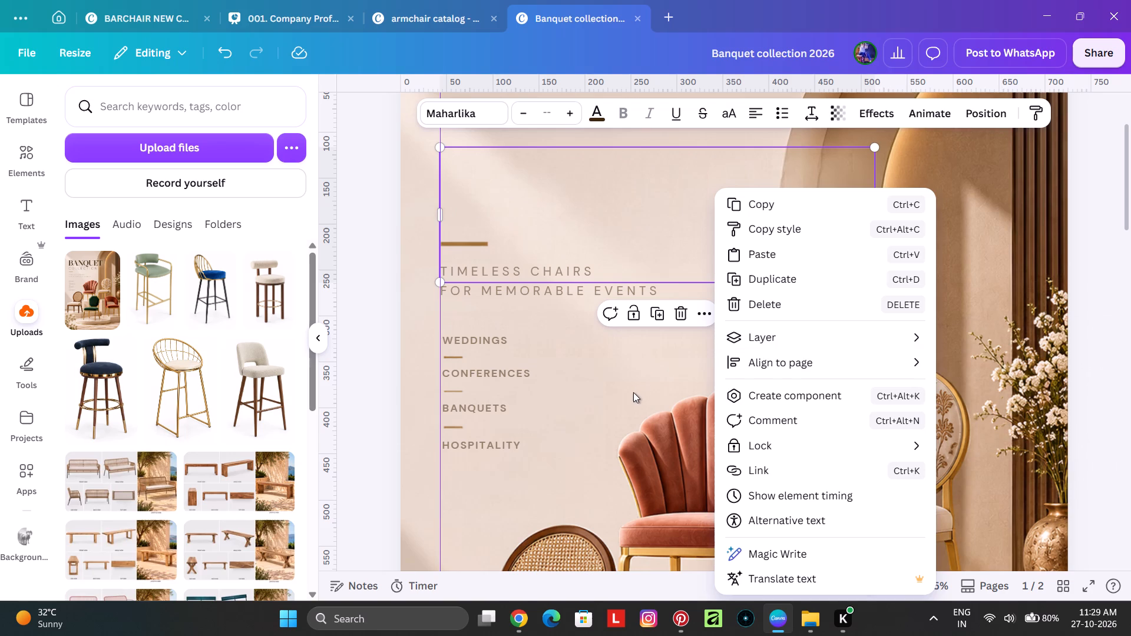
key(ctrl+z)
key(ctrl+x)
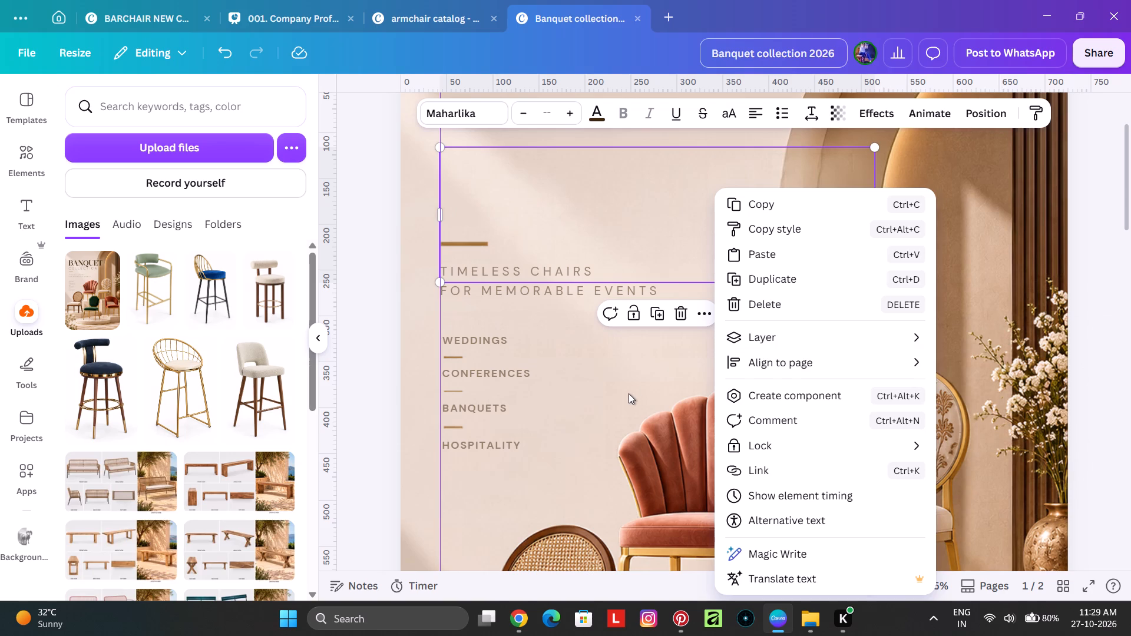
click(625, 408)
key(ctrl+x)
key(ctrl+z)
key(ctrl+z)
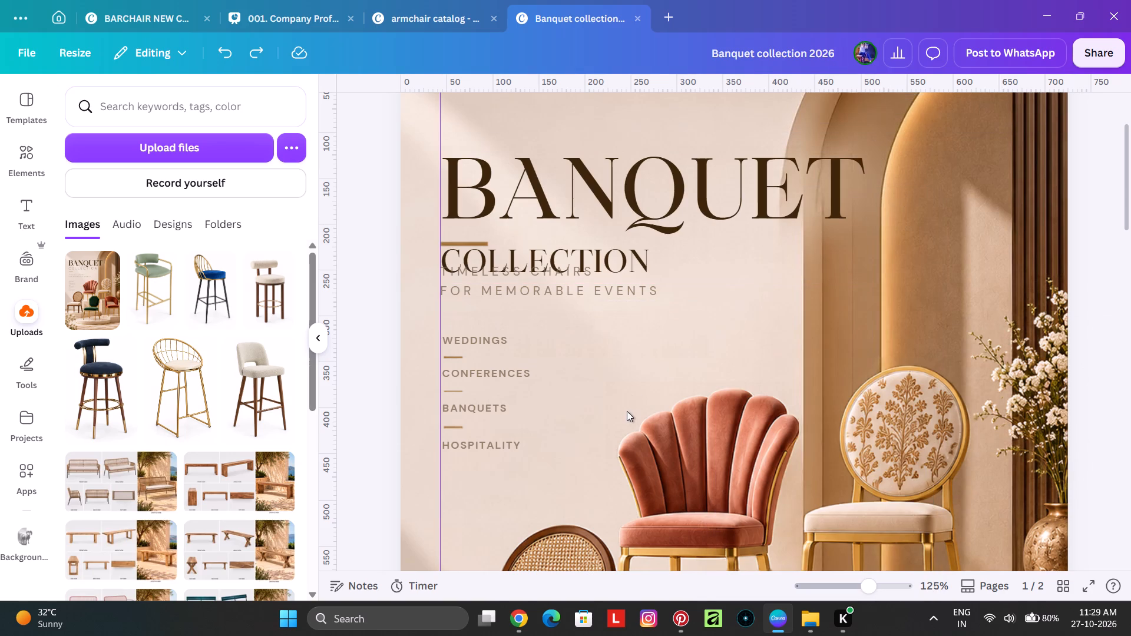
Move the TIMELESS CHAIRS and FOR MEMORABLE EVENTS tagline lines down together, clear of COLLECTION.
click(475, 248)
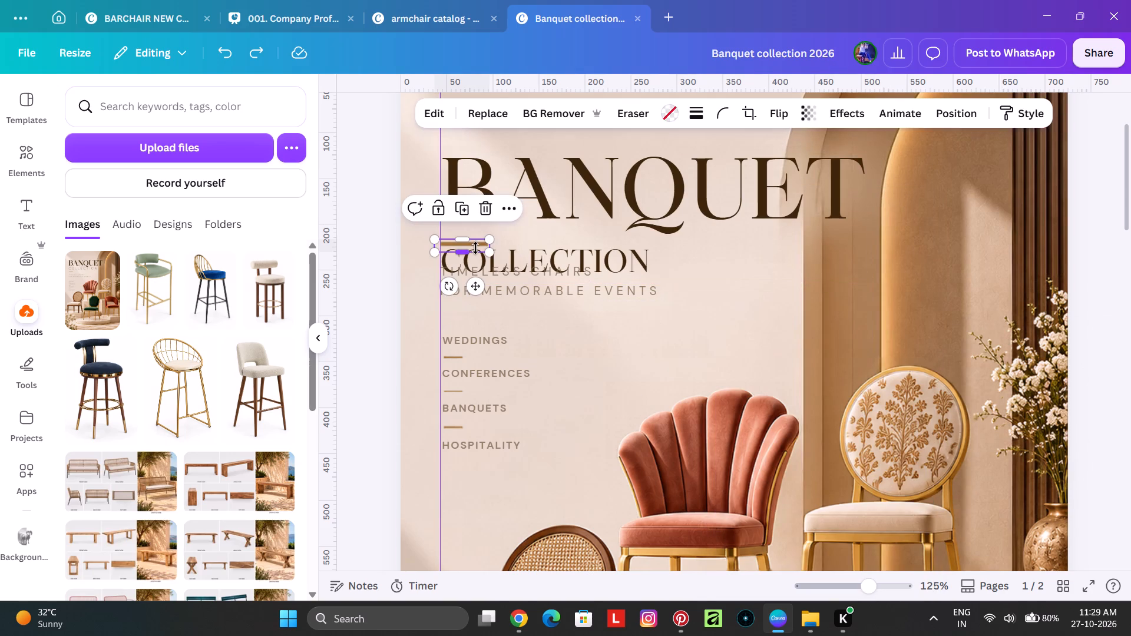
click(511, 276)
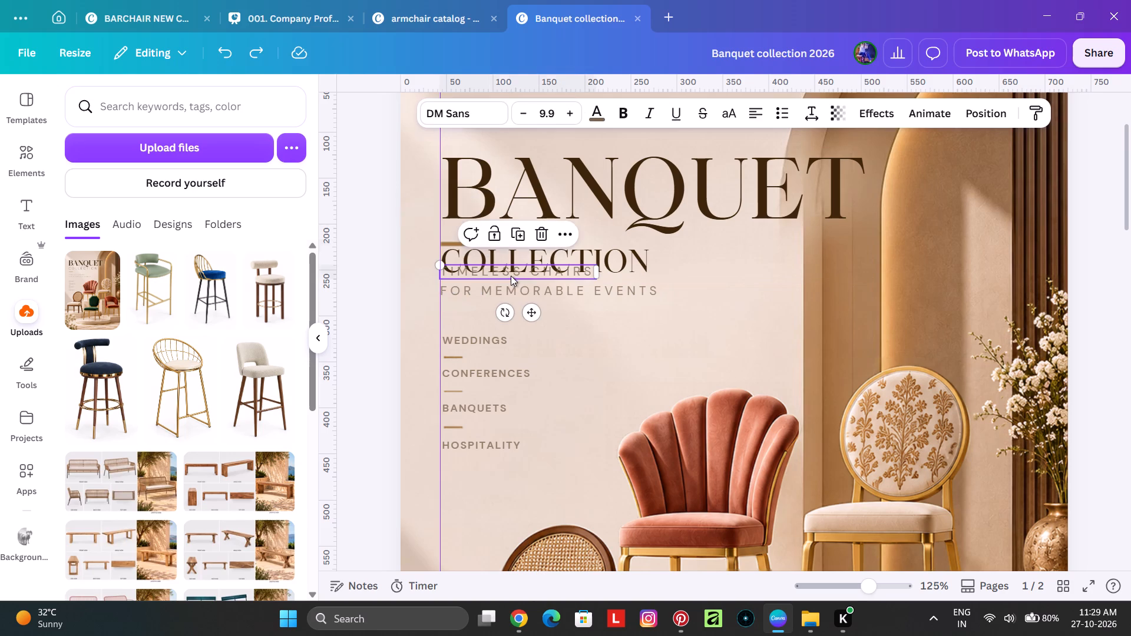
shift+click(516, 287)
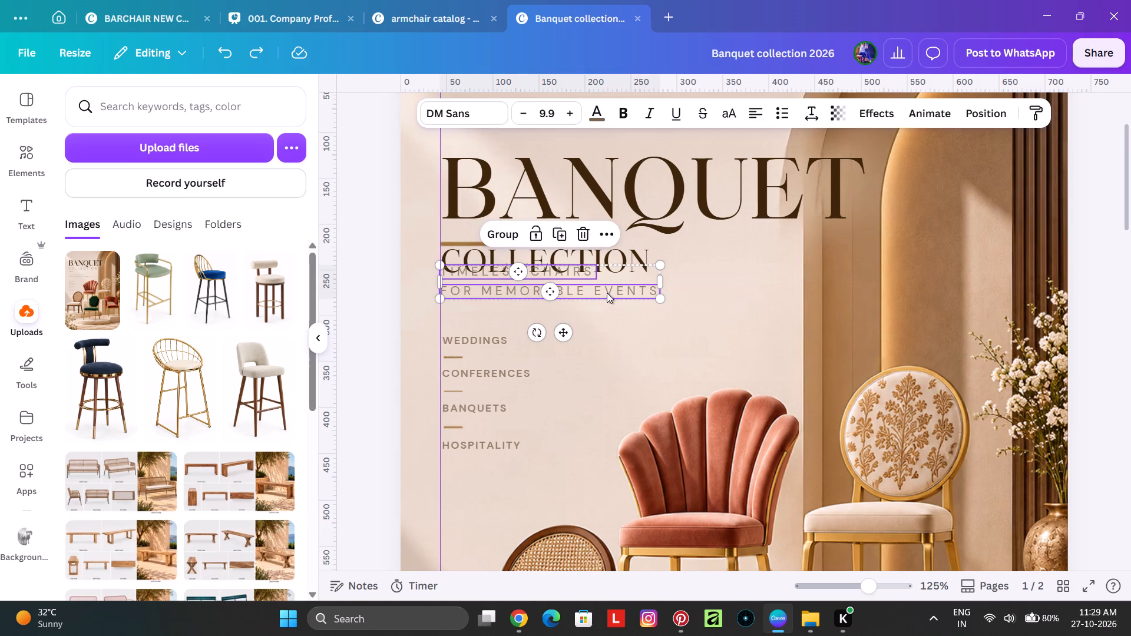
drag(607, 293, 613, 317)
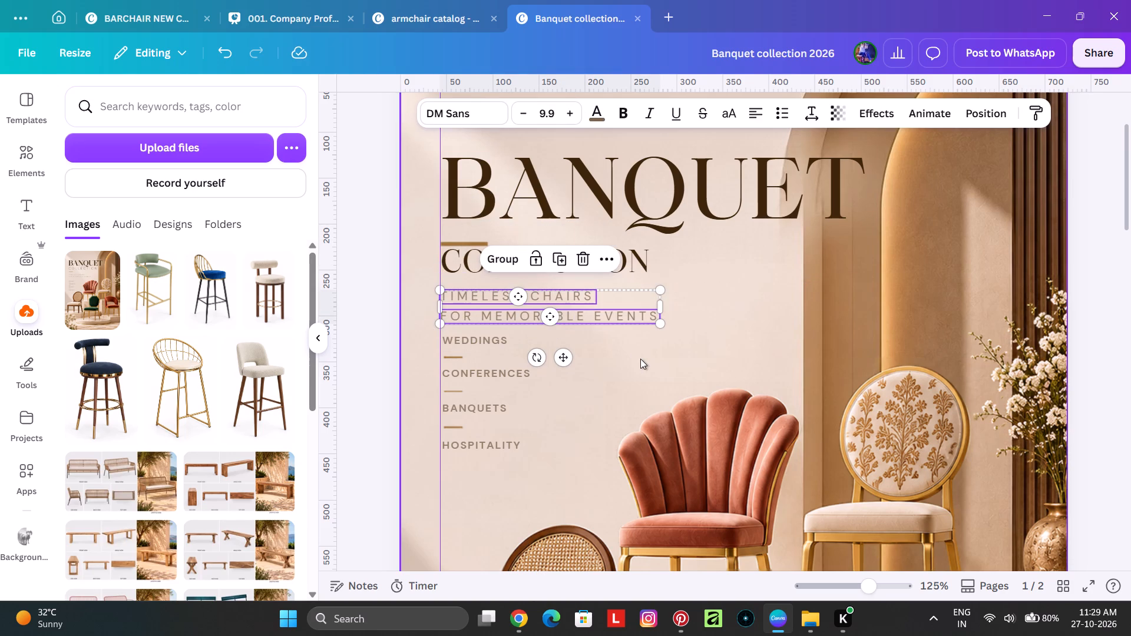
Move both tagline lines, the WEDDINGS to HOSPITALITY list and its small dividers down together, leaving a gap under COLLECTION.
ctrl+scroll(643, 360, down, 1)
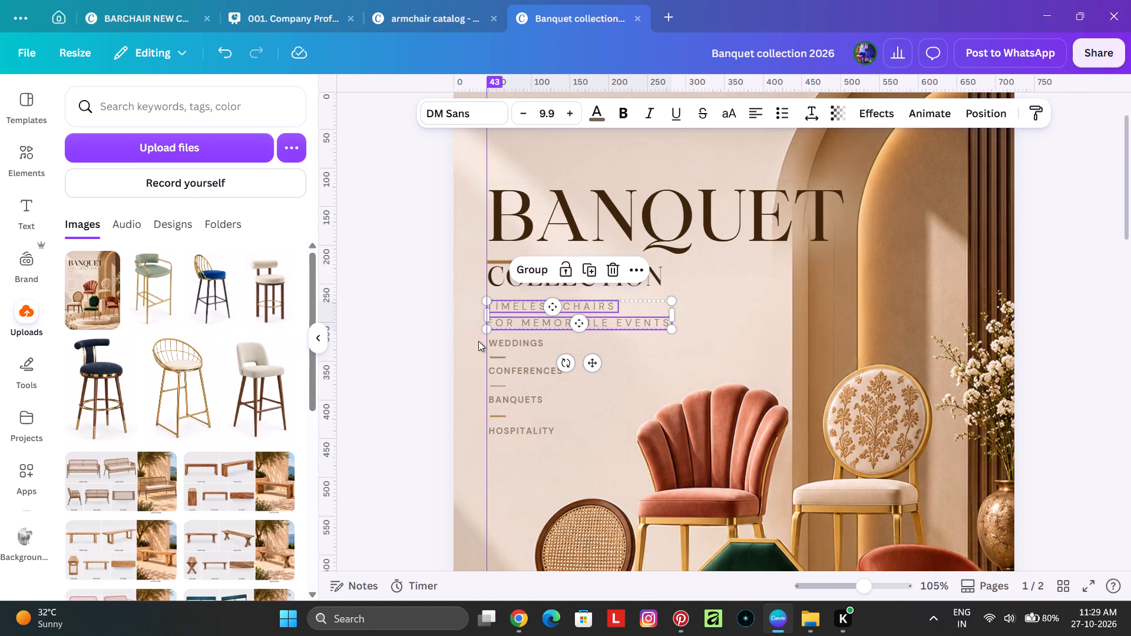
drag(471, 306, 506, 352)
key(ctrl+z)
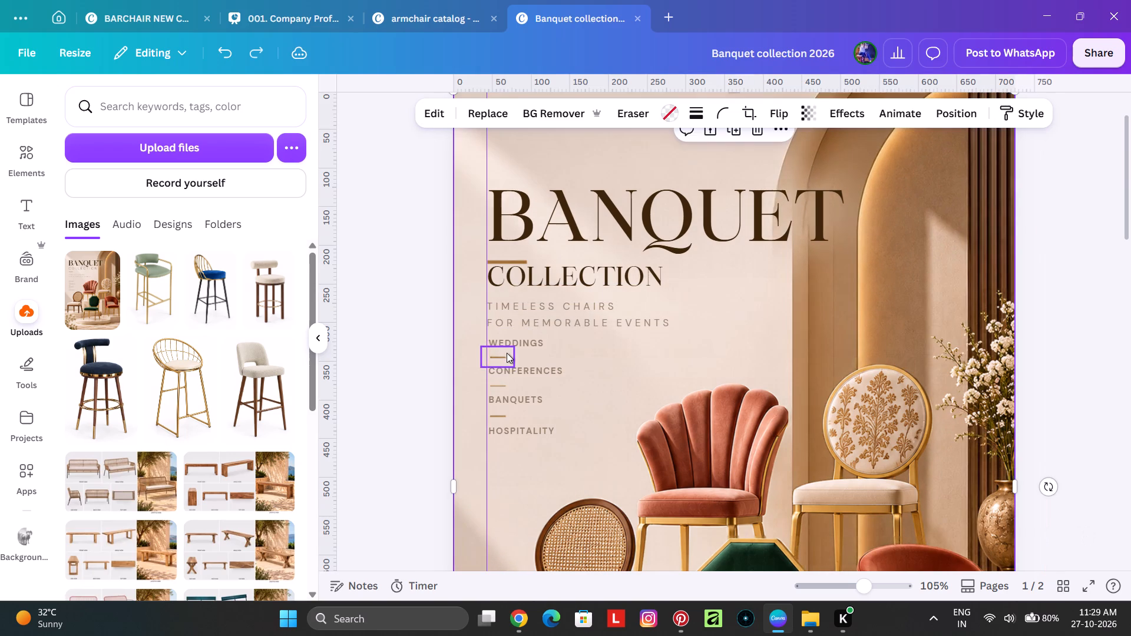
click(530, 303)
shift+click(532, 324)
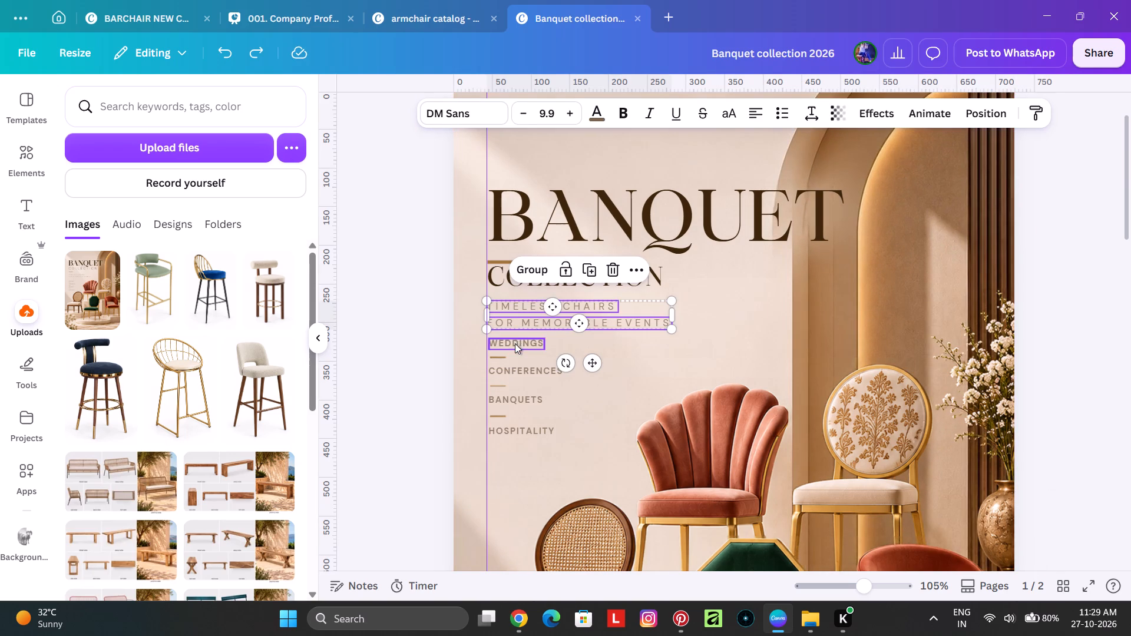
shift+click(515, 343)
shift+click(503, 357)
shift+click(553, 373)
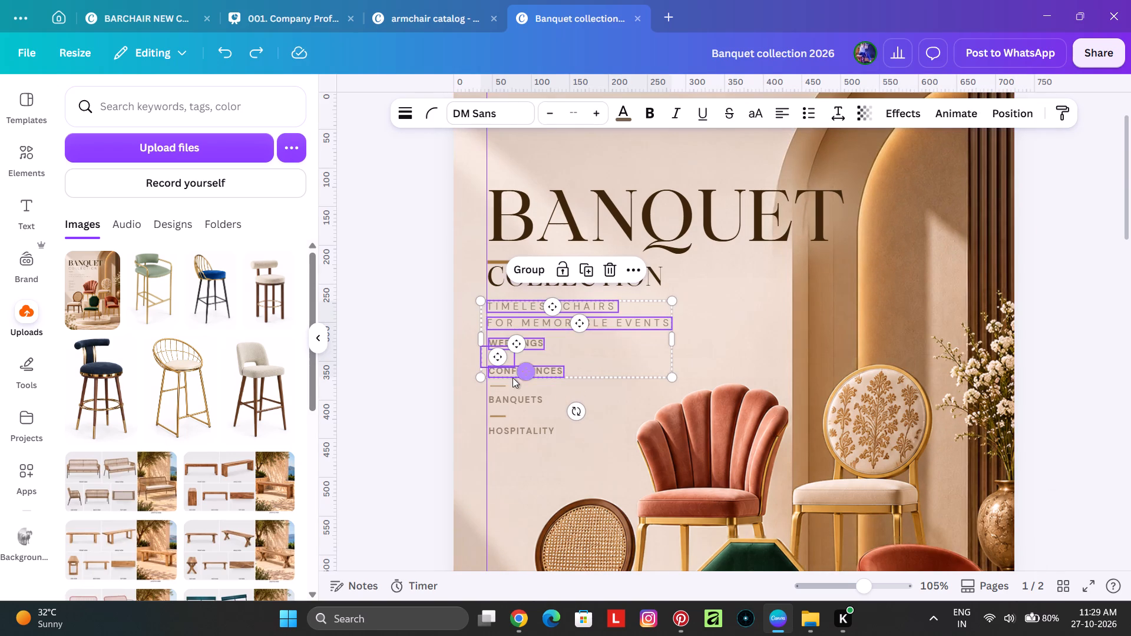
shift+click(504, 385)
shift+click(527, 398)
shift+click(497, 417)
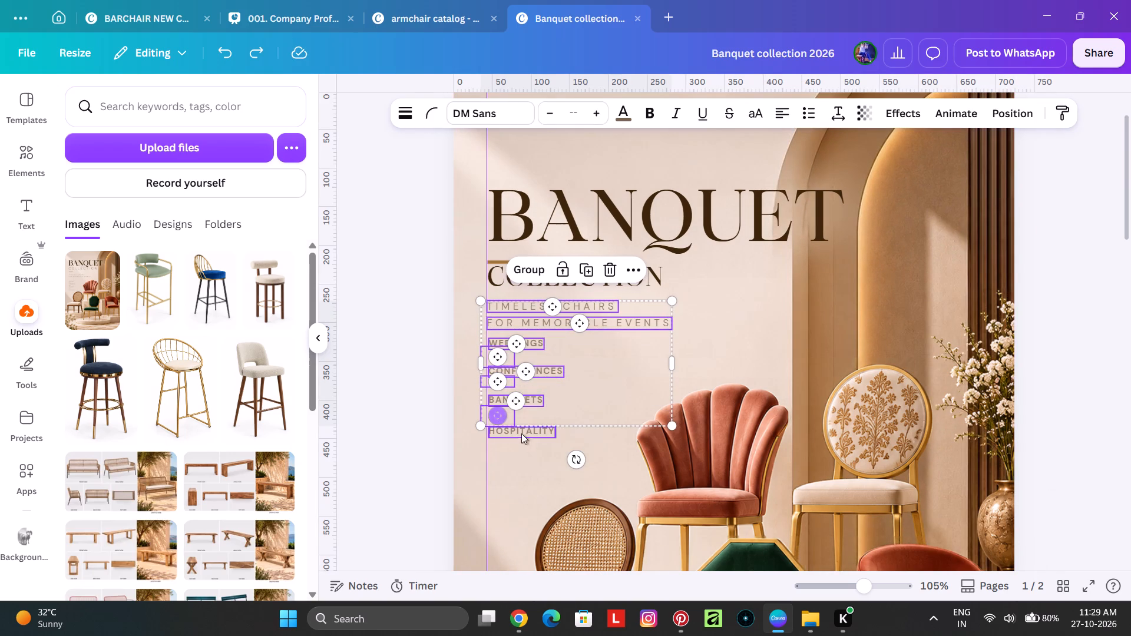
shift+click(525, 433)
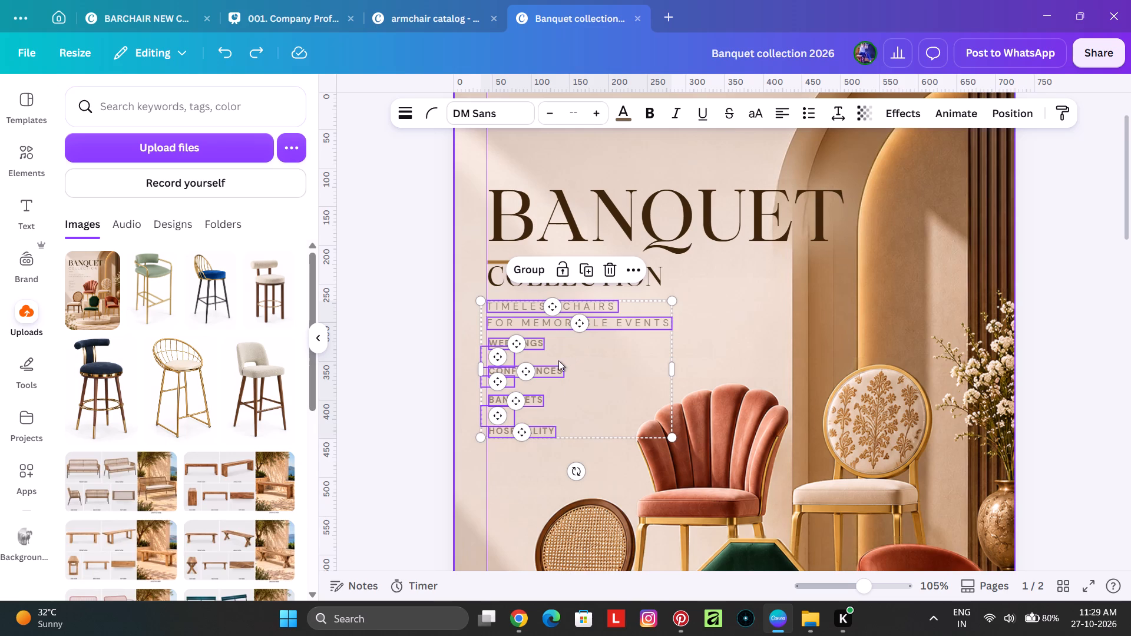
drag(570, 355, 568, 410)
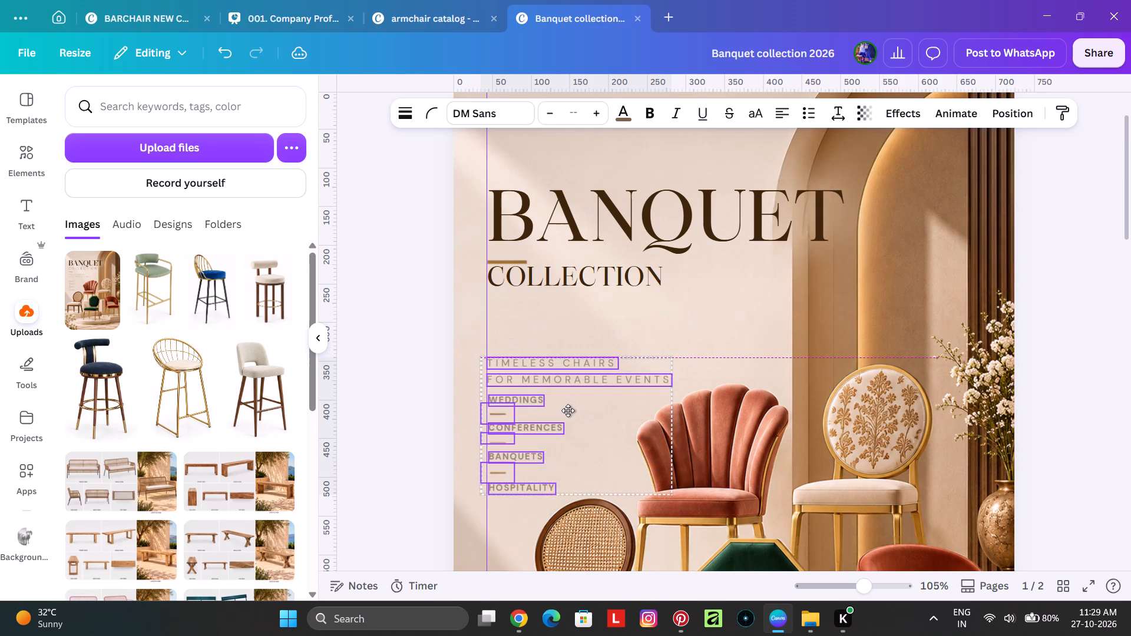
drag(568, 410, 568, 407)
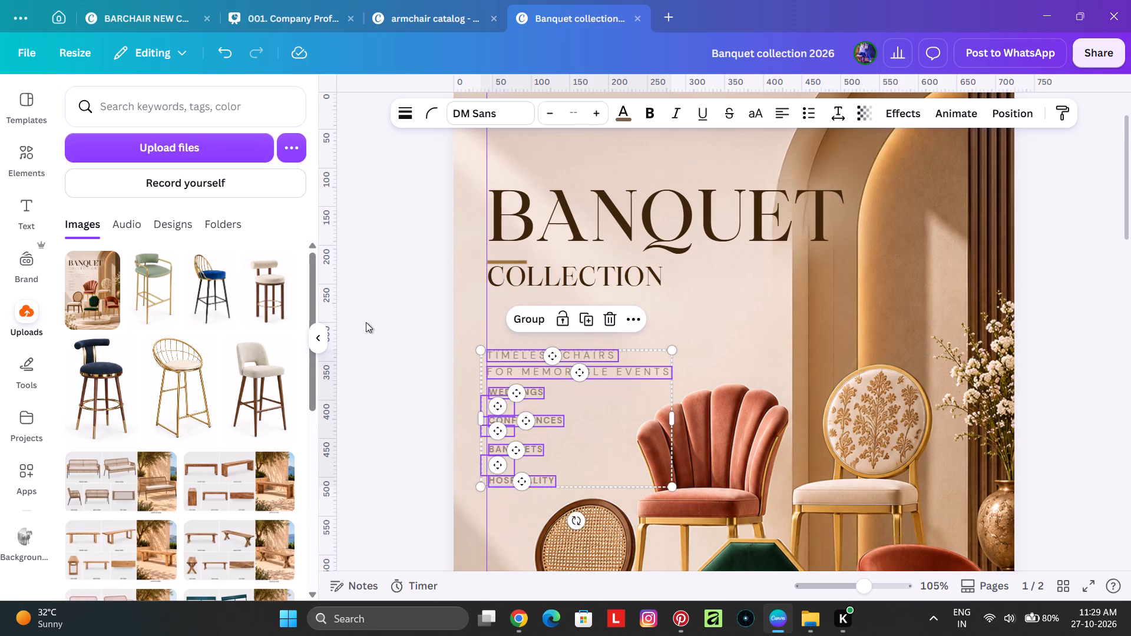
Move the gold accent line from above COLLECTION down into the gap between COLLECTION and the tagline.
click(365, 321)
click(522, 288)
click(521, 267)
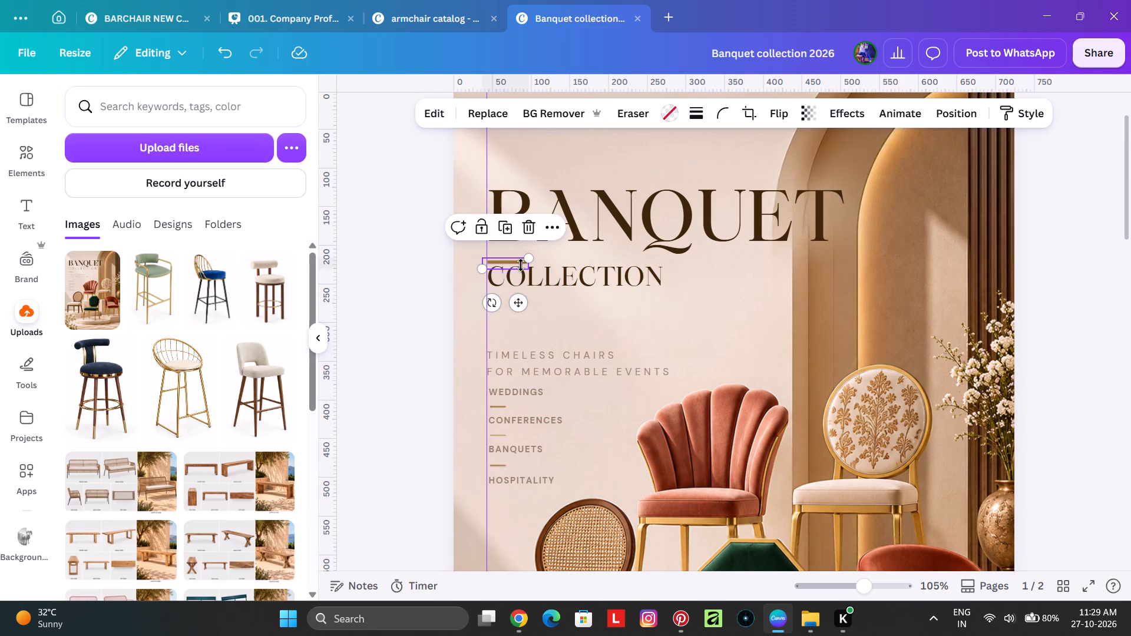
ctrl+scroll(507, 261, up, 2)
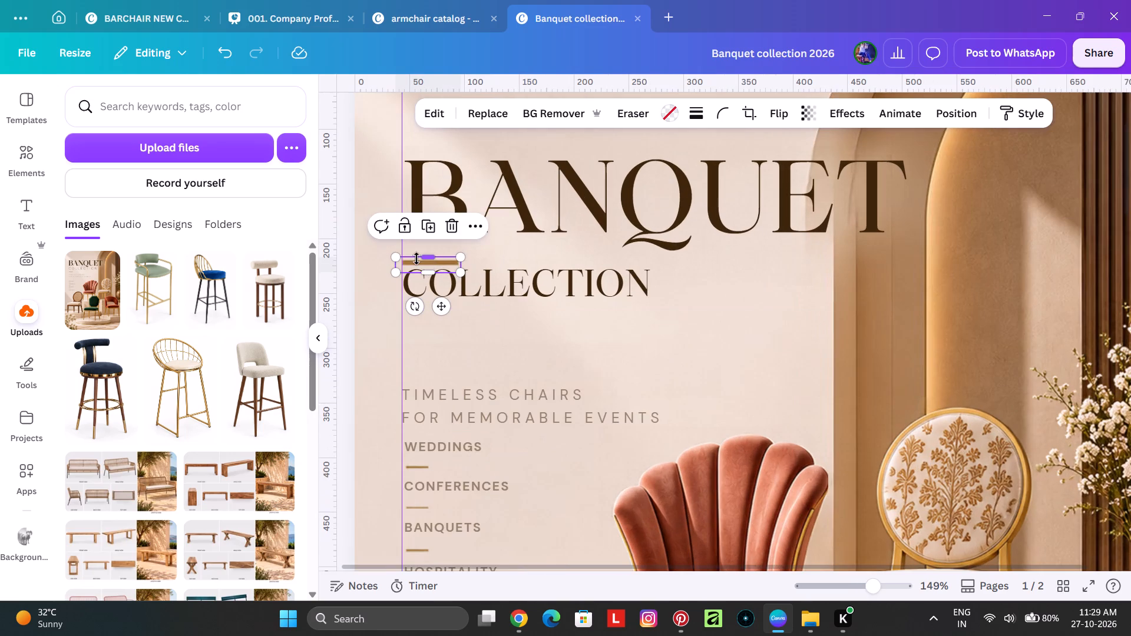
drag(417, 266, 419, 330)
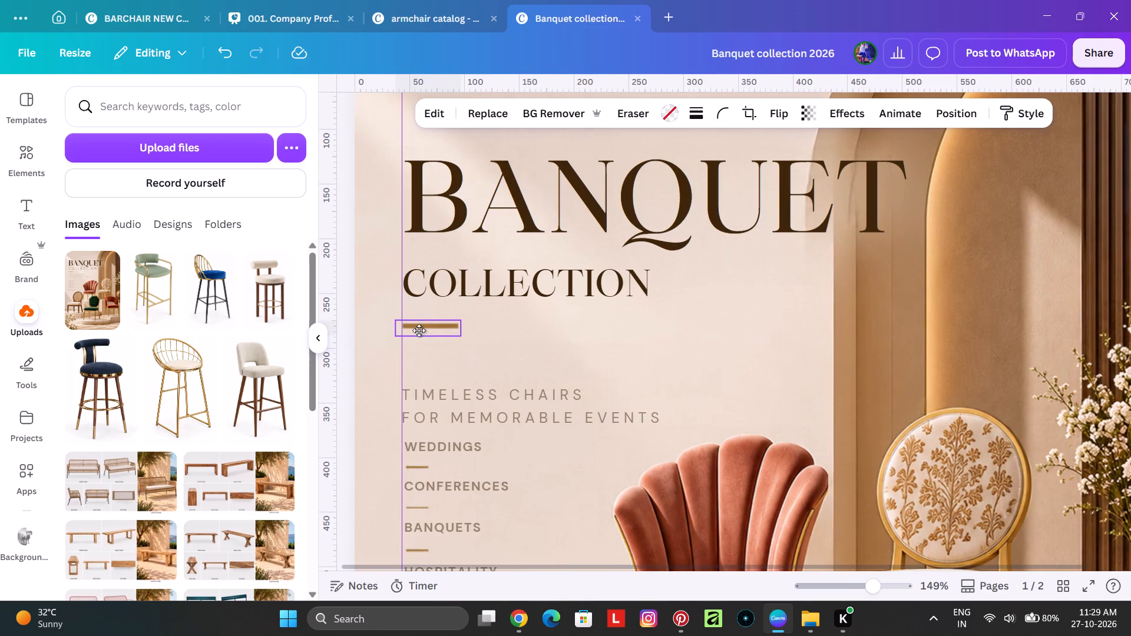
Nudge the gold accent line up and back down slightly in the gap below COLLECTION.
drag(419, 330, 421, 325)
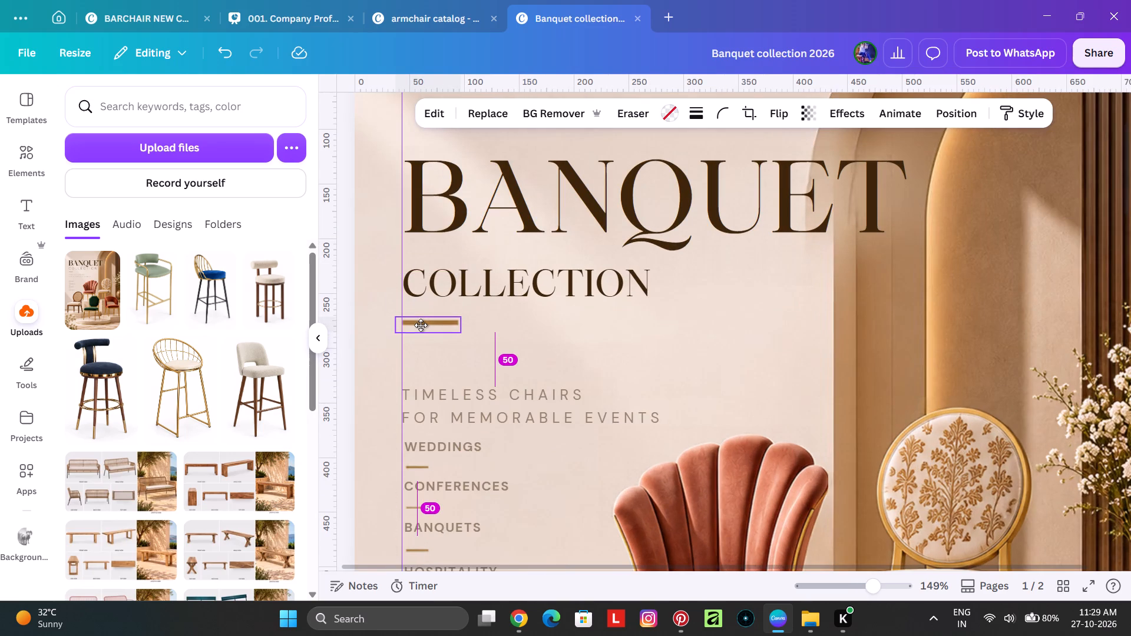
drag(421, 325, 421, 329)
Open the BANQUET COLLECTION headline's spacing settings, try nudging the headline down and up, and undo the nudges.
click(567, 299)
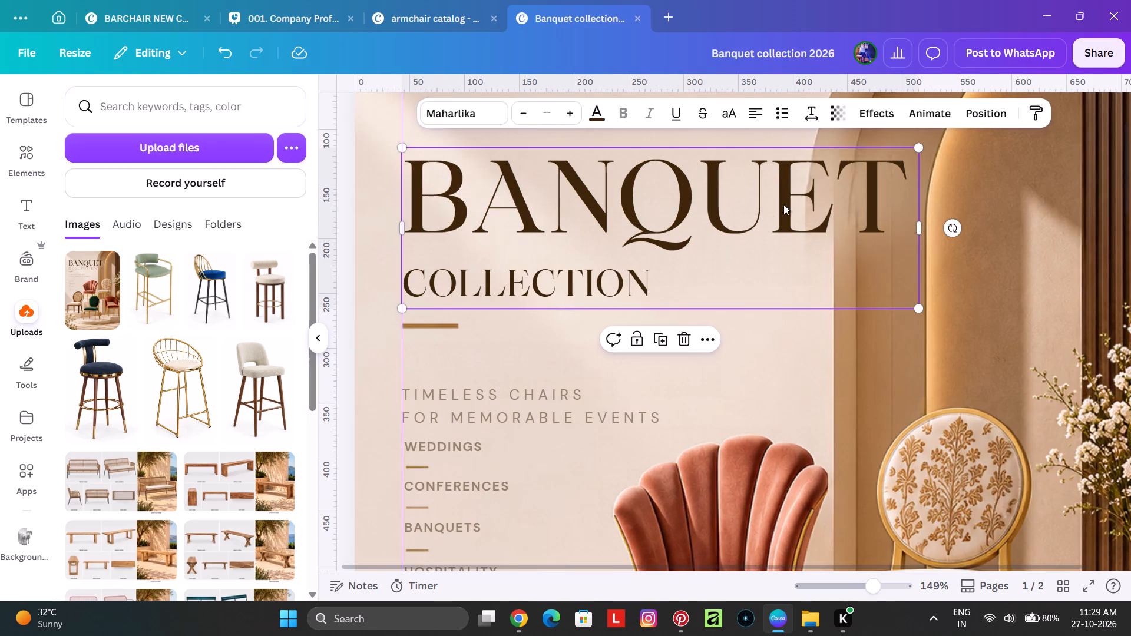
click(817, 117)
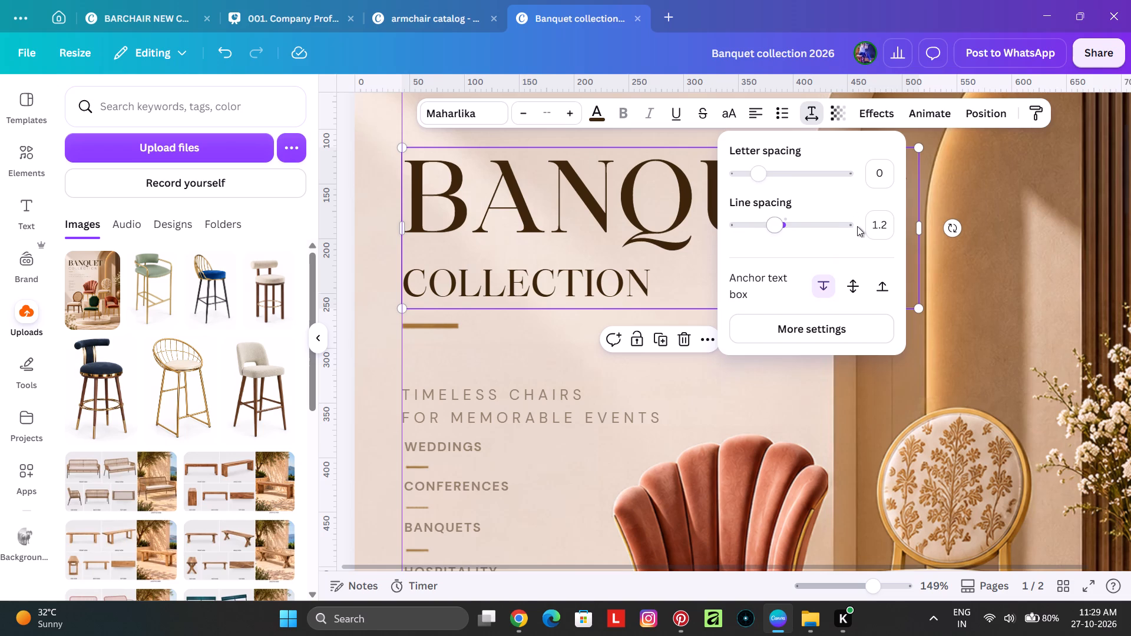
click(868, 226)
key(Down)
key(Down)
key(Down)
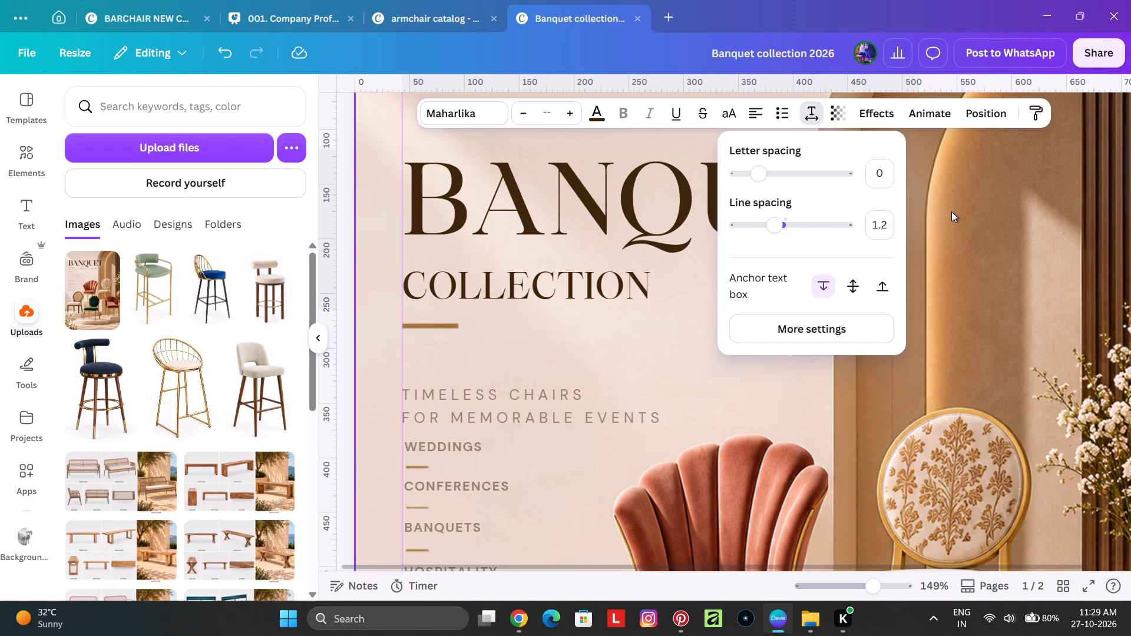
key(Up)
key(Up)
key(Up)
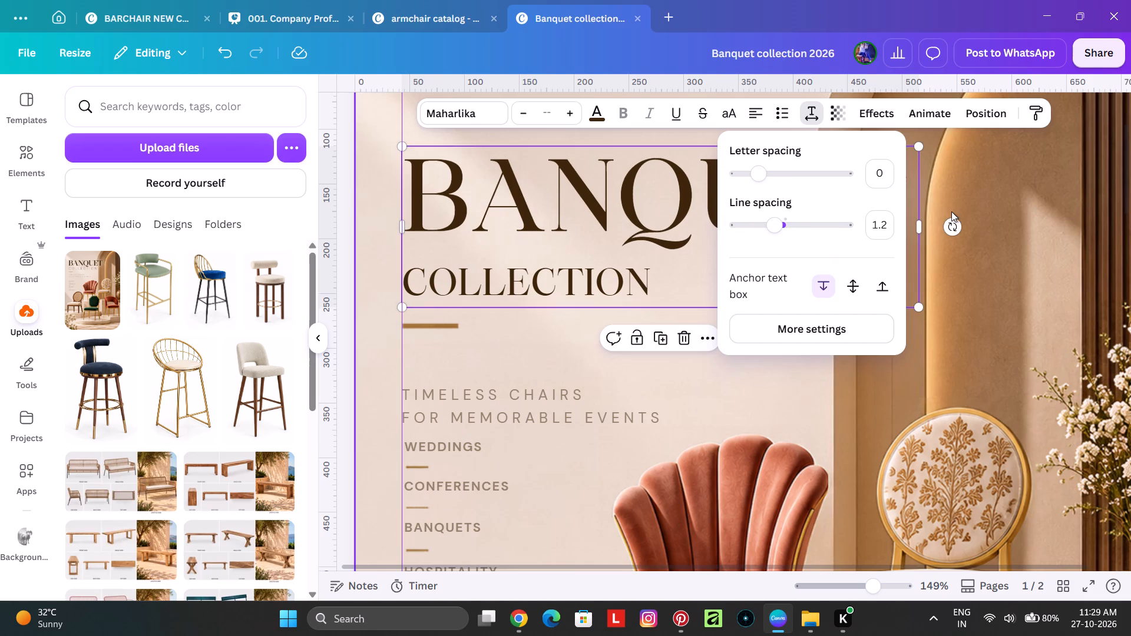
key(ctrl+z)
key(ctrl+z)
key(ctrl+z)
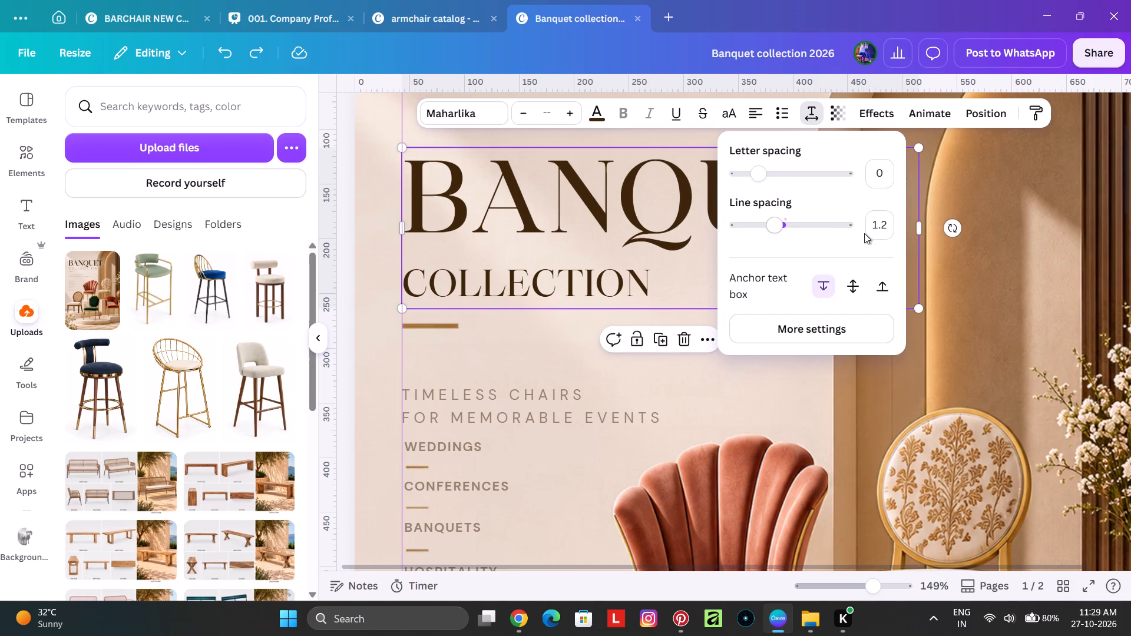
Set the line spacing of the BANQUET COLLECTION headline to 1.
click(884, 228)
key(Right)
key(Right)
key(Down)
key(Up)
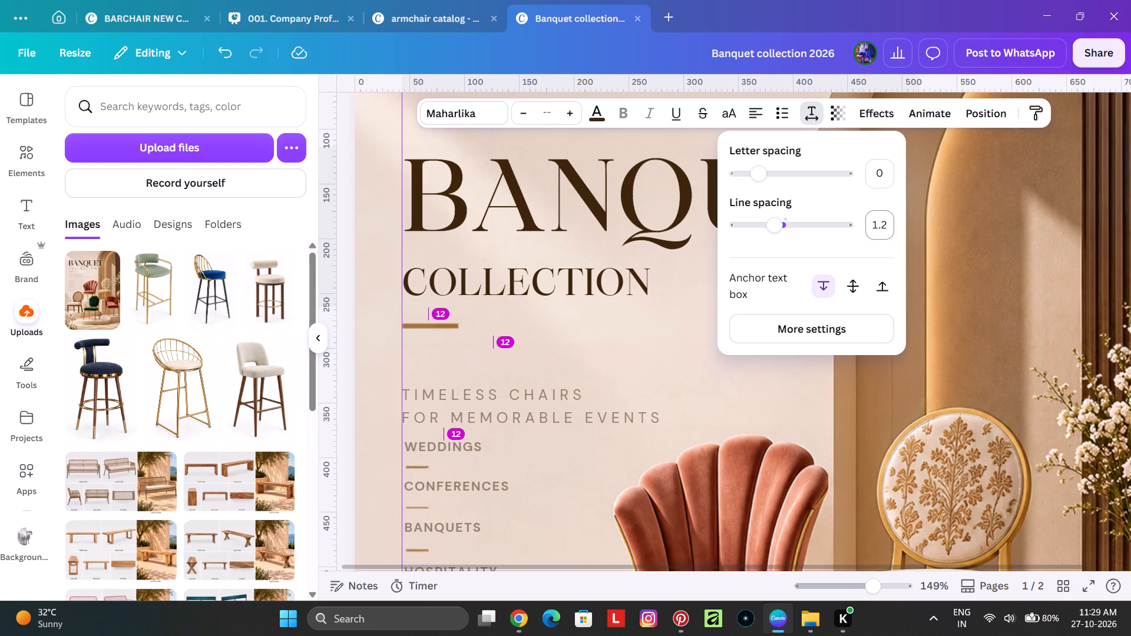
click(887, 227)
key(1)
key(Return)
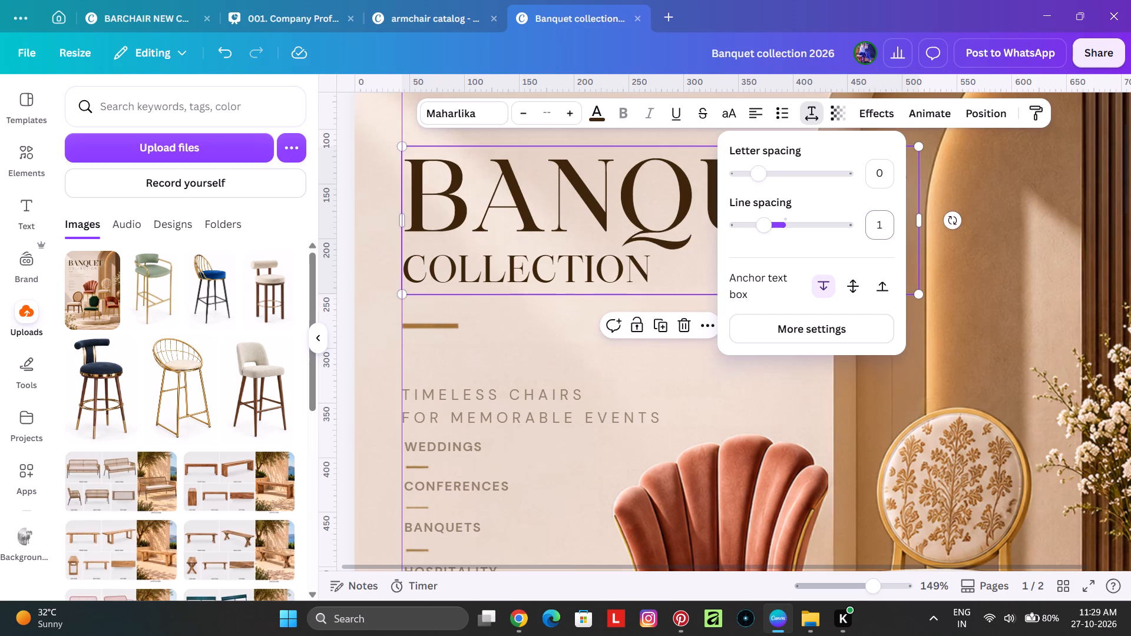
Move the gold accent line up closer to COLLECTION, keeping it aligned to the vertical guide.
ctrl+scroll(579, 283, down, 2)
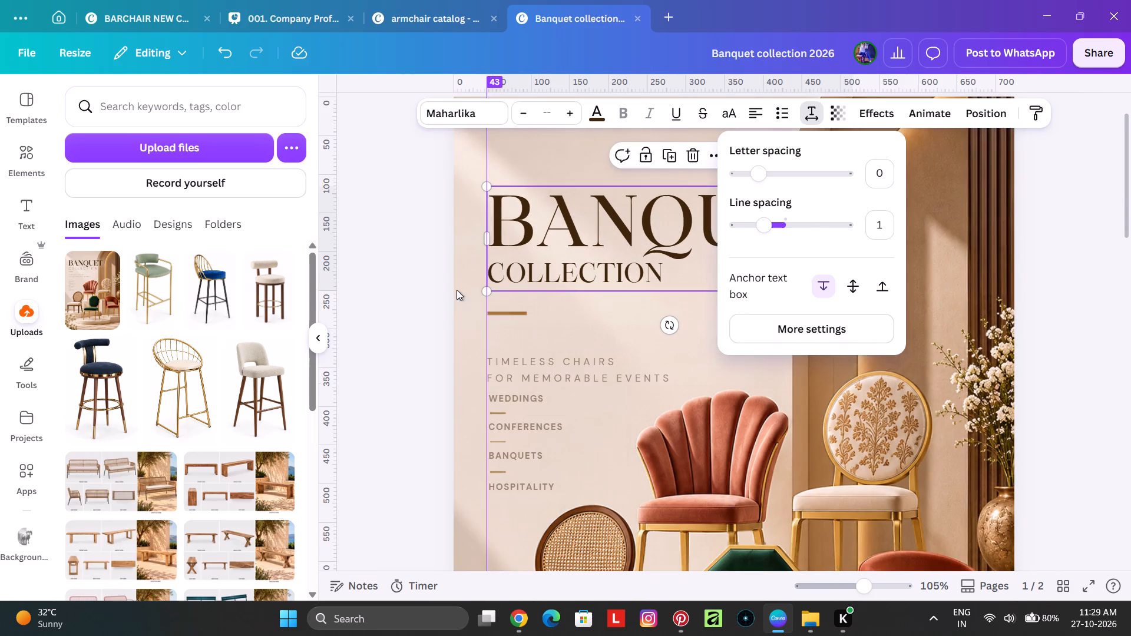
click(434, 280)
click(506, 318)
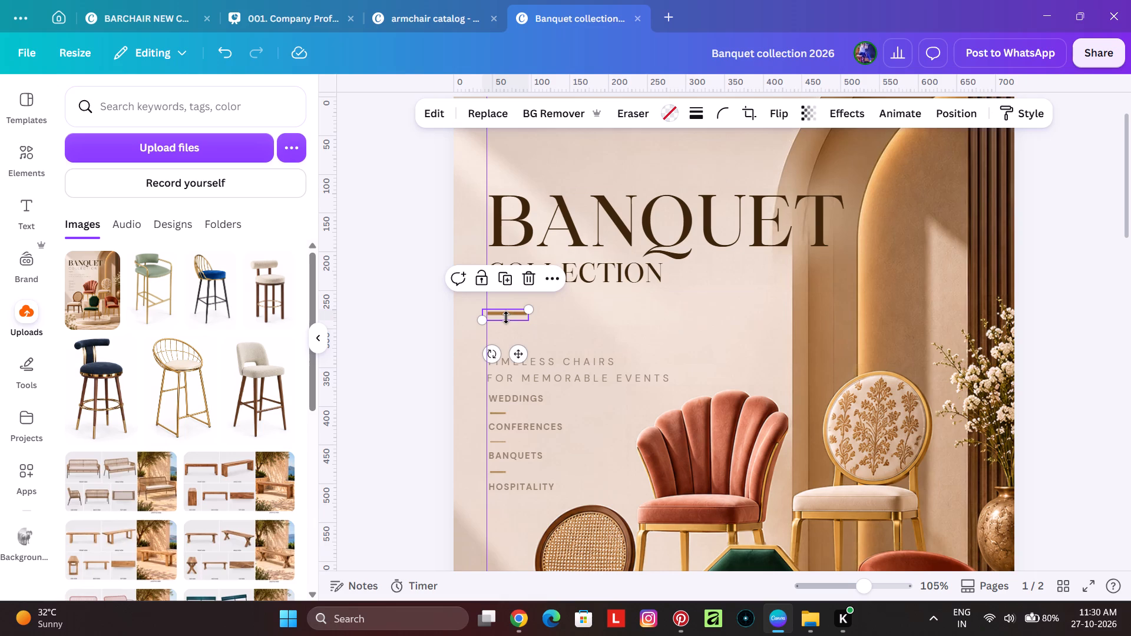
shift+scroll(501, 318, up, 2)
ctrl+scroll(490, 327, up, 3)
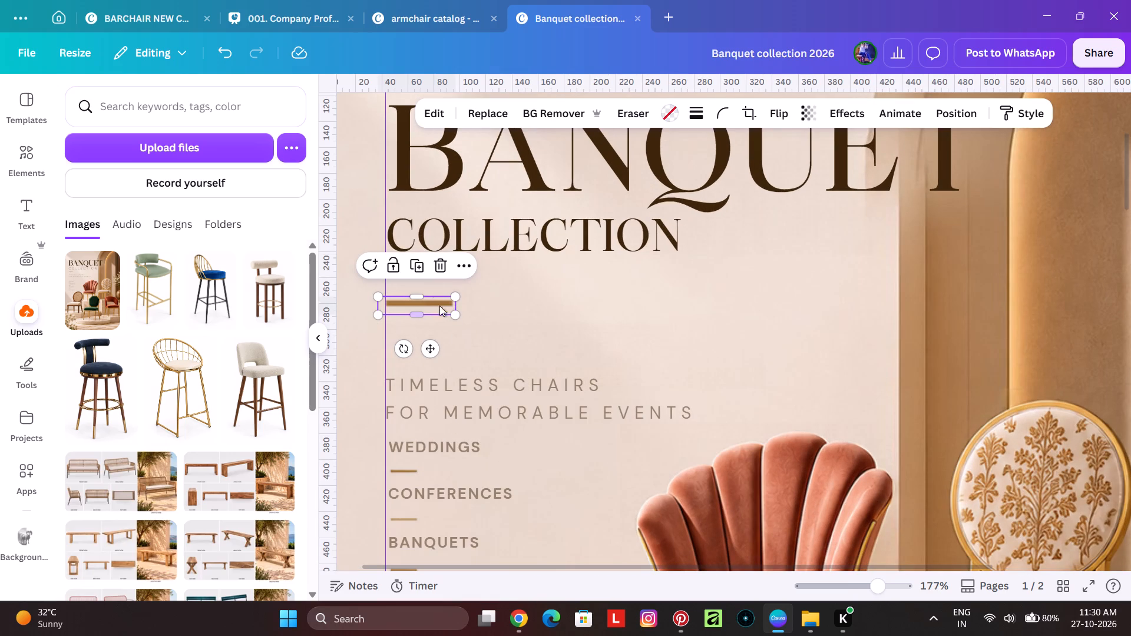
drag(435, 306, 436, 303)
drag(436, 303, 438, 287)
ctrl+scroll(639, 301, down, 4)
click(470, 304)
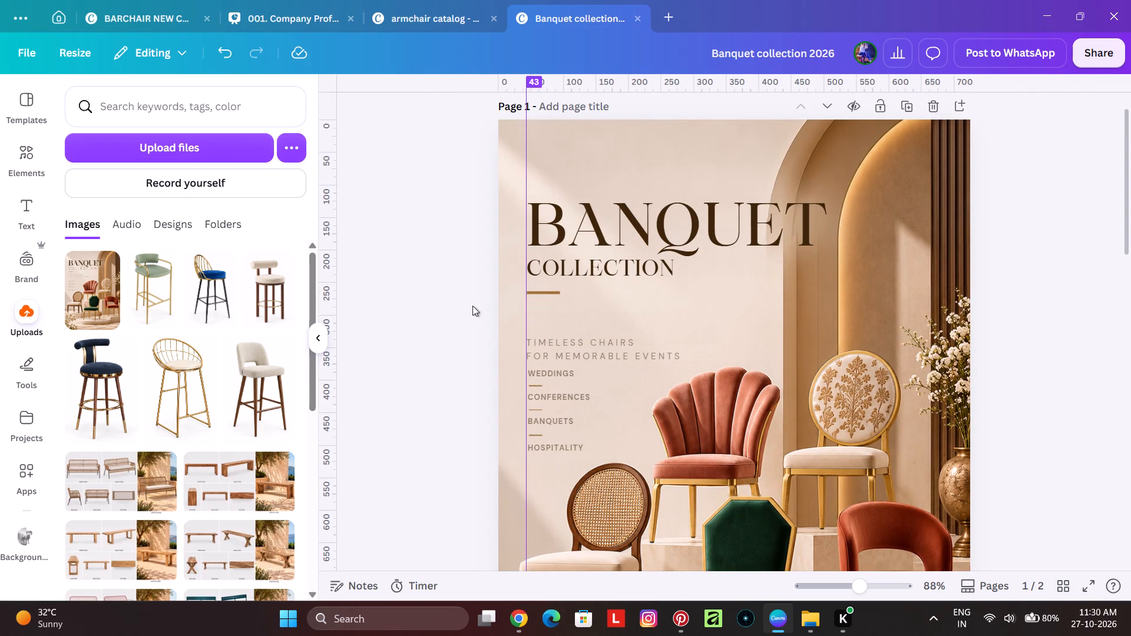
Move the TIMELESS CHAIRS and FOR MEMORABLE EVENTS lines up together, just below the gold accent line.
click(570, 345)
shift+click(594, 358)
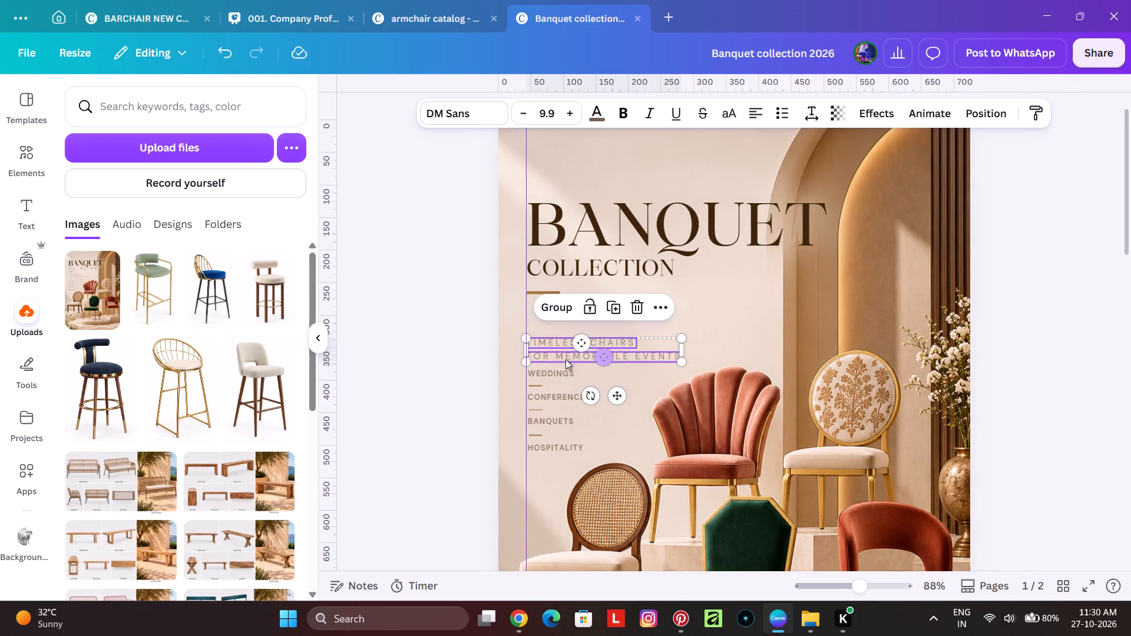
ctrl+scroll(557, 357, up, 5)
ctrl+scroll(550, 333, down, 2)
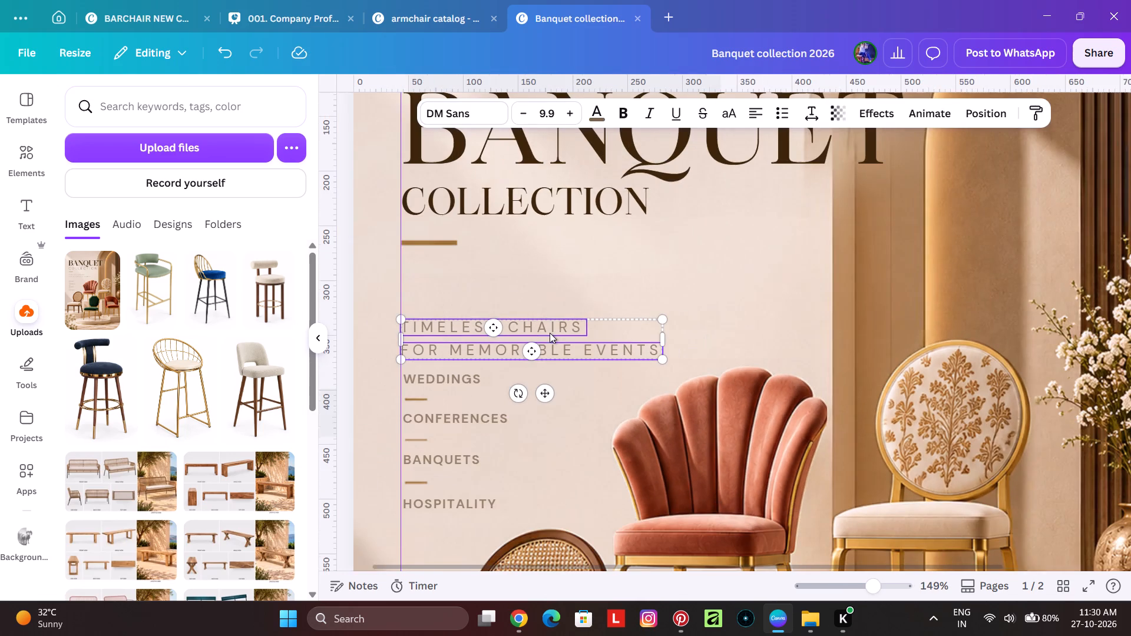
drag(553, 332, 554, 286)
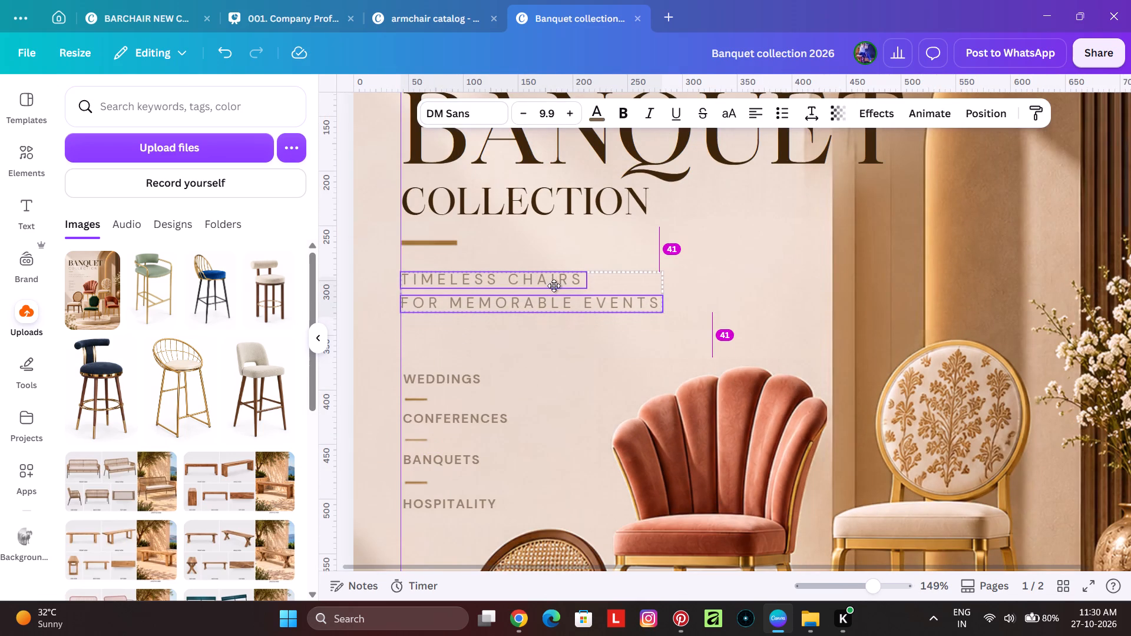
drag(554, 286, 555, 276)
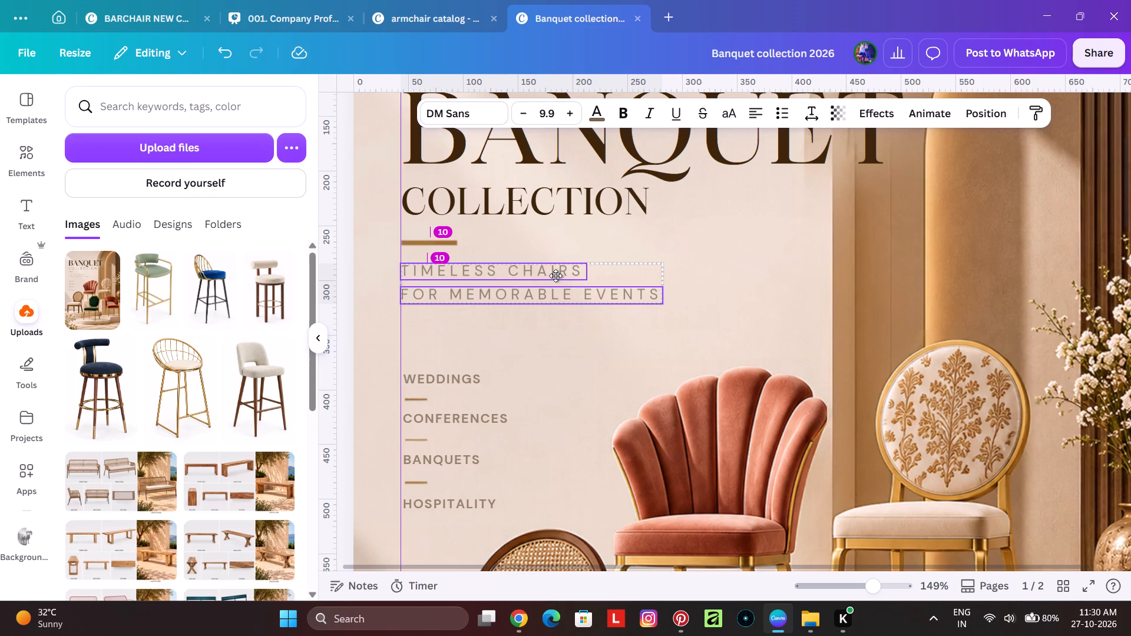
drag(555, 276, 556, 281)
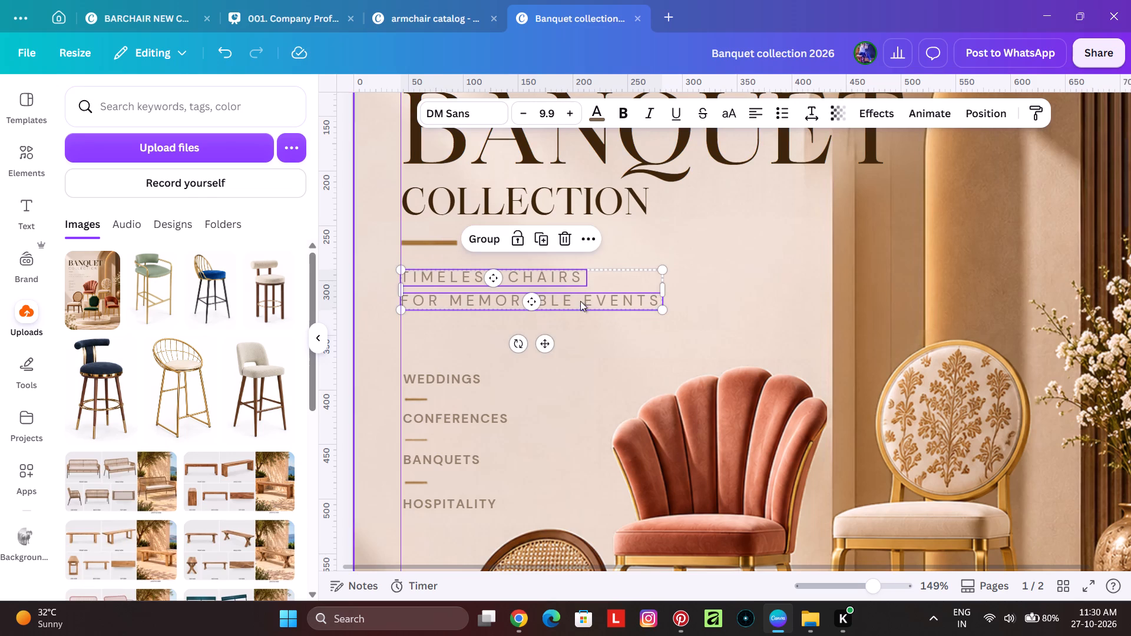
ctrl+scroll(588, 313, down, 1)
click(432, 337)
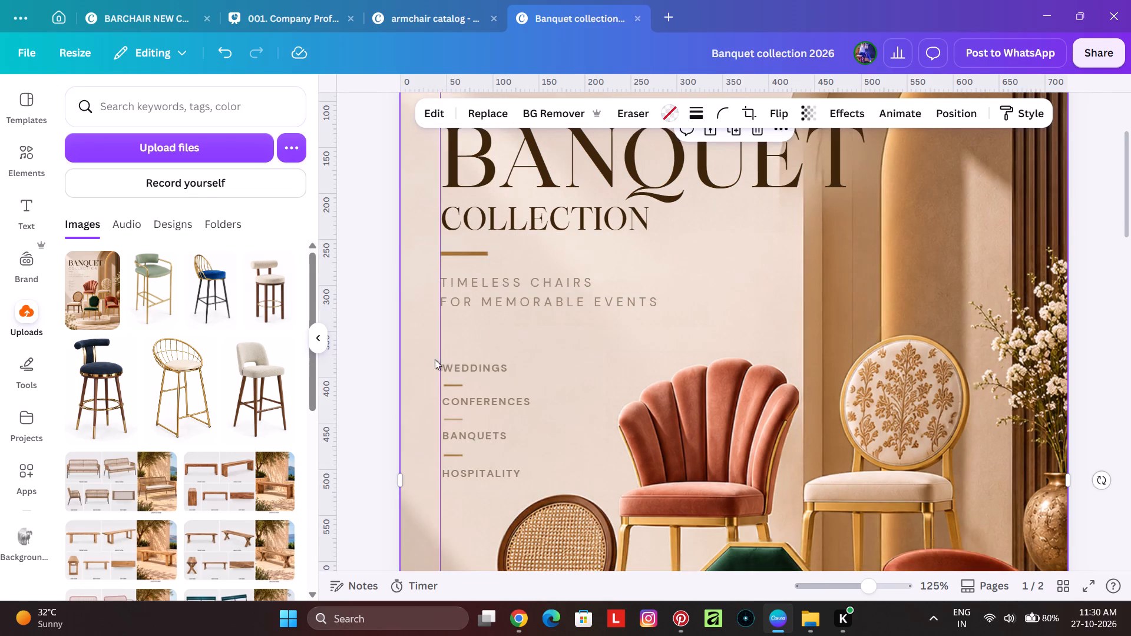
Move the WEDDINGS to HOSPITALITY list and its small dividers up together toward the tagline, aligning their text to the vertical guide.
click(473, 365)
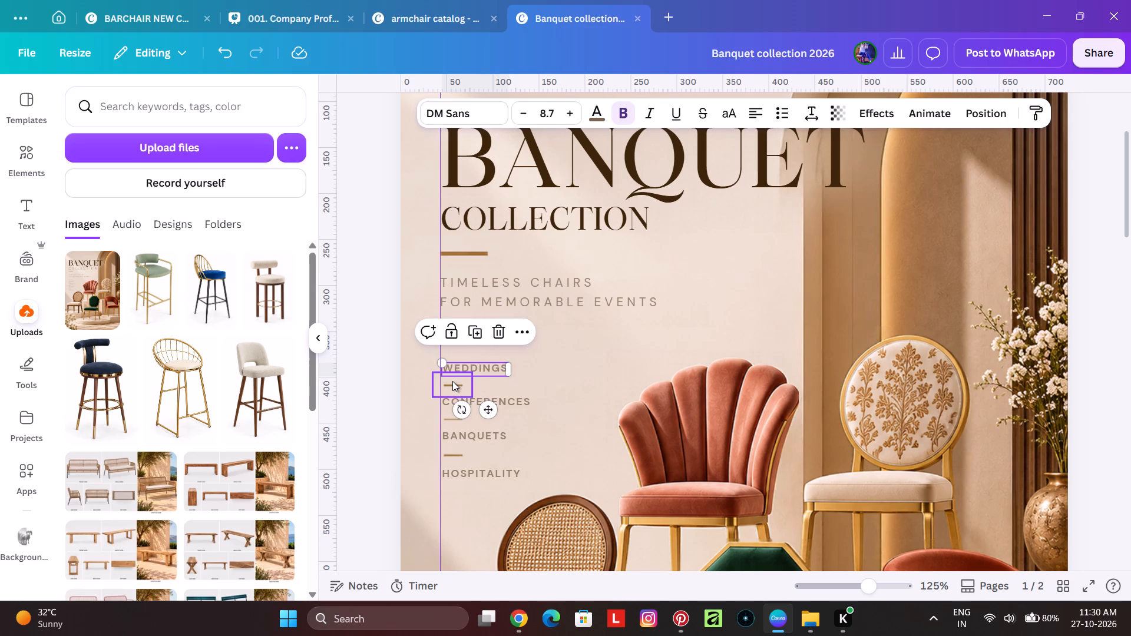
shift+click(452, 381)
shift+click(519, 405)
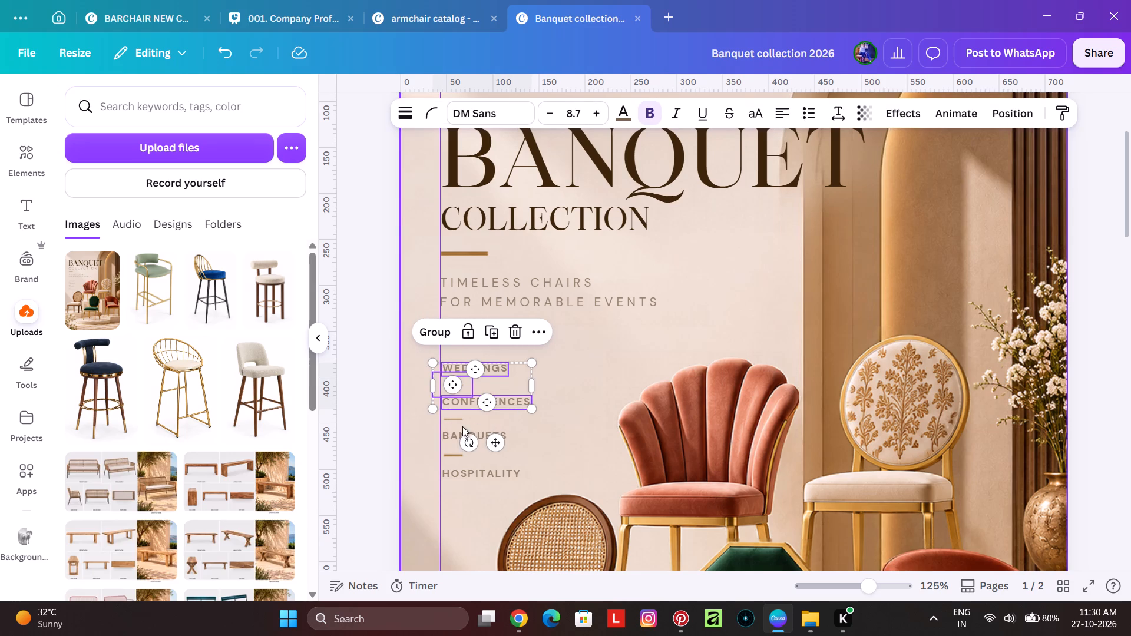
shift+click(457, 416)
shift+click(488, 435)
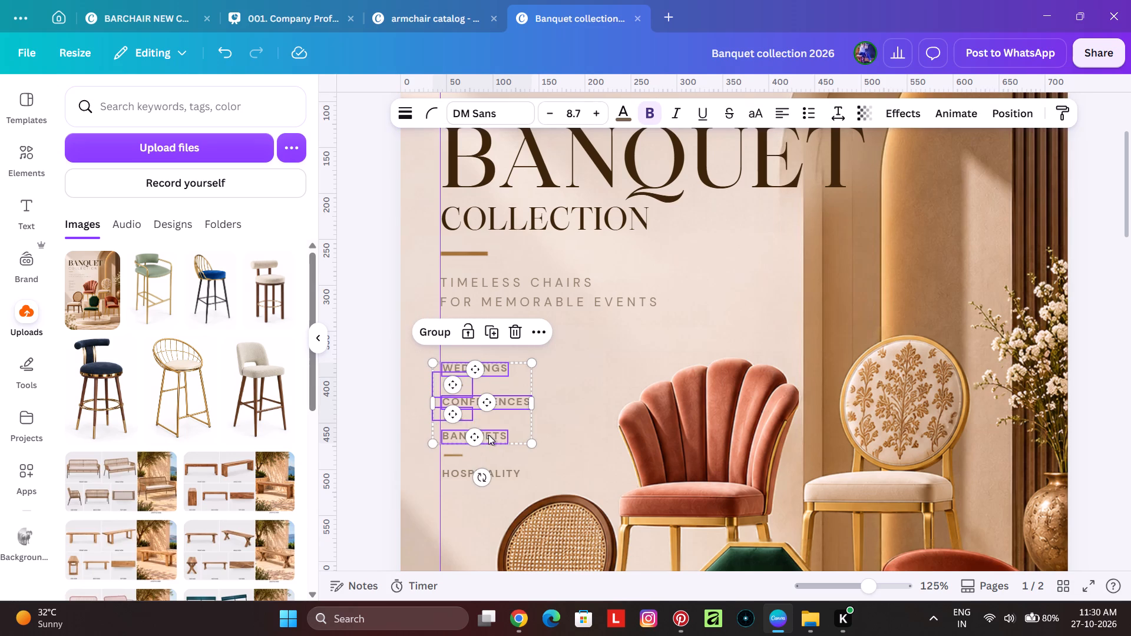
shift+click(454, 451)
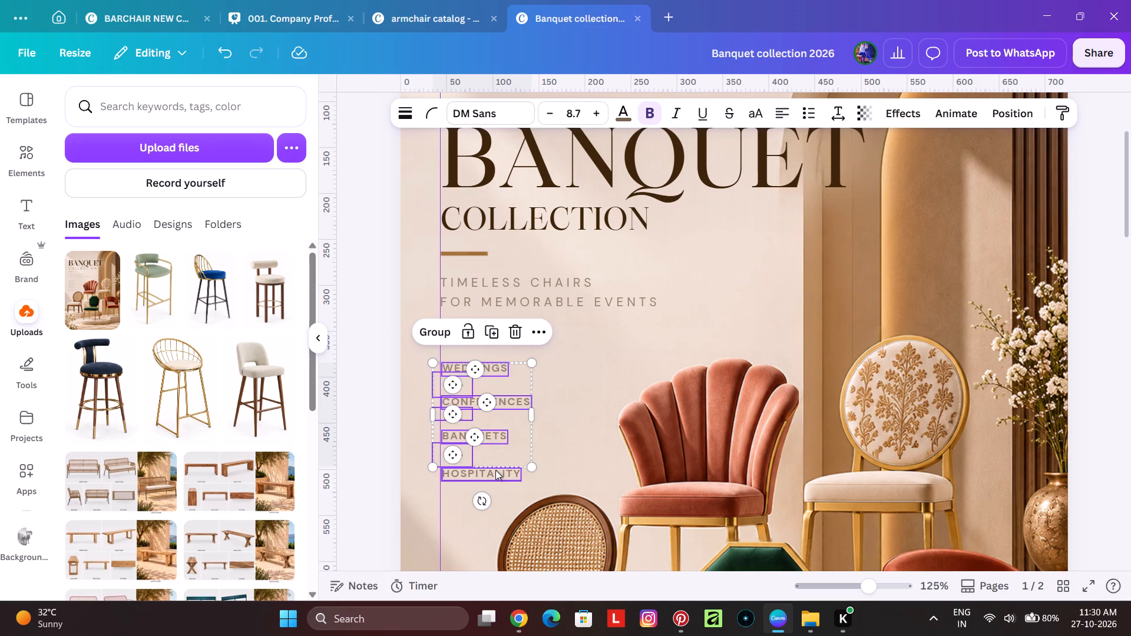
shift+click(496, 470)
key(Up)
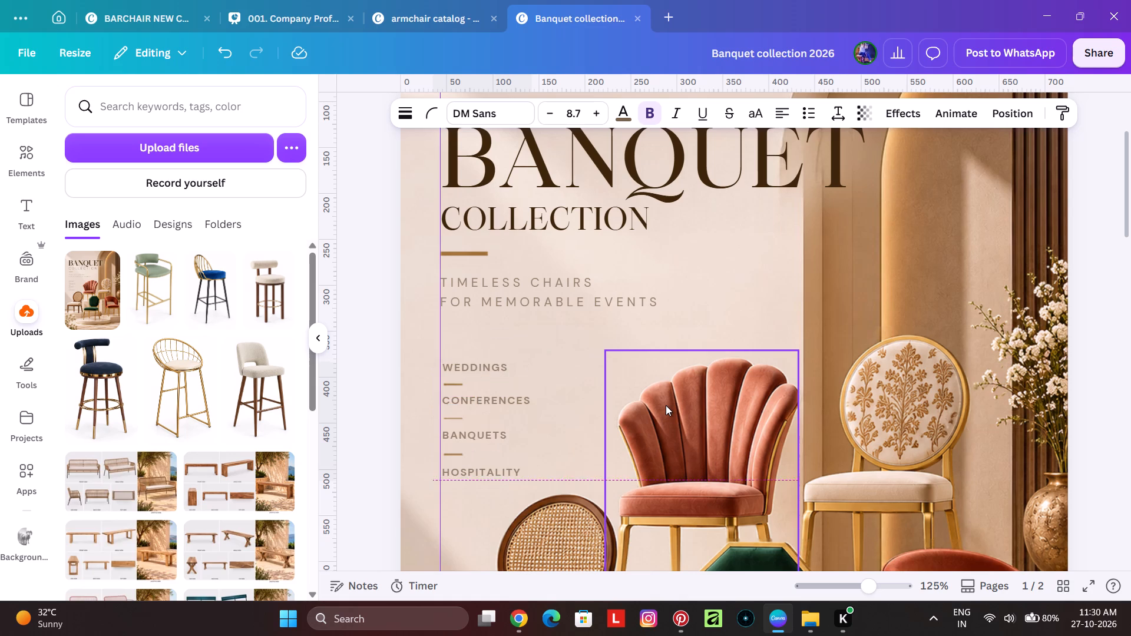
key(Up)
key(Up)
key(Up)
key(Up)
key(Up)
key(Up)
key(Up)
key(Up)
key(Up)
key(Up)
key(Up)
key(Up)
key(Up)
key(Up)
key(Up)
key(Up)
key(Up)
key(Up)
key(Up)
key(Up)
key(Left)
key(Left)
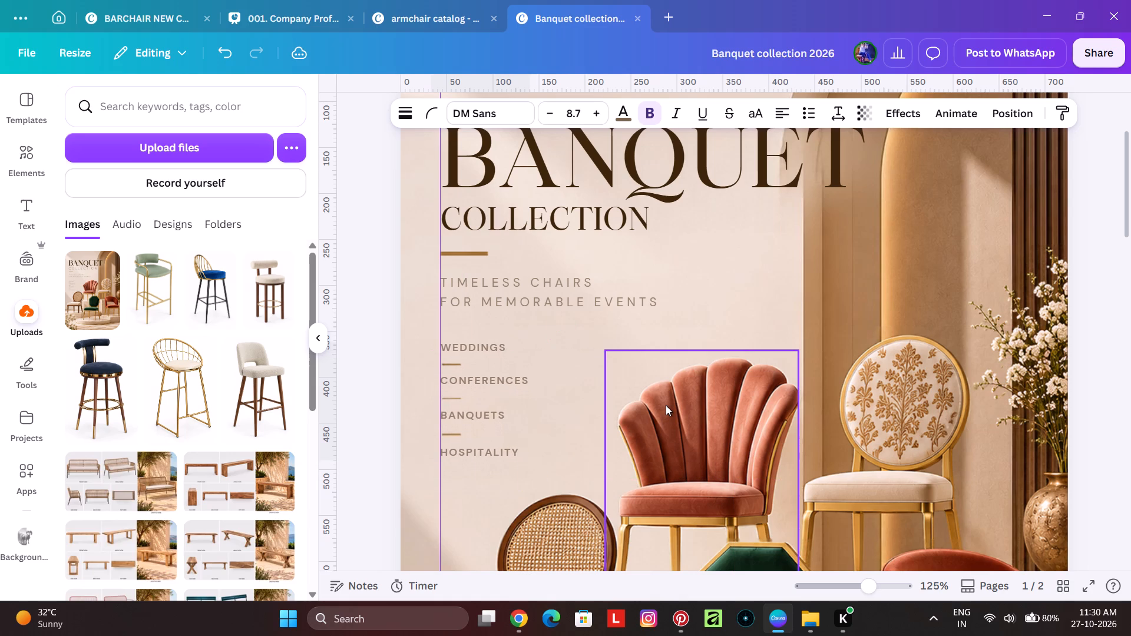
key(Up)
key(Up)
key(Up)
key(Up)
key(Up)
key(Up)
key(Up)
key(Down)
key(Right)
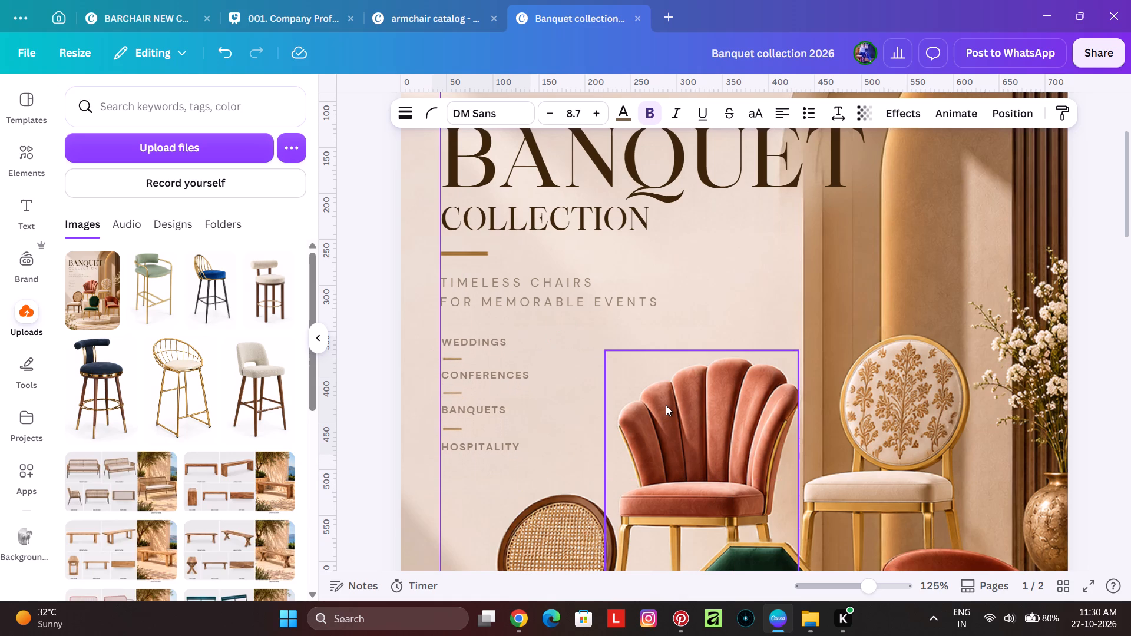
key(Left)
key(Up)
key(Up)
key(Up)
key(Down)
key(Down)
key(Down)
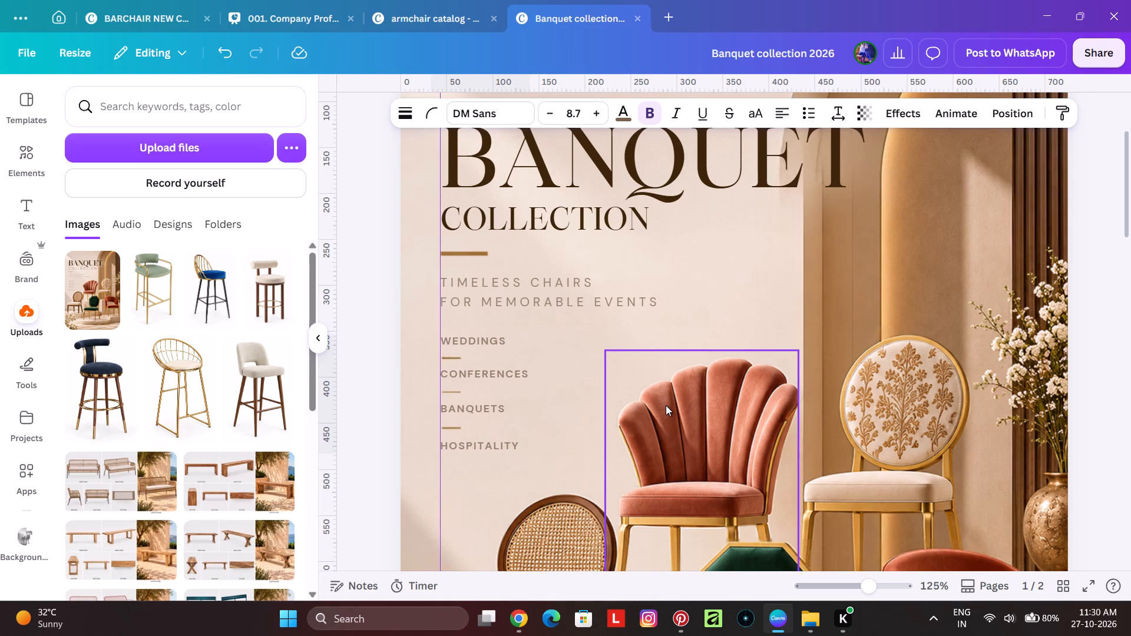
key(Down)
ctrl+scroll(699, 404, down, 6)
click(506, 348)
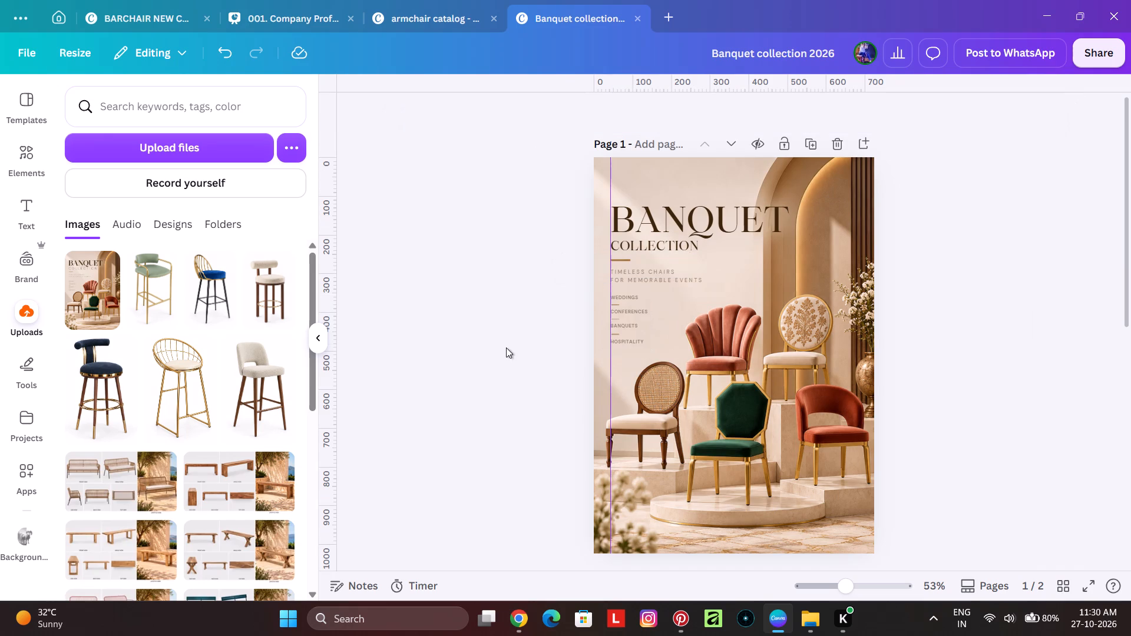
Review the poster on page 1 and the blank page 2.
scroll(549, 326, down, 6)
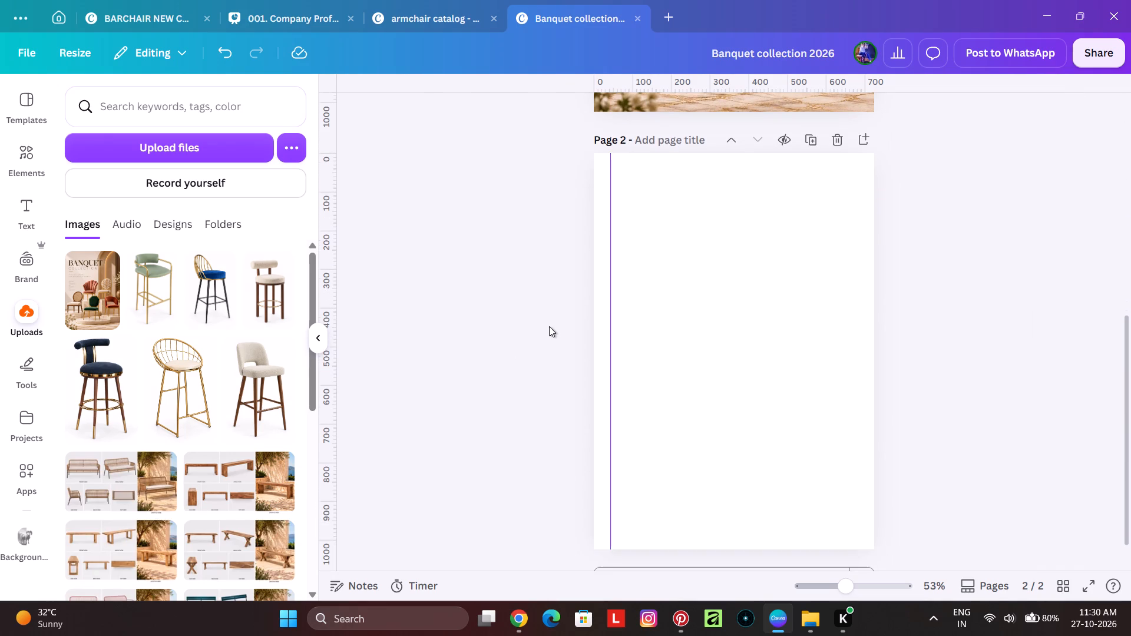
scroll(608, 236, up, 2)
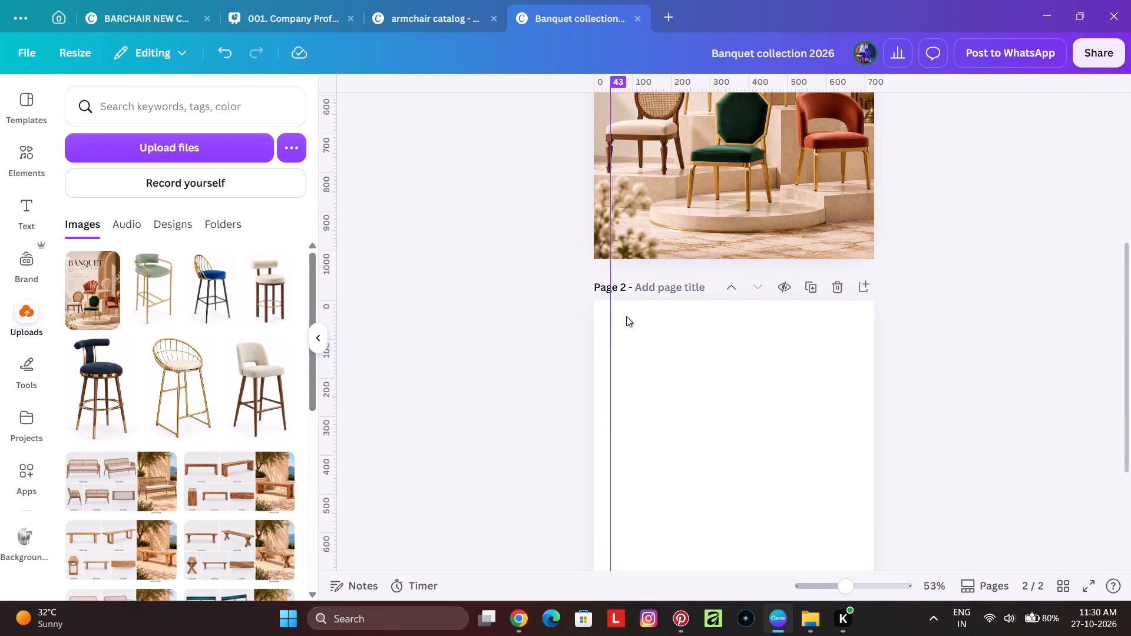
scroll(581, 315, up, 3)
scroll(581, 314, down, 4)
scroll(581, 313, up, 2)
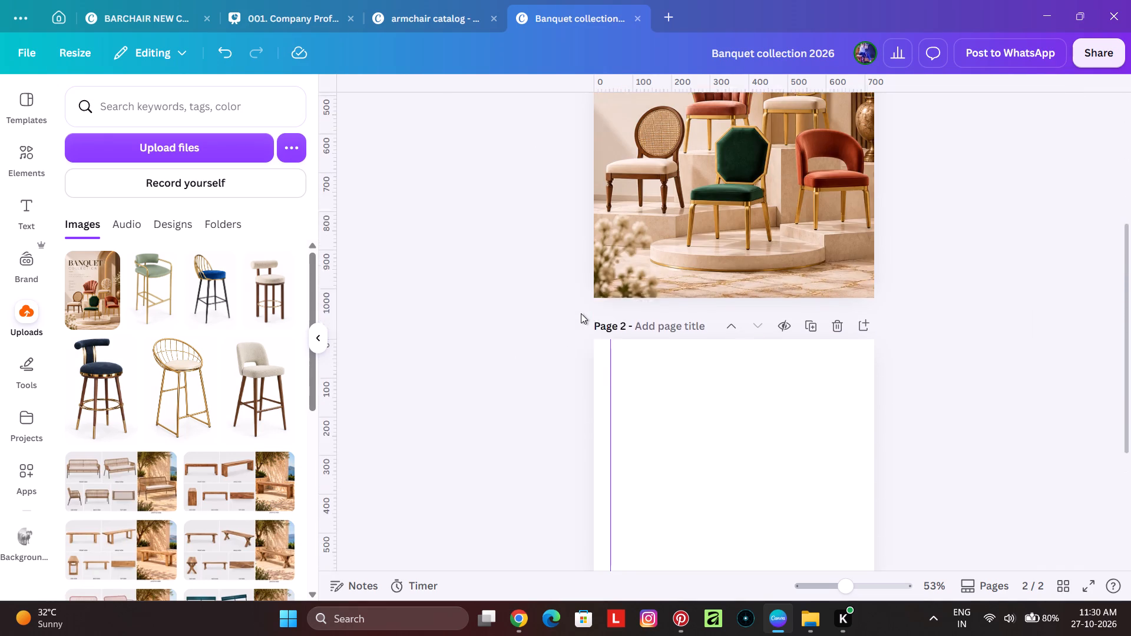
scroll(582, 313, up, 1)
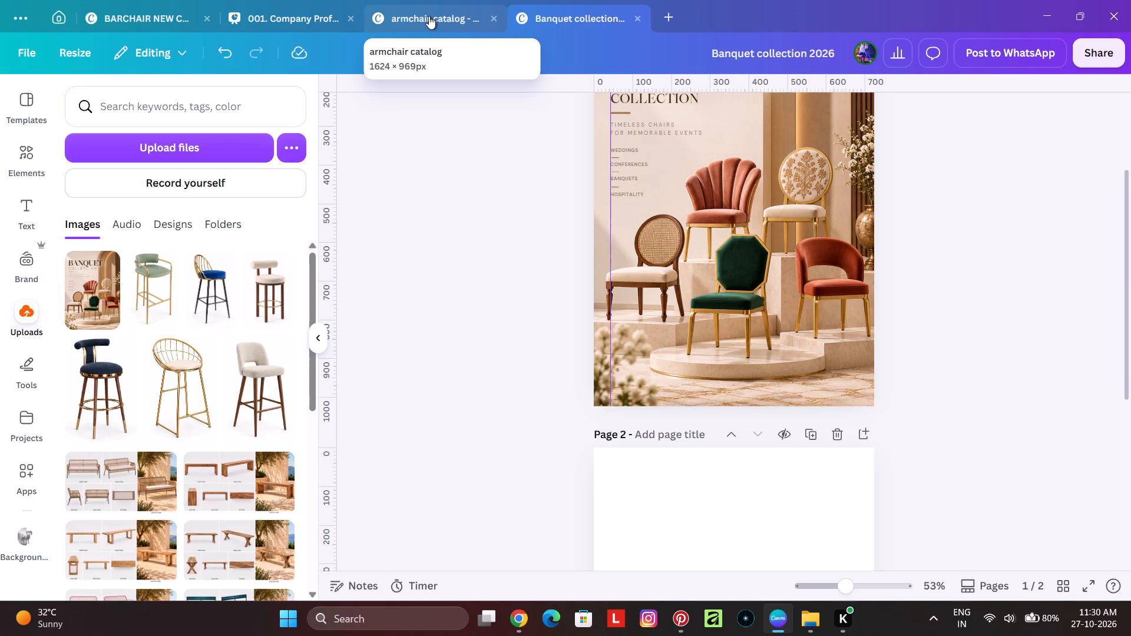
Switch to the armchair catalog design and inspect the font of the Collection title on its cover page.
click(428, 16)
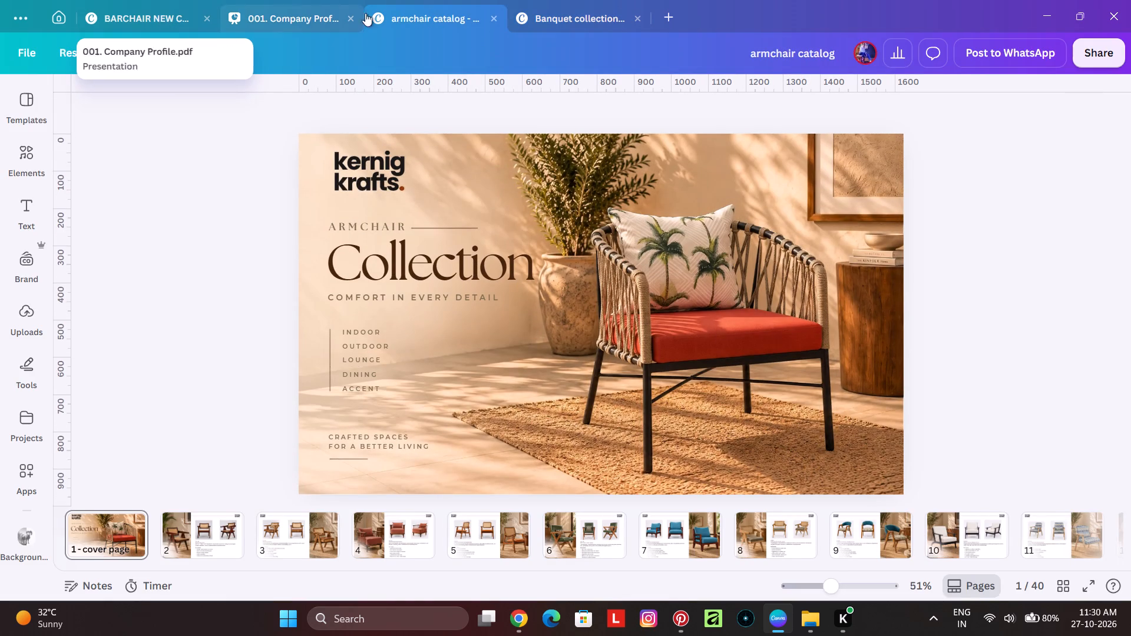
click(479, 277)
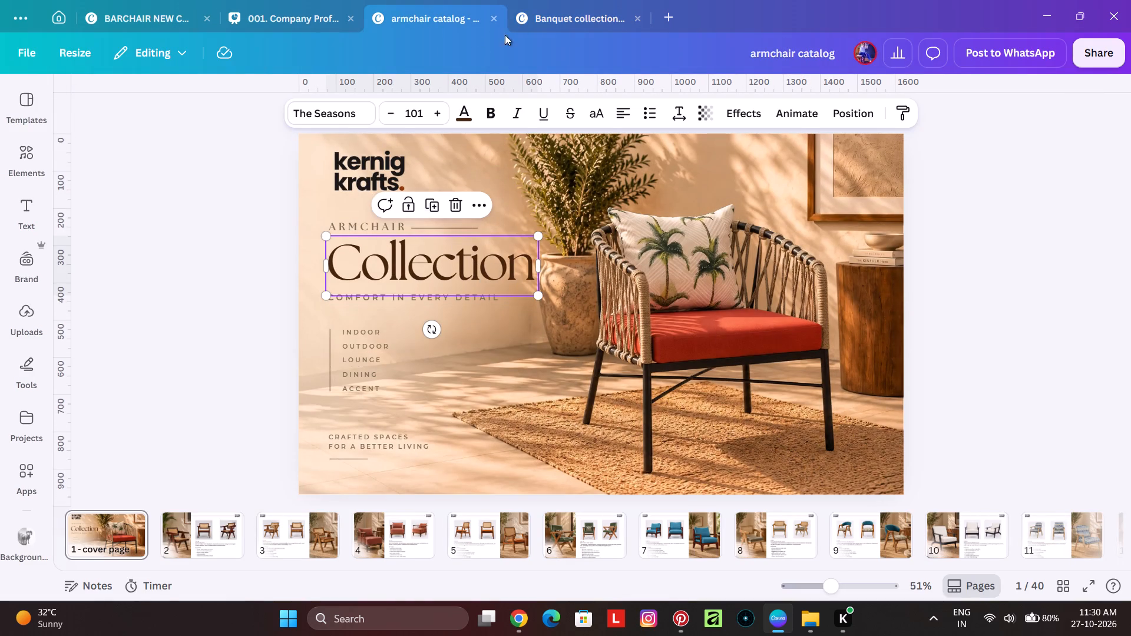
Return to the Banquet collection 2026 design and set the font of the headline's word COLLECTION to The Seasons.
click(540, 18)
ctrl+scroll(733, 148, up, 2)
scroll(593, 196, up, 4)
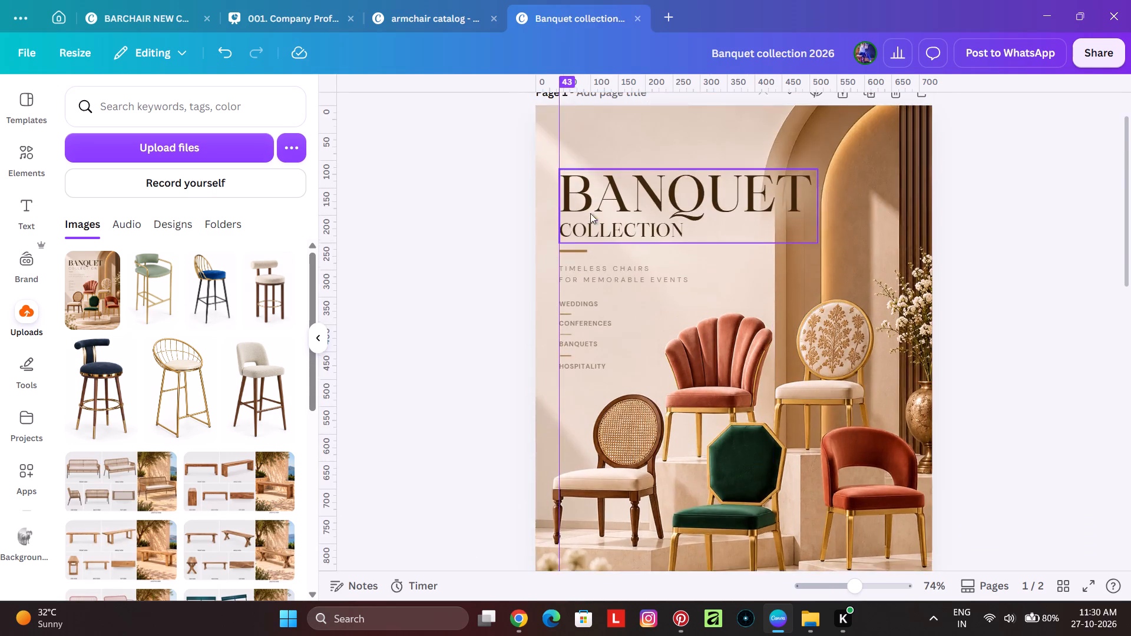
ctrl+scroll(590, 331, up, 3)
double_click(606, 240)
click(620, 248)
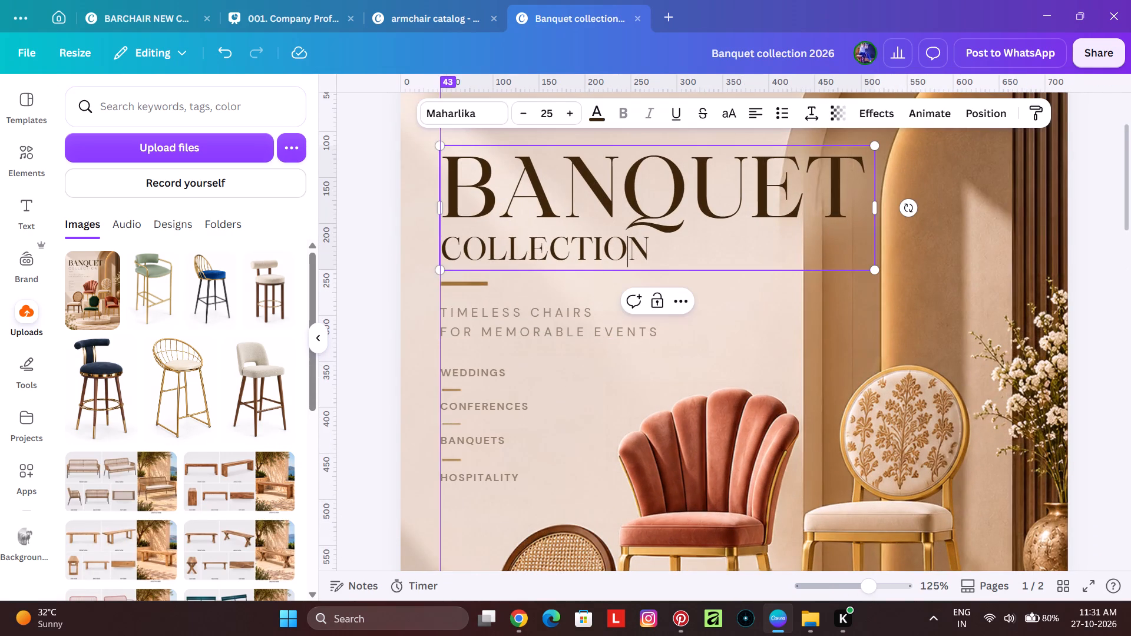
drag(646, 250, 444, 251)
click(460, 127)
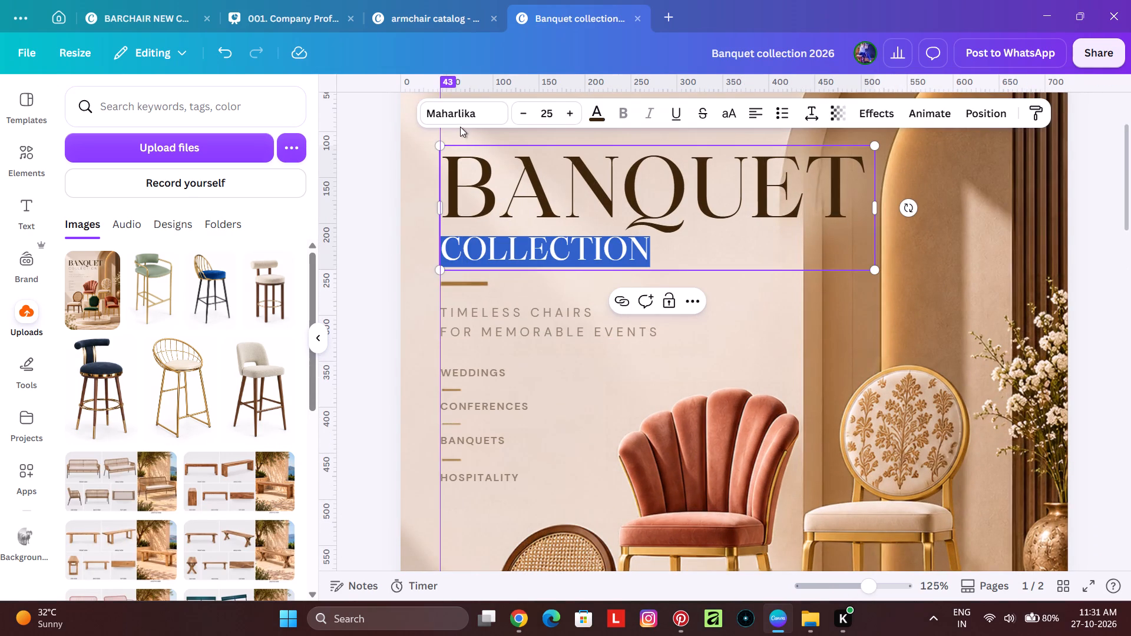
click(461, 122)
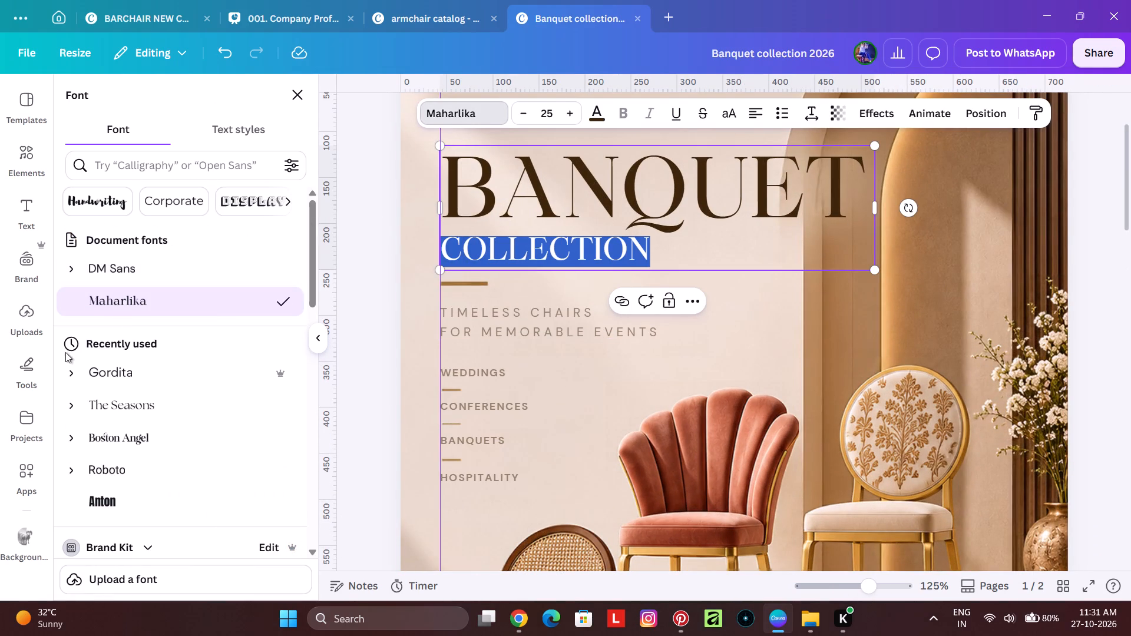
scroll(125, 463, down, 1)
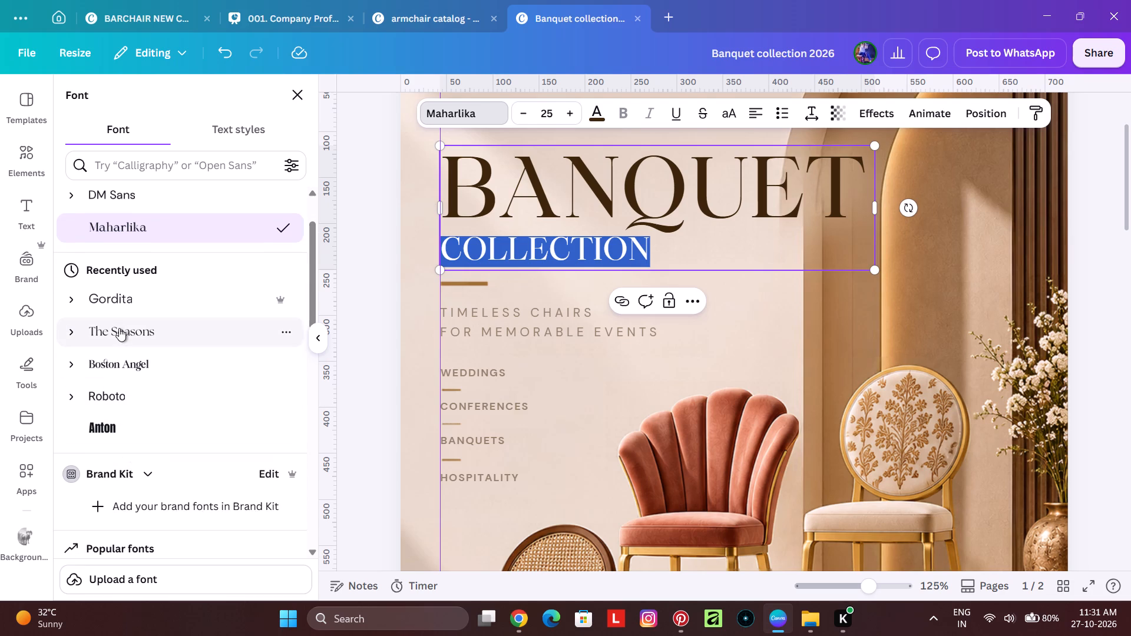
click(119, 328)
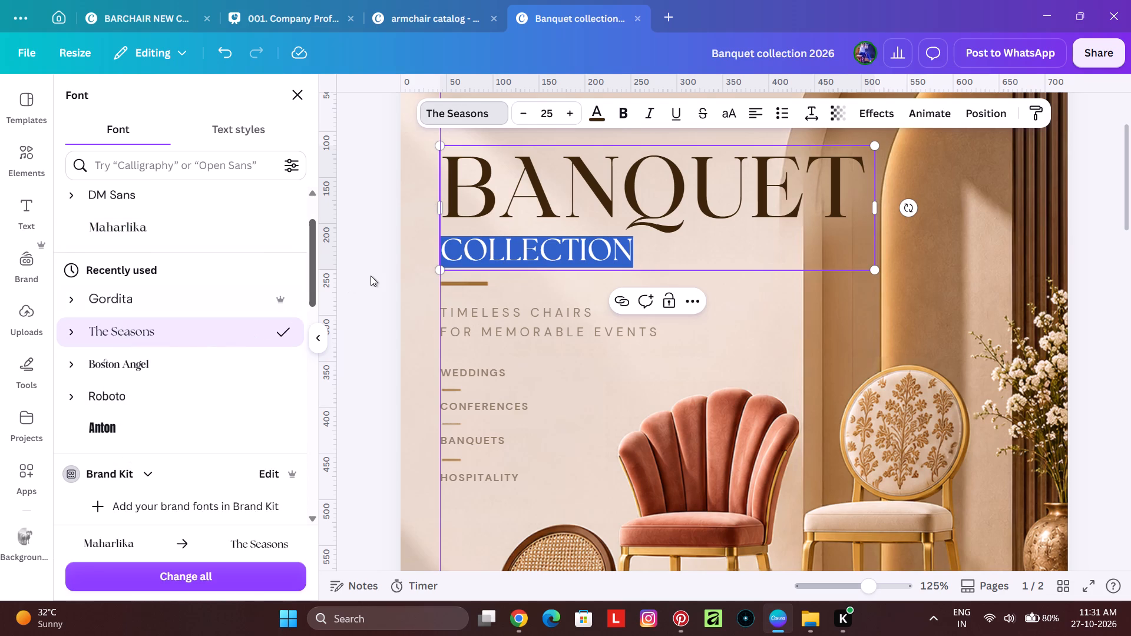
click(371, 276)
click(424, 288)
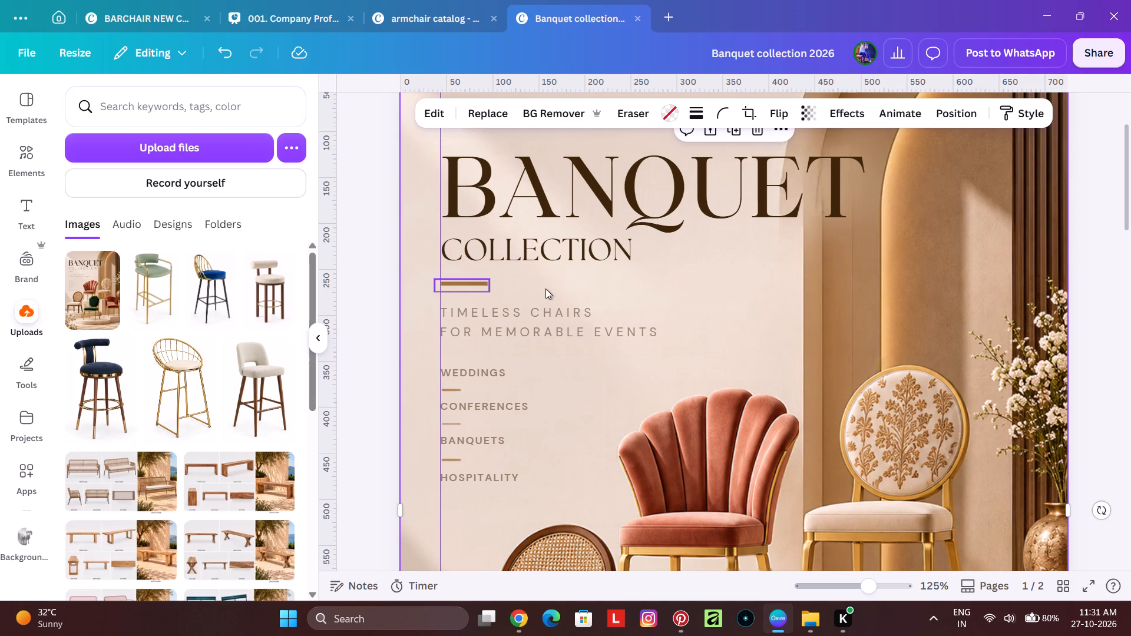
Select the word COLLECTION in the headline for further text formatting.
double_click(601, 251)
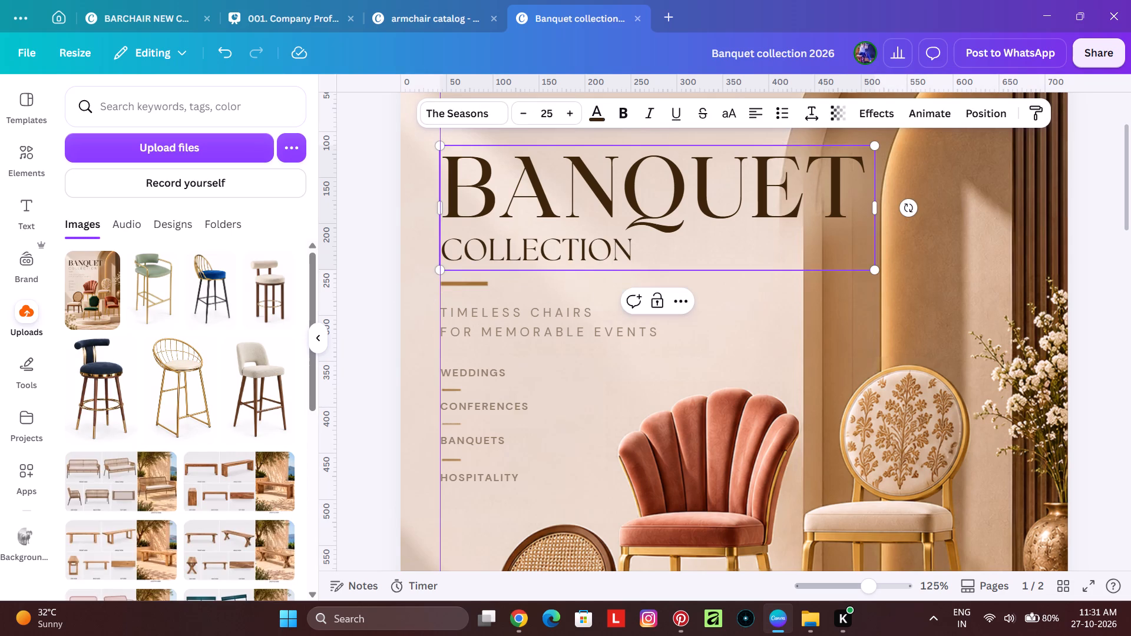
drag(639, 253, 436, 252)
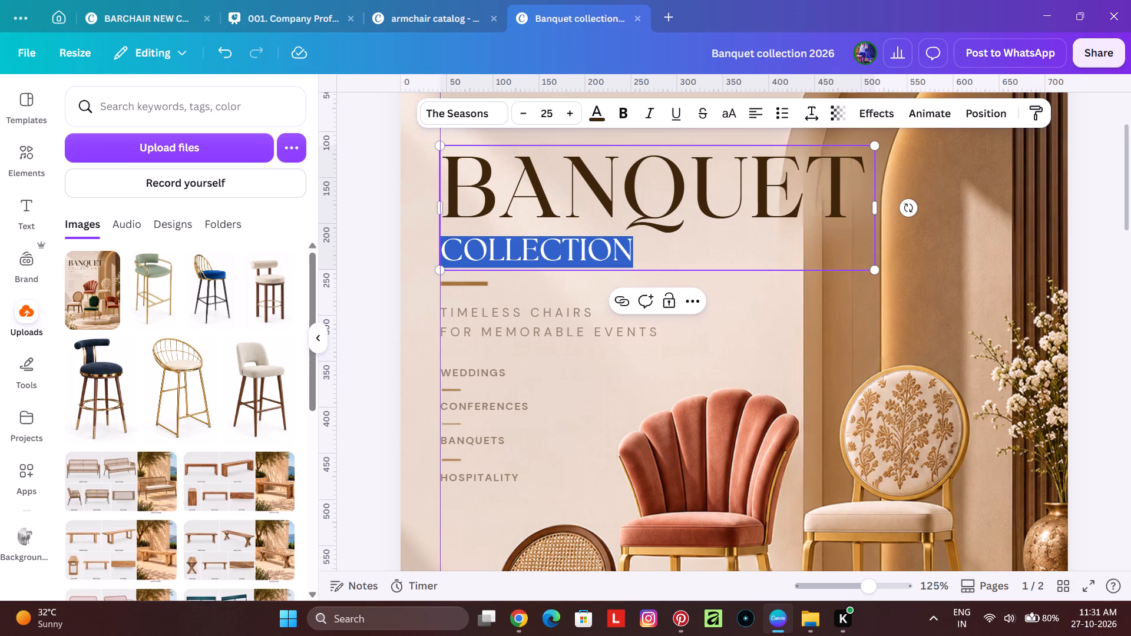
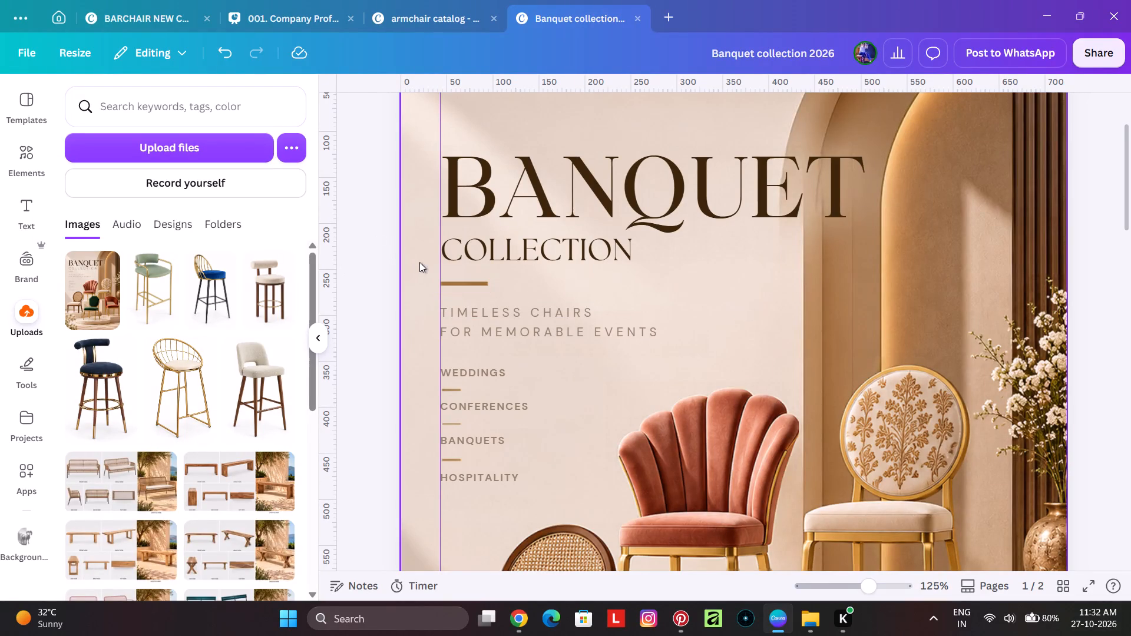
Nudge the gold divider line beneath COLLECTION up slightly, closer to the headline.
ctrl+scroll(429, 273, up, 2)
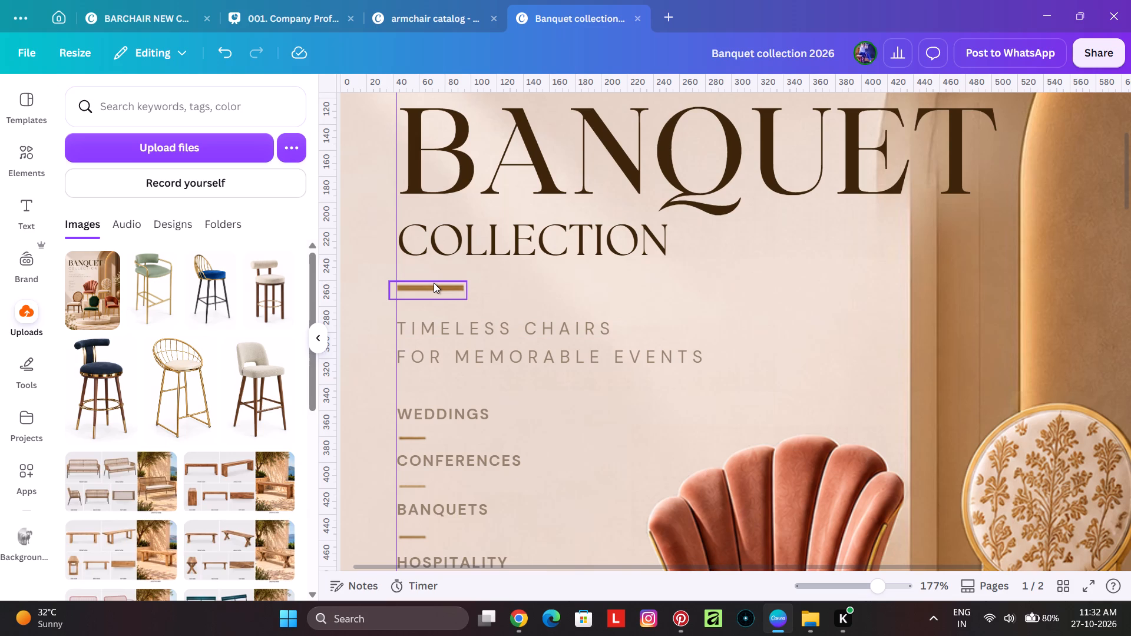
click(435, 283)
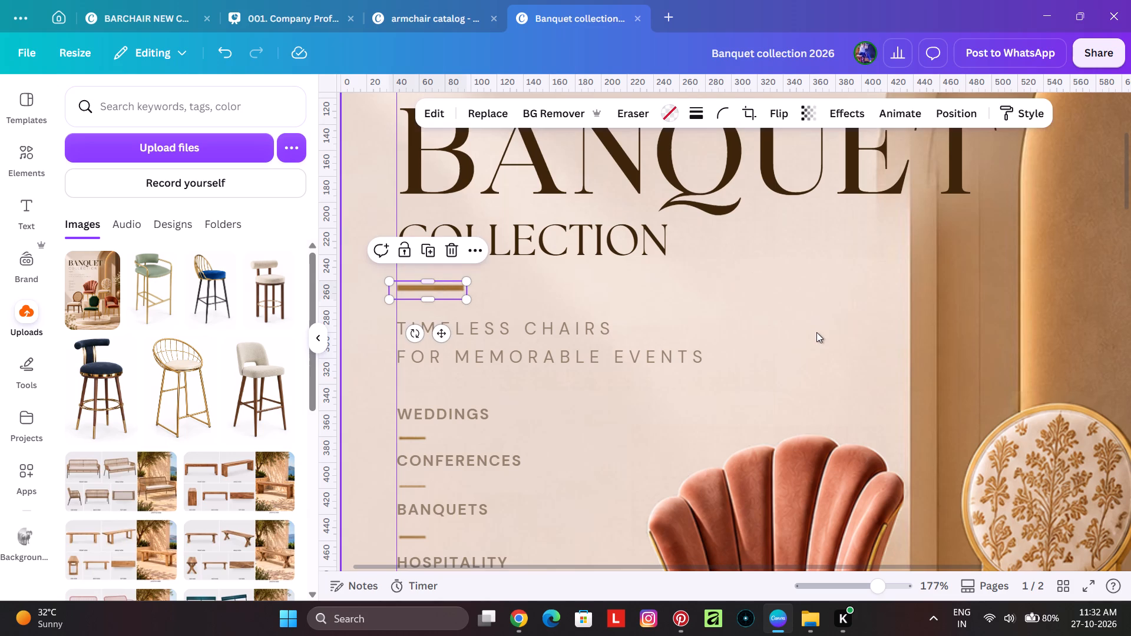
key(Up)
key(Up)
key(Up)
key(Up)
key(Up)
key(Down)
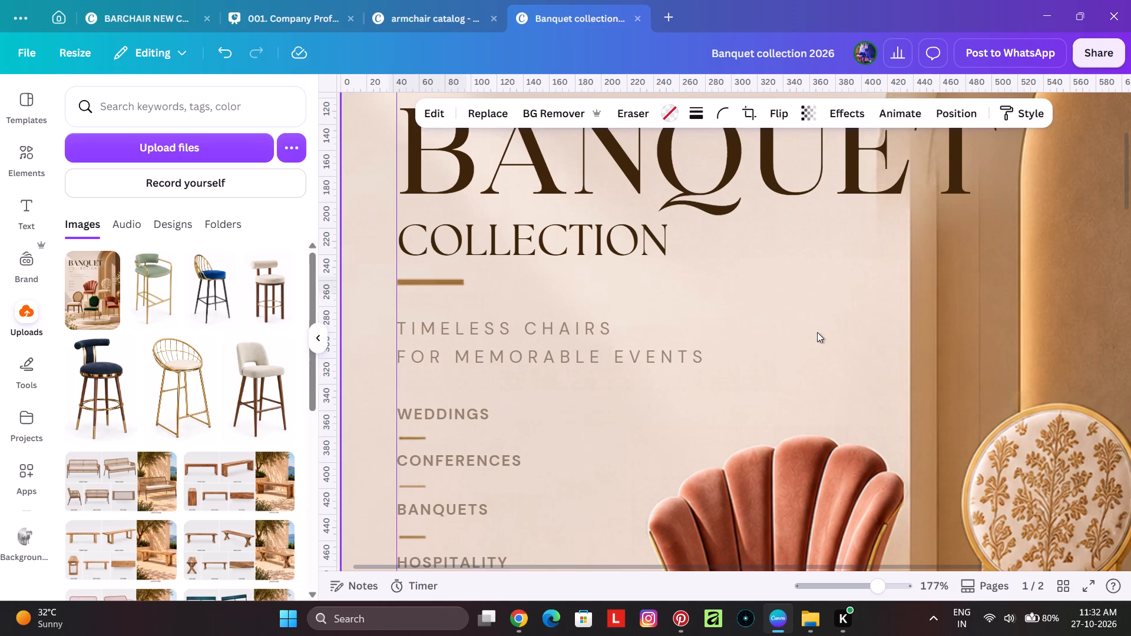
key(Down)
key(Down)
key(Up)
key(Down)
key(Down)
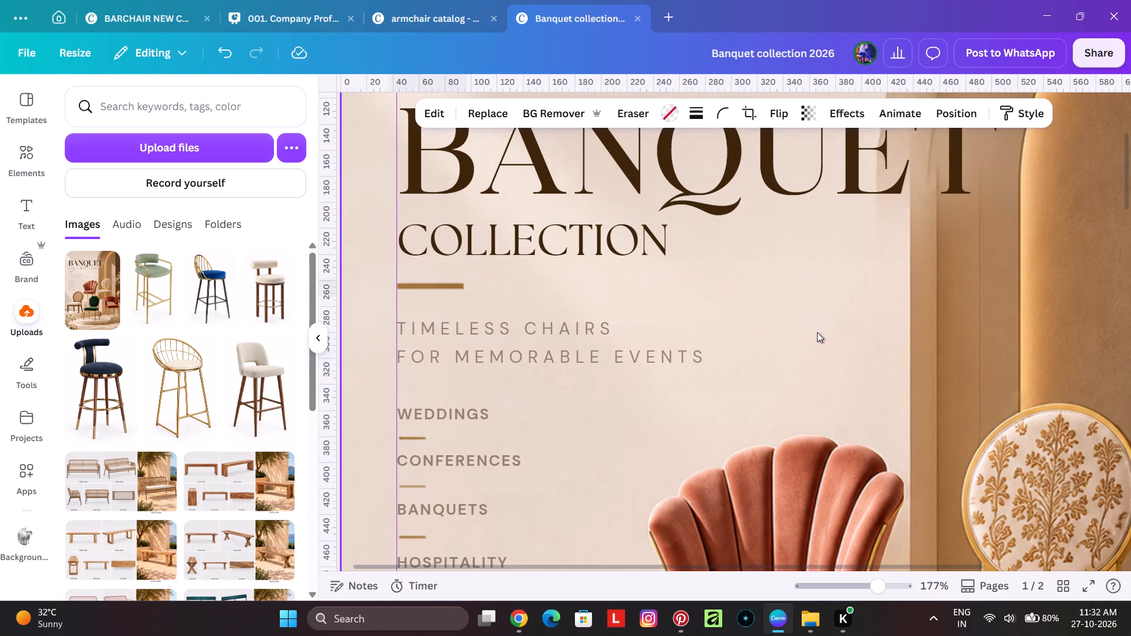
key(Up)
key(Down)
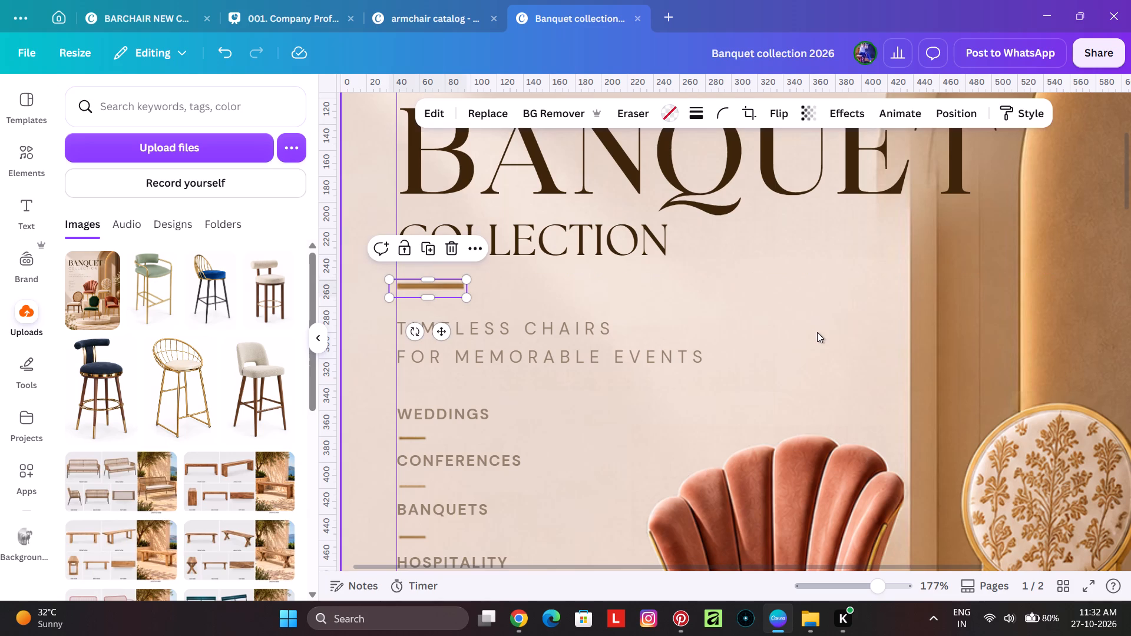
Move both tagline lines, TIMELESS CHAIRS and FOR MEMORABLE EVENTS, up together by about 4 px.
click(505, 337)
shift+click(533, 352)
key(Up)
key(Up)
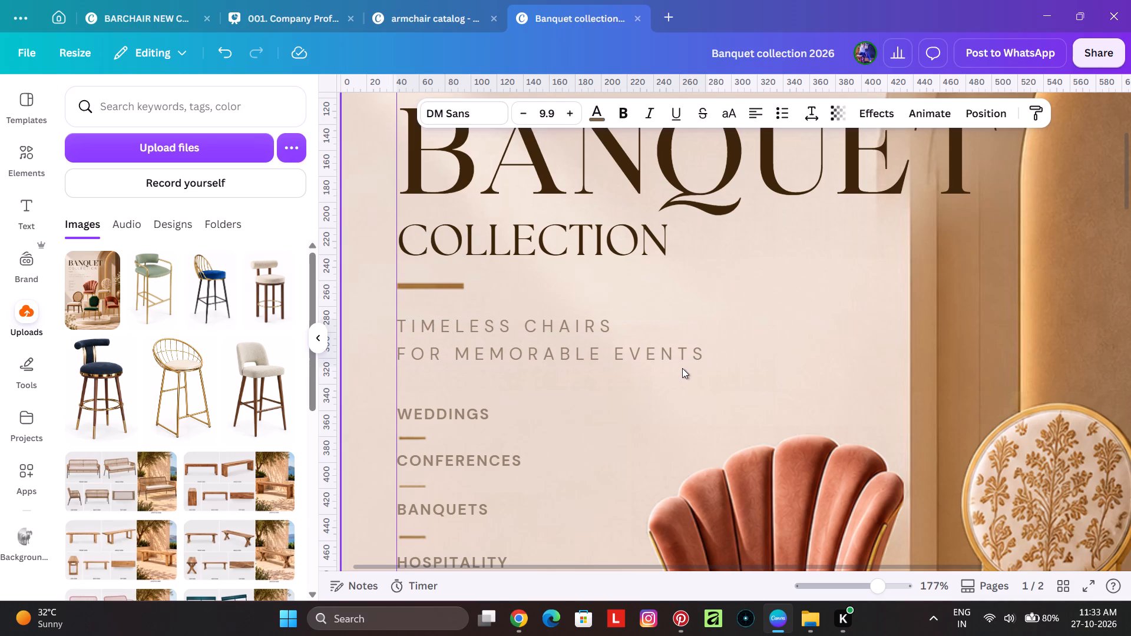
key(Up)
key(Up)
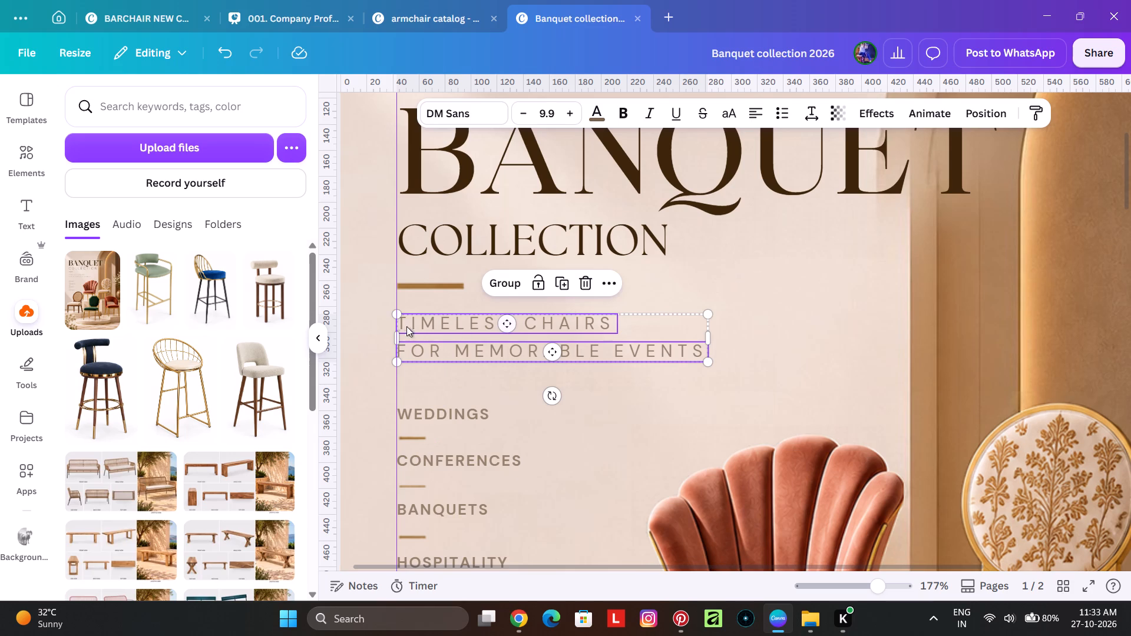
click(369, 329)
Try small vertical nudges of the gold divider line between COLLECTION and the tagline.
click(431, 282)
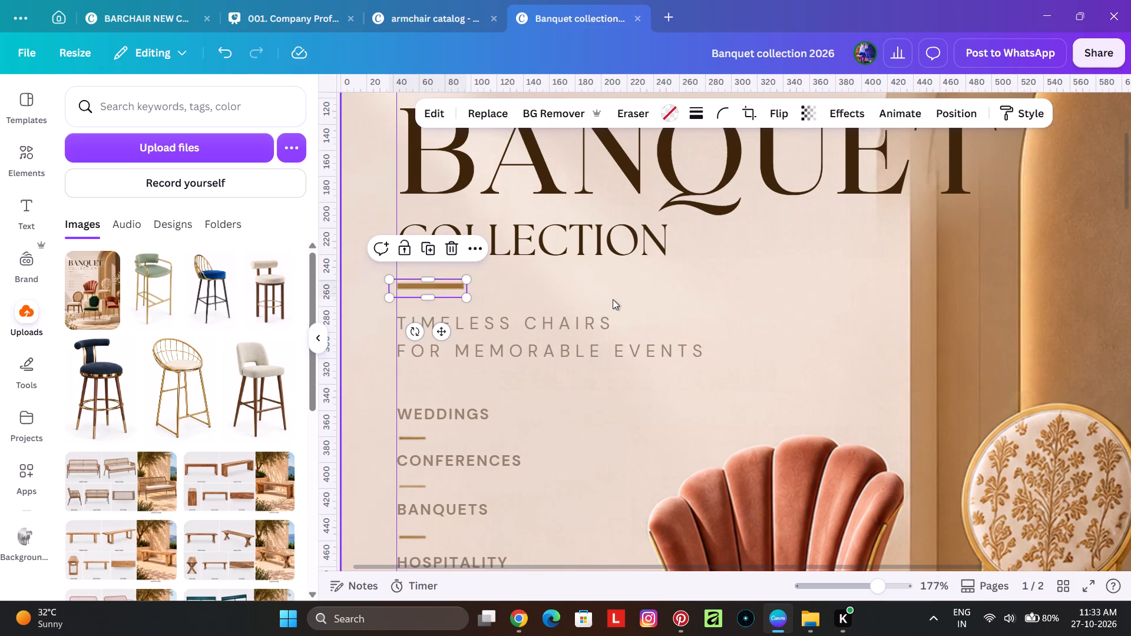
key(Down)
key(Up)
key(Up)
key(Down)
Move the category list from WEDDINGS to HOSPITALITY, with its three small divider lines, up together by about 8 px.
scroll(613, 299, down, 3)
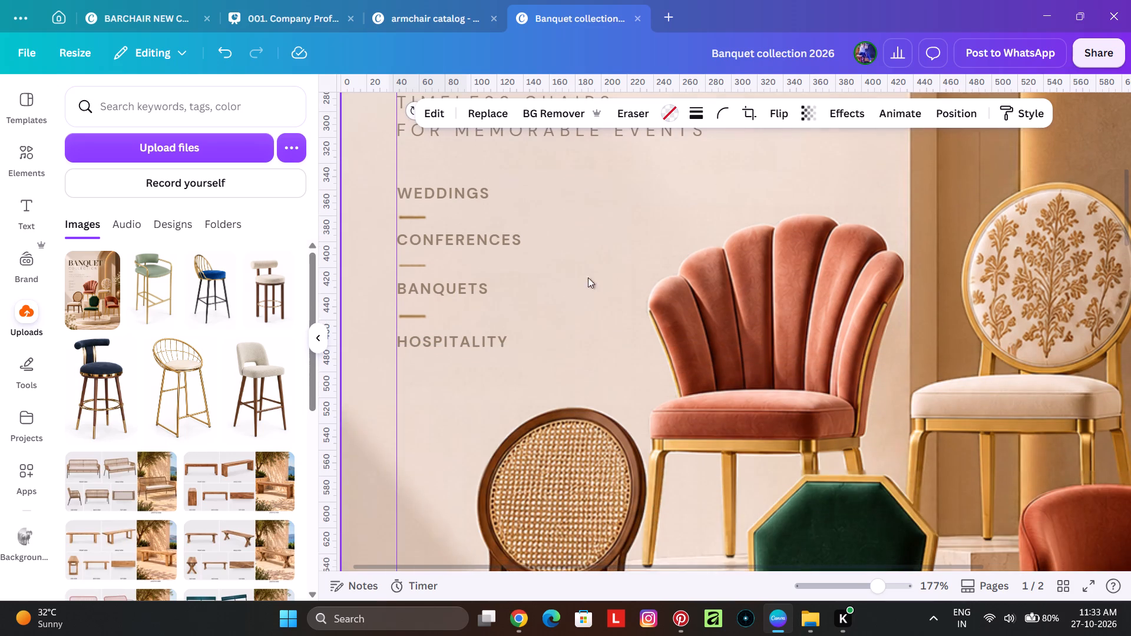
scroll(484, 255, up, 2)
click(541, 354)
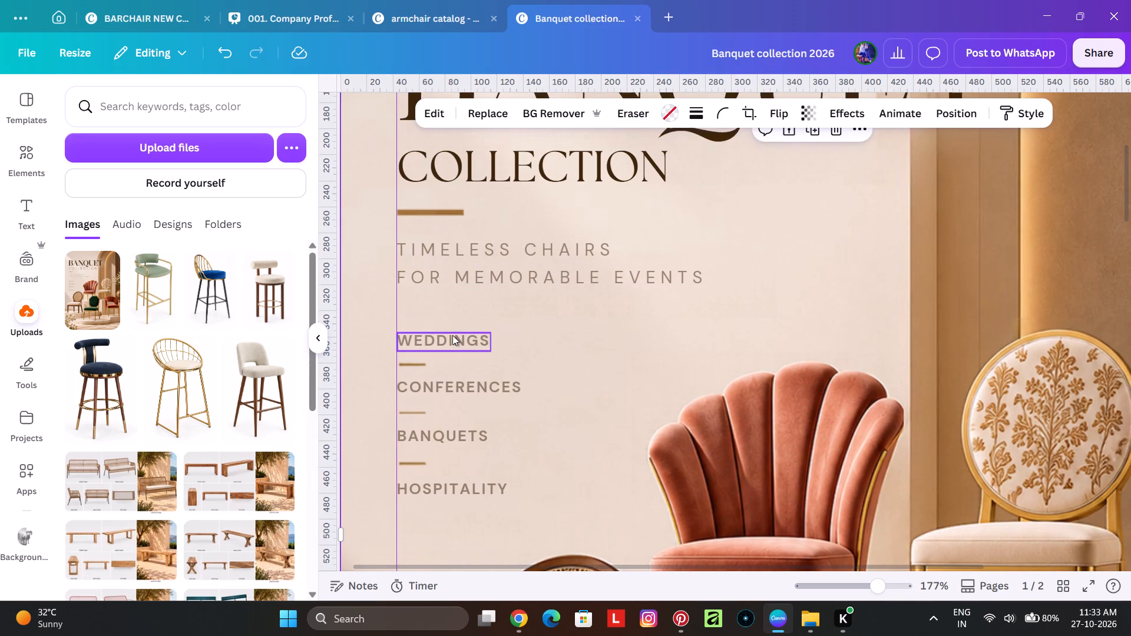
click(452, 335)
shift+click(416, 370)
shift+click(468, 387)
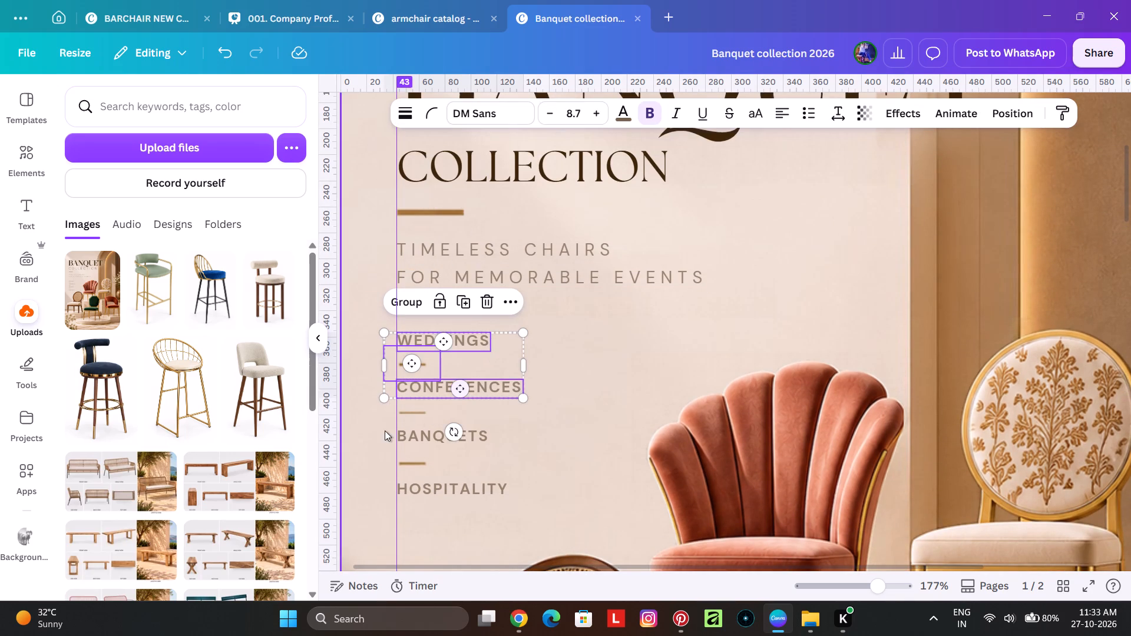
shift+click(418, 412)
shift+click(420, 442)
shift+click(411, 465)
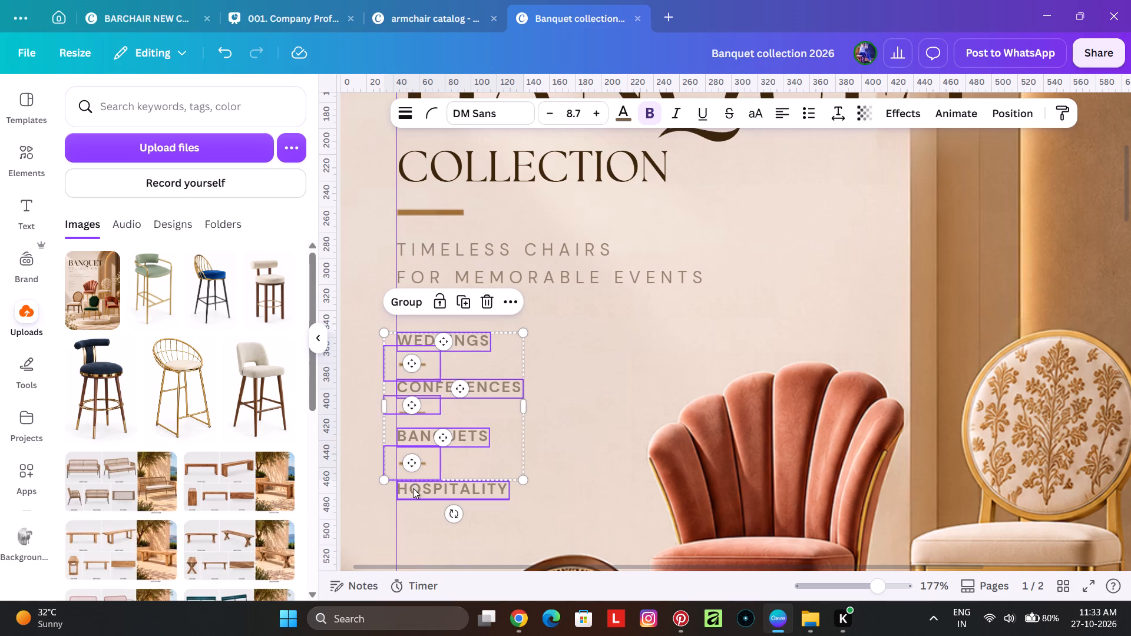
shift+click(414, 490)
key(Up)
key(Up)
key(Up)
key(Up)
key(Up)
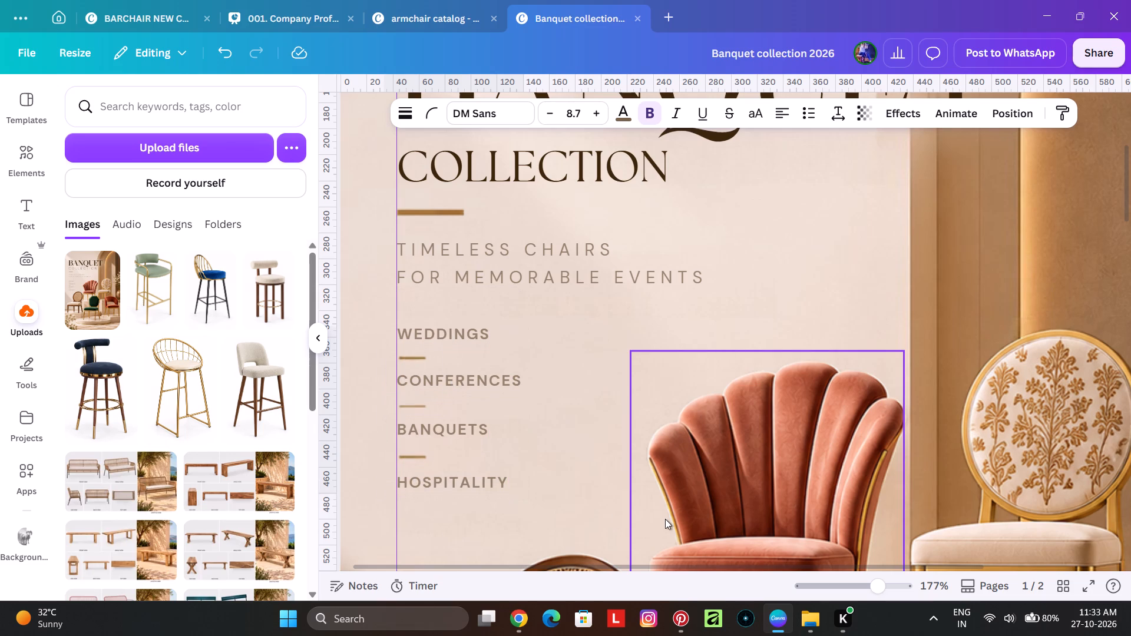
key(Up)
key(Up)
key(Up)
key(Up)
key(Up)
key(Down)
key(Down)
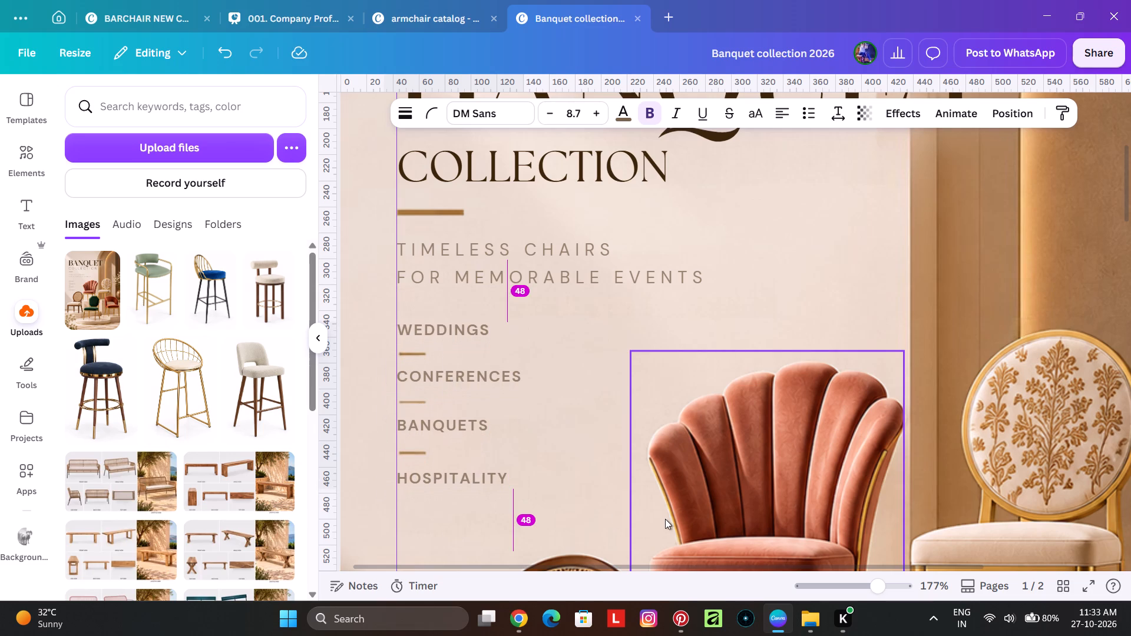
Review the spacing and overall layout of the page 1 poster, both close up and as a whole.
ctrl+scroll(758, 459, down, 2)
ctrl+scroll(835, 411, down, 2)
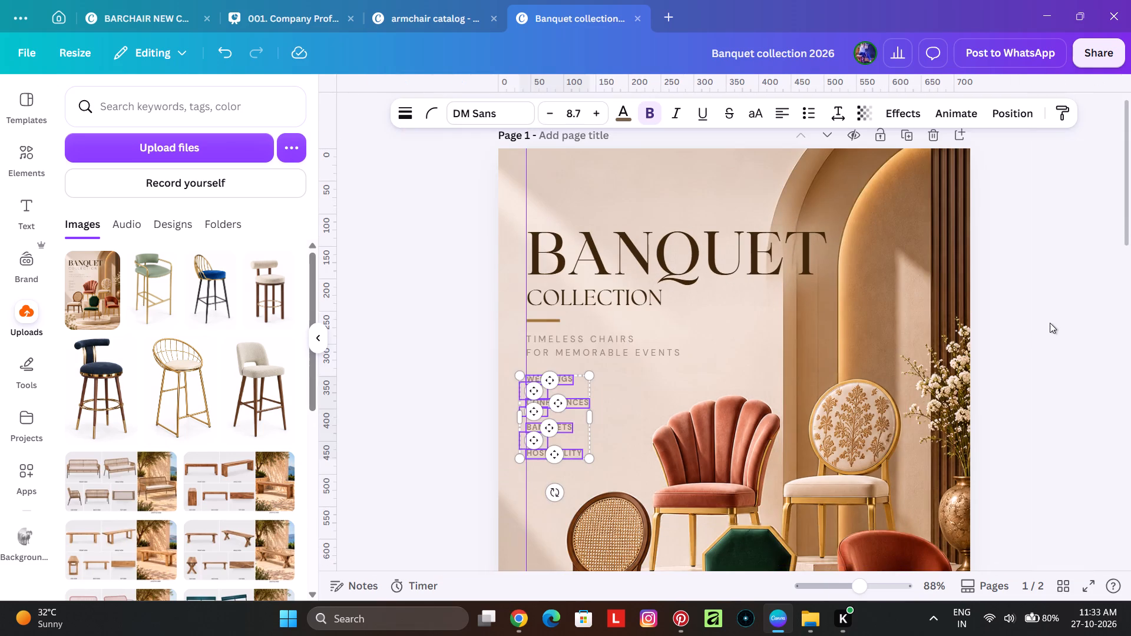
click(1057, 319)
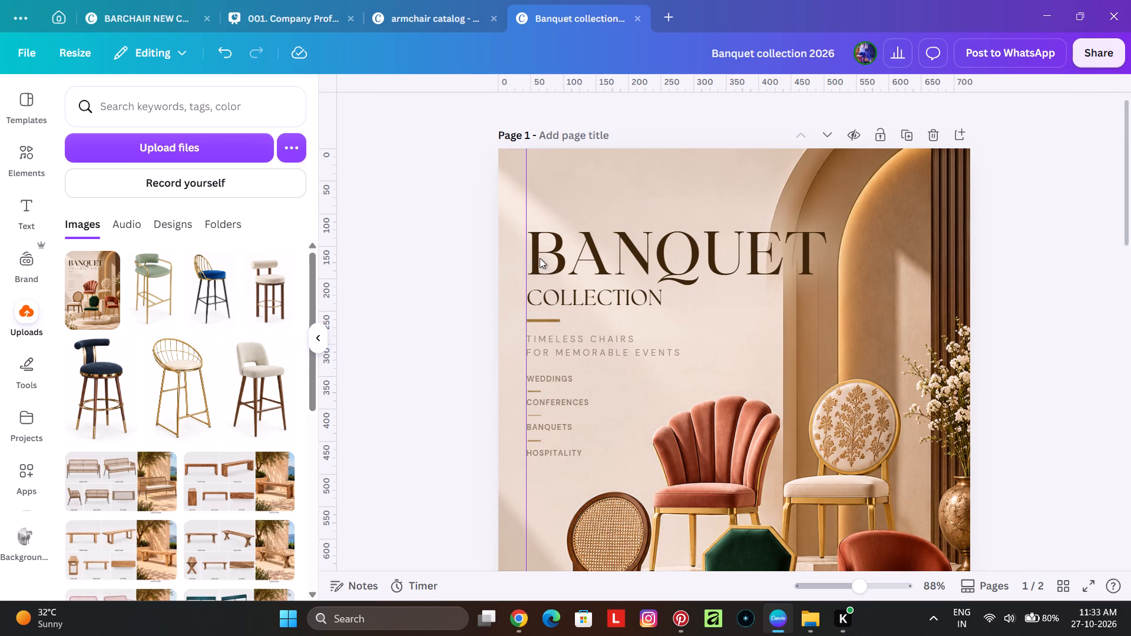
ctrl+scroll(647, 264, up, 3)
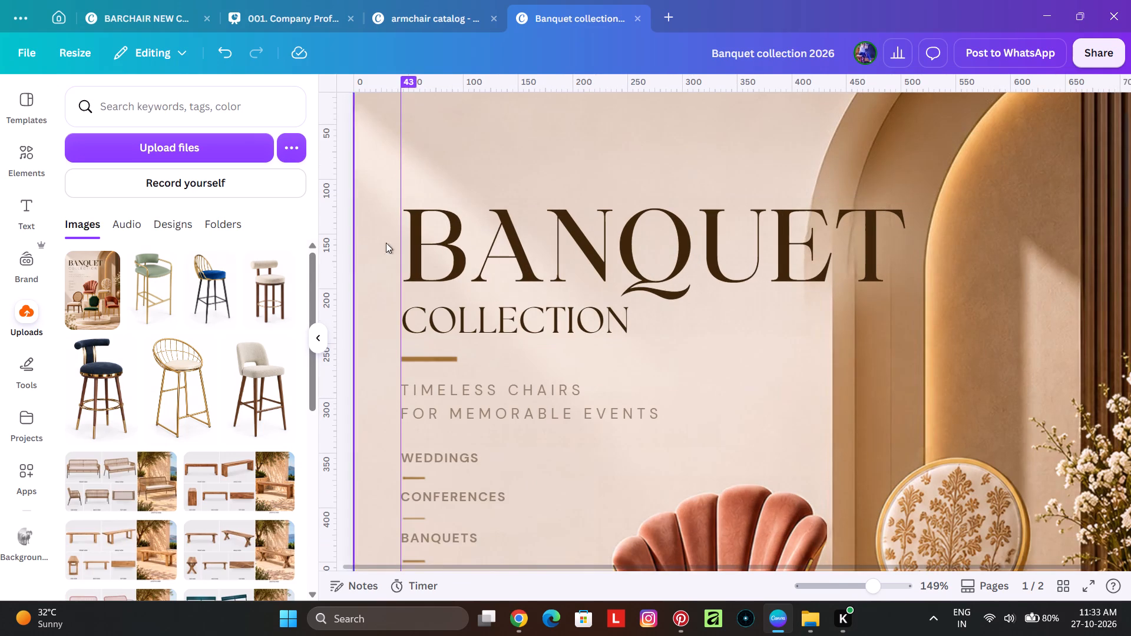
ctrl+scroll(788, 307, down, 3)
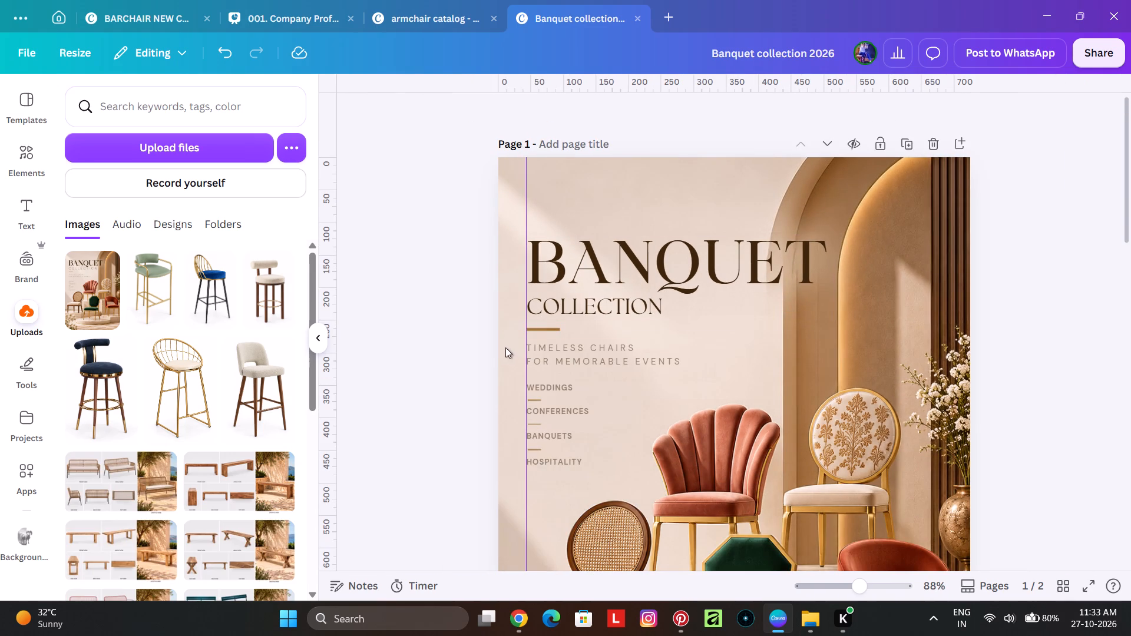
click(485, 342)
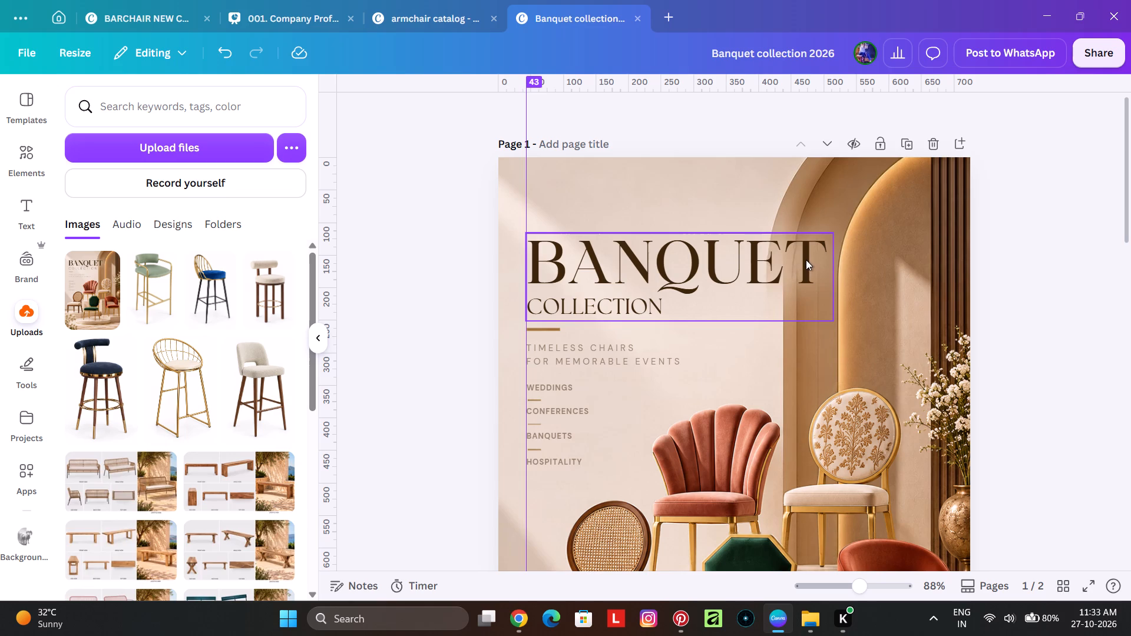
ctrl+scroll(527, 246, up, 4)
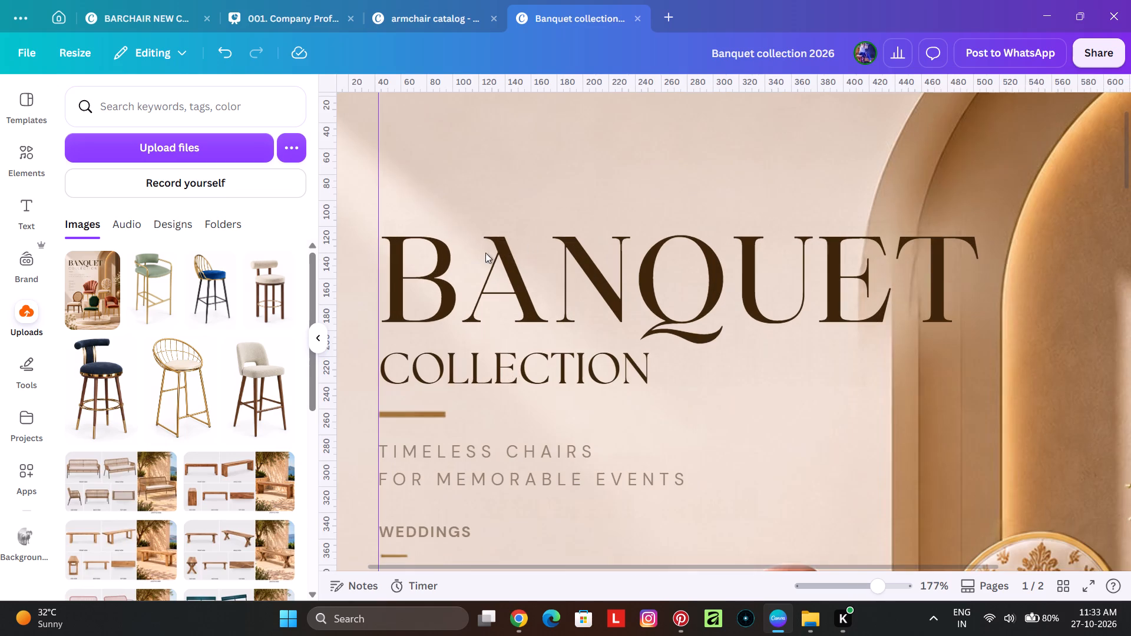
ctrl+scroll(414, 261, up, 2)
ctrl+scroll(414, 261, down, 2)
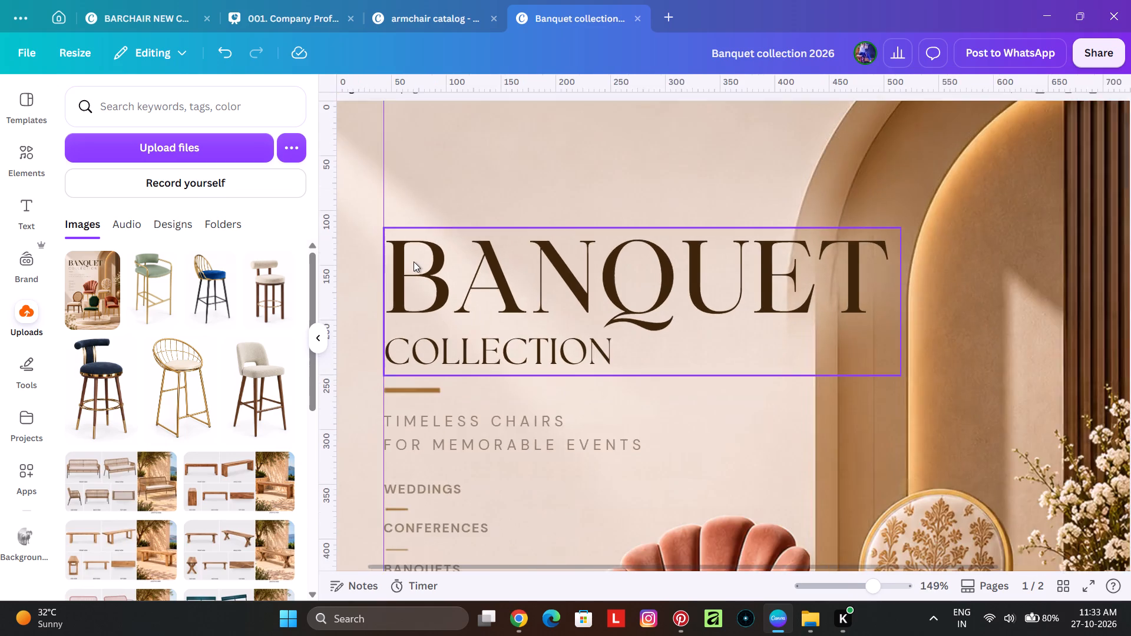
ctrl+scroll(414, 261, down, 5)
click(409, 268)
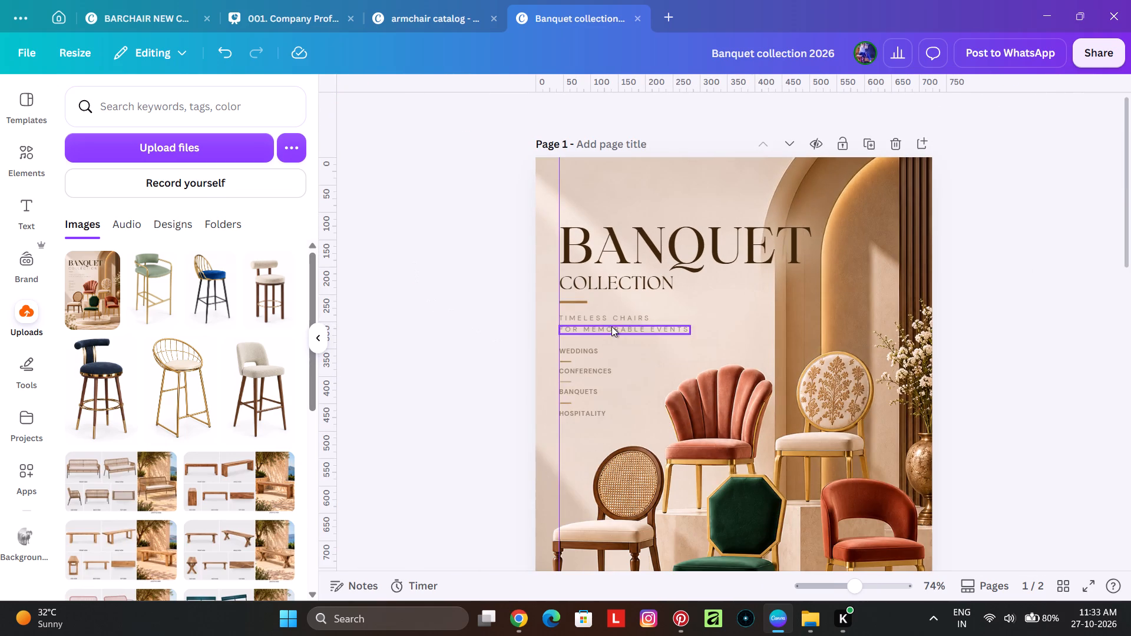
scroll(611, 326, down, 2)
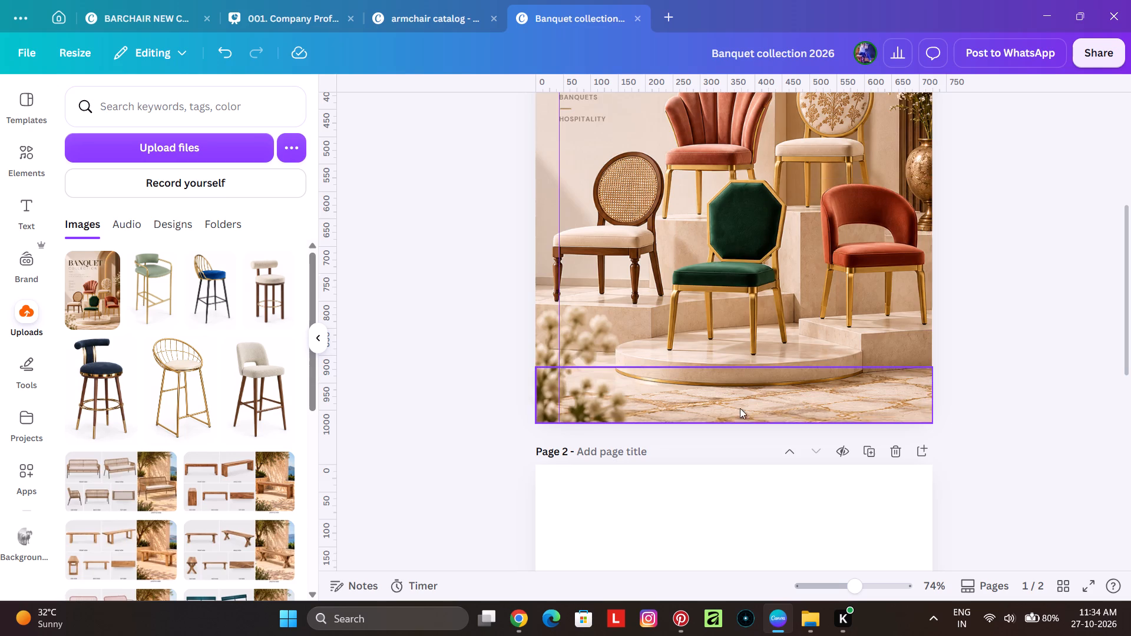
scroll(731, 413, up, 3)
click(416, 274)
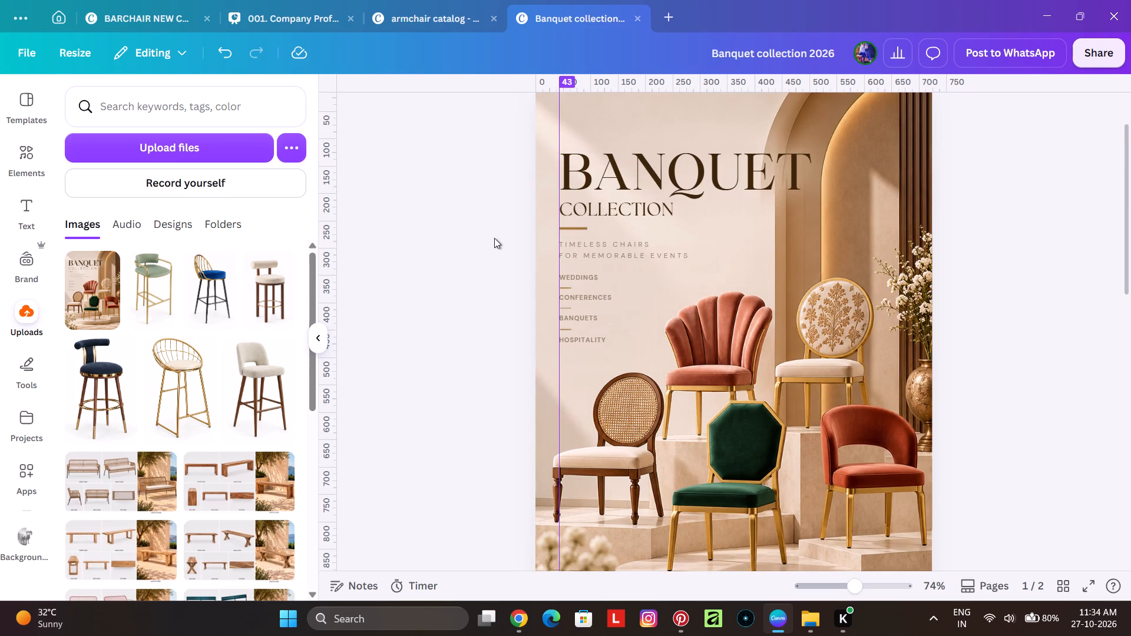
ctrl+scroll(541, 247, up, 2)
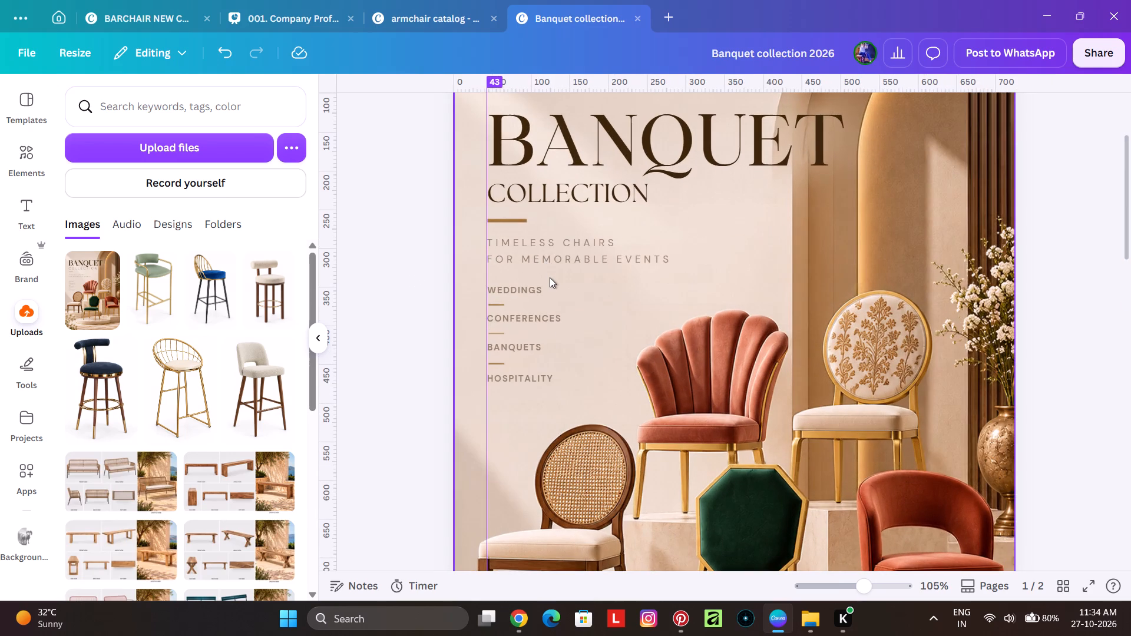
ctrl+scroll(574, 274, down, 3)
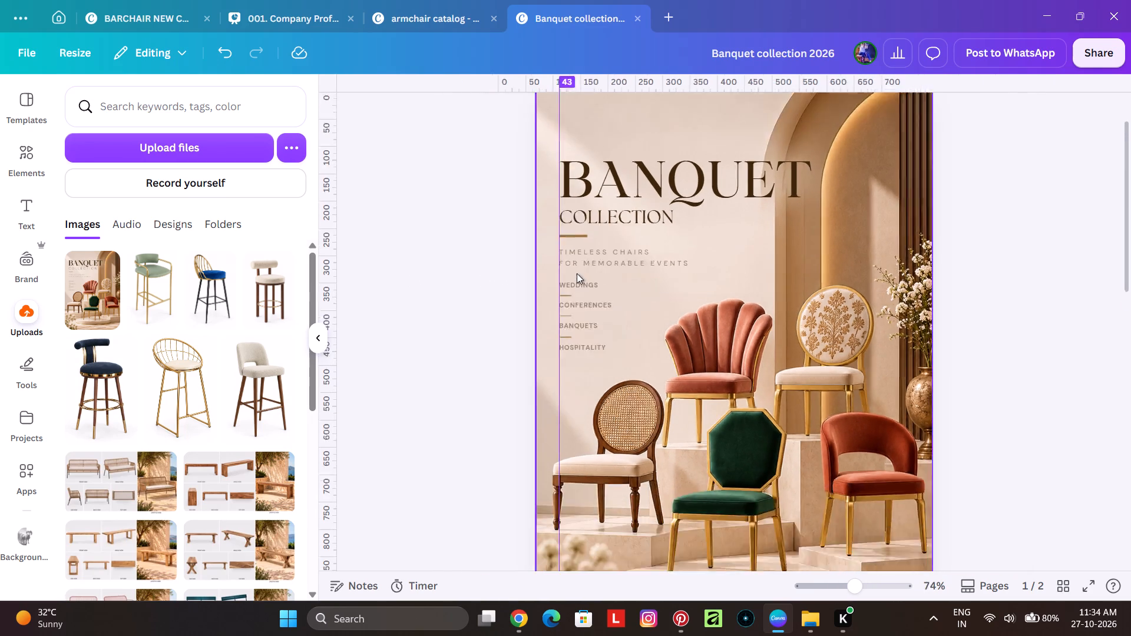
ctrl+scroll(583, 276, down, 1)
click(505, 283)
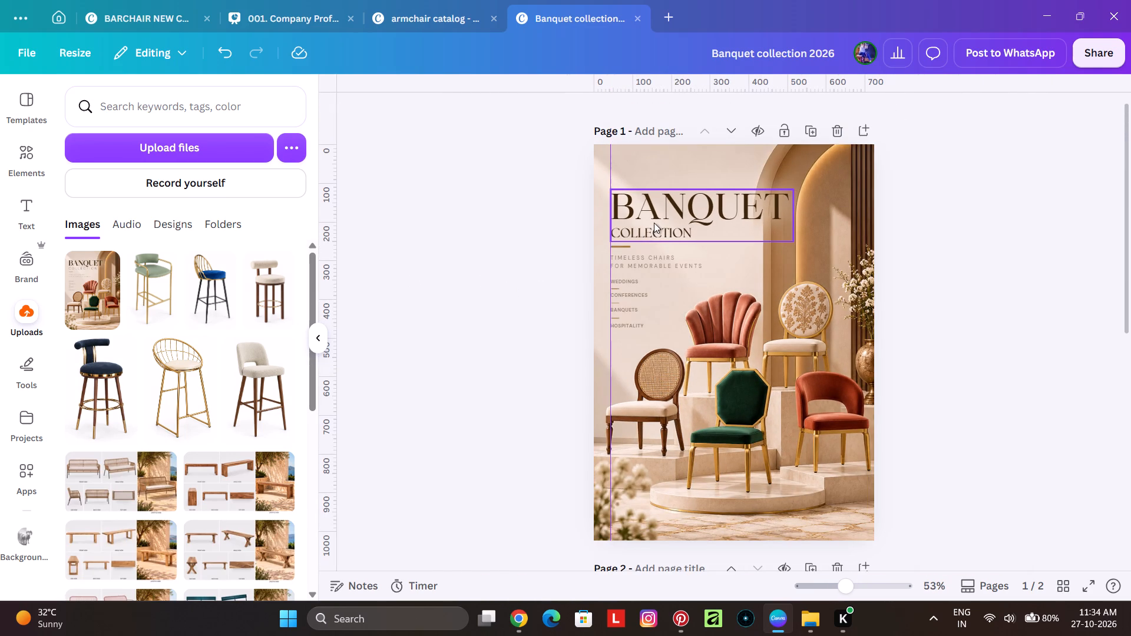
ctrl+scroll(614, 315, up, 2)
scroll(599, 296, up, 3)
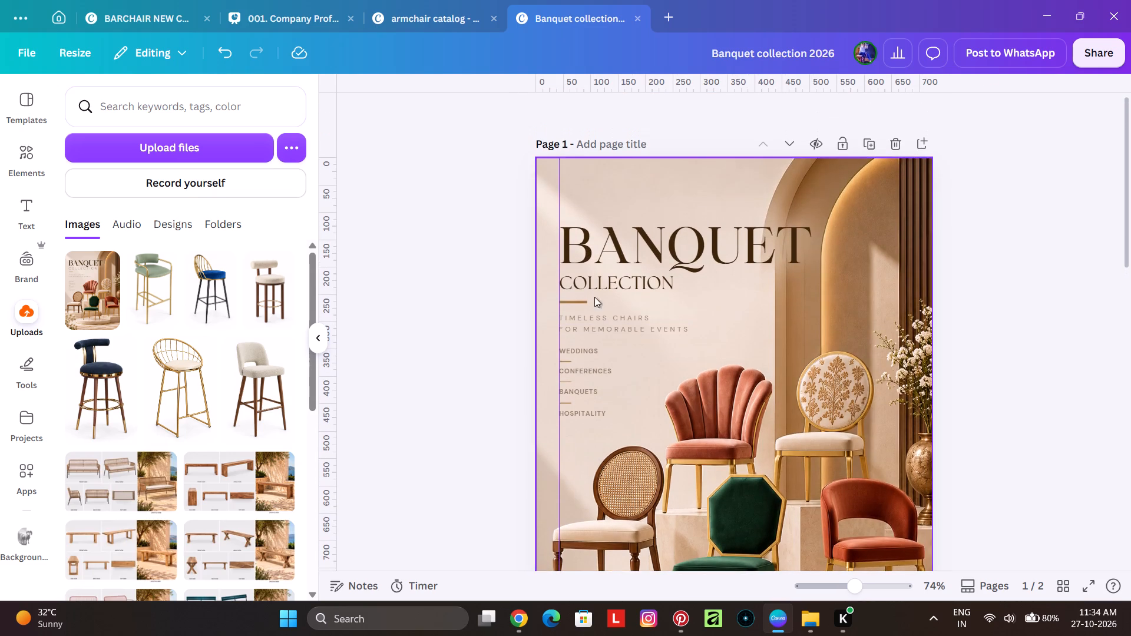
scroll(610, 249, up, 3)
Switch to the BARCHAIR NEW COLLECTION 2026 design and view its cover page.
click(413, 0)
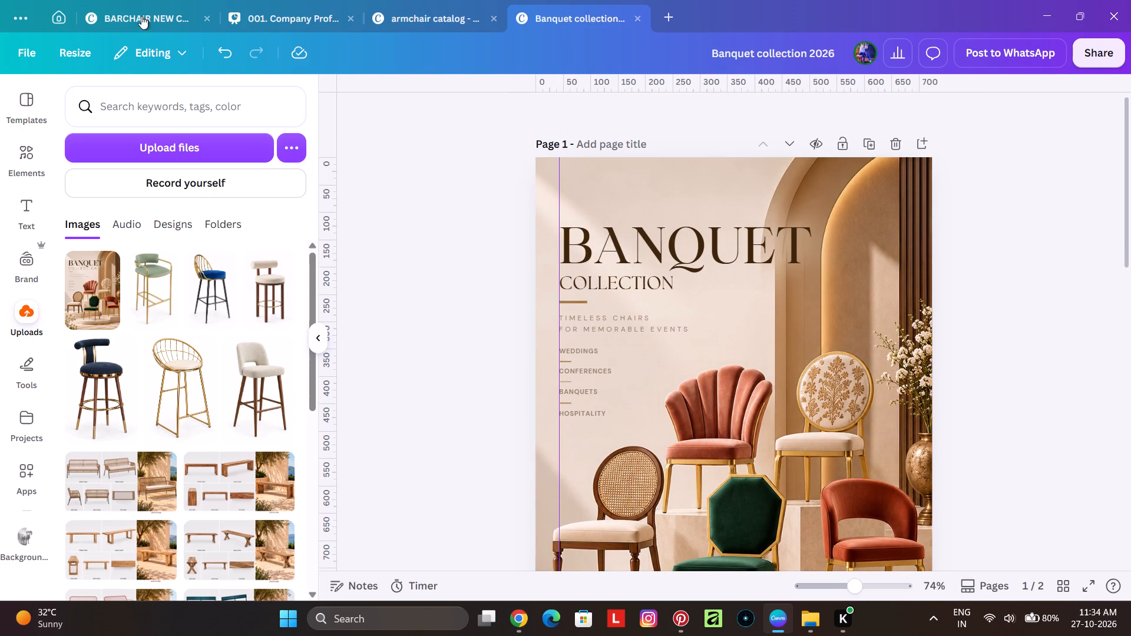
click(79, 6)
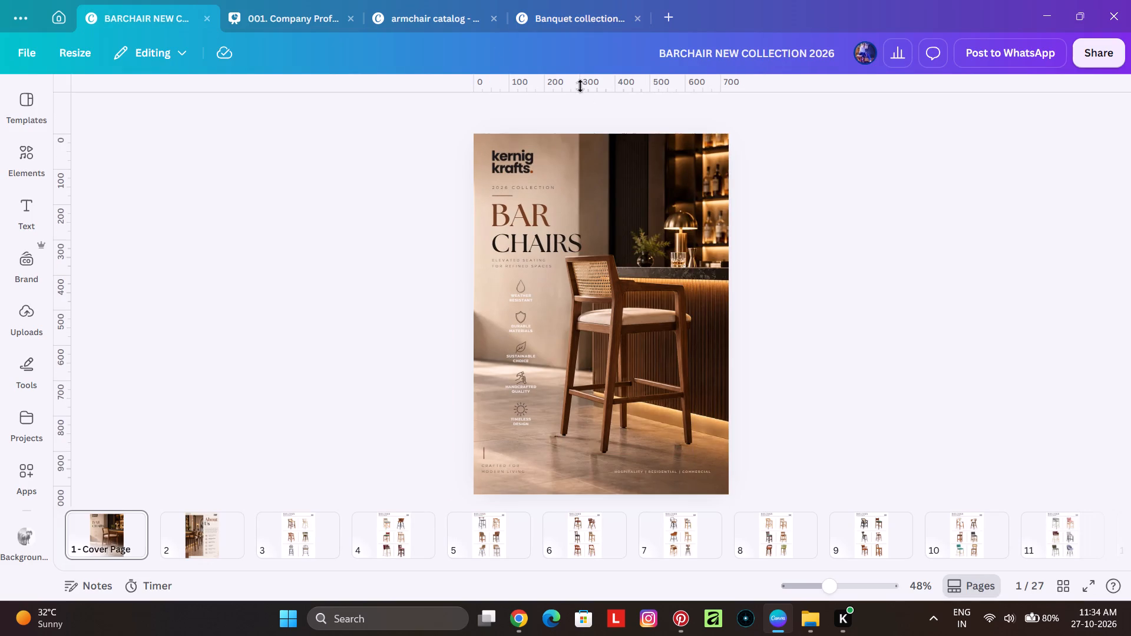
Switch to the Banquet collection 2026 design and move the headline, gold divider, tagline and category list with its dividers down together by about 33 px.
click(576, 13)
click(600, 250)
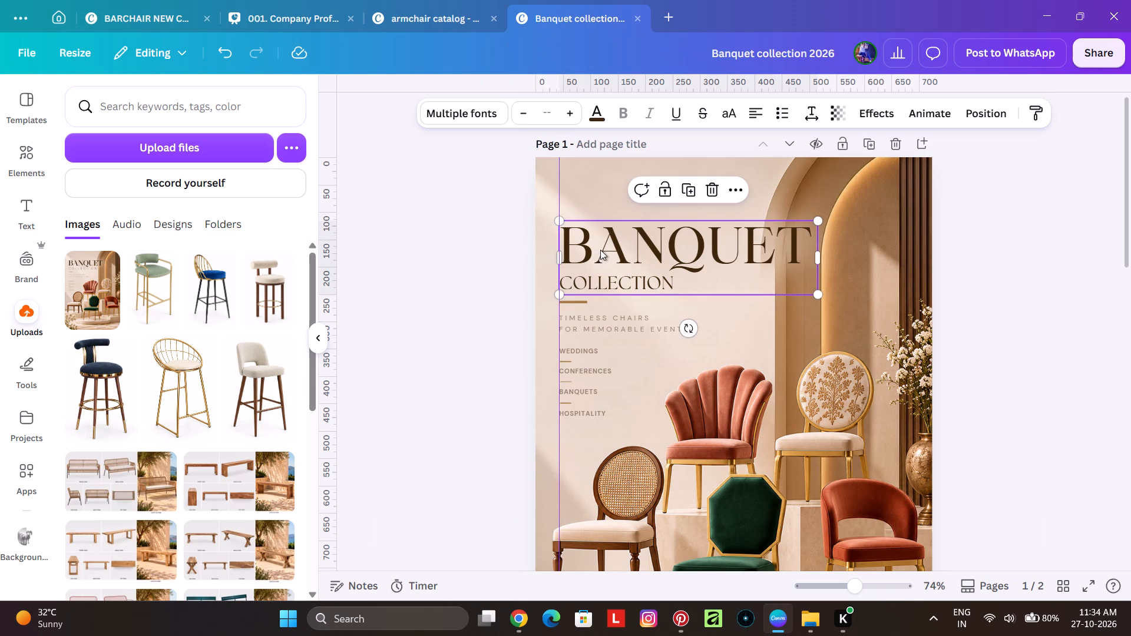
ctrl+scroll(541, 324, up, 3)
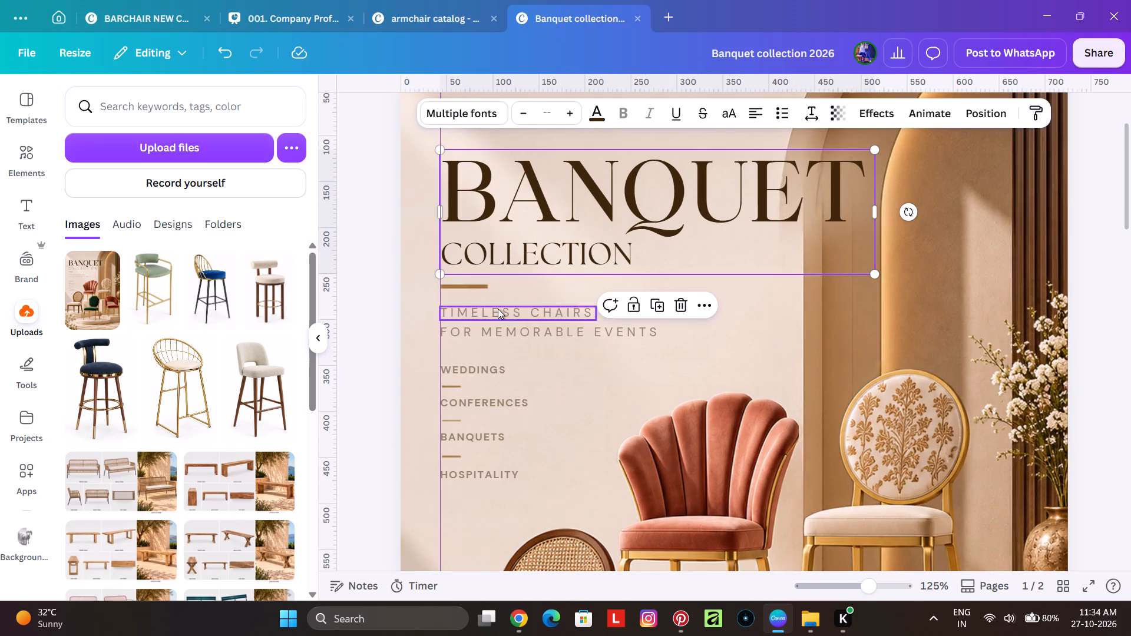
shift+click(484, 290)
shift+click(484, 328)
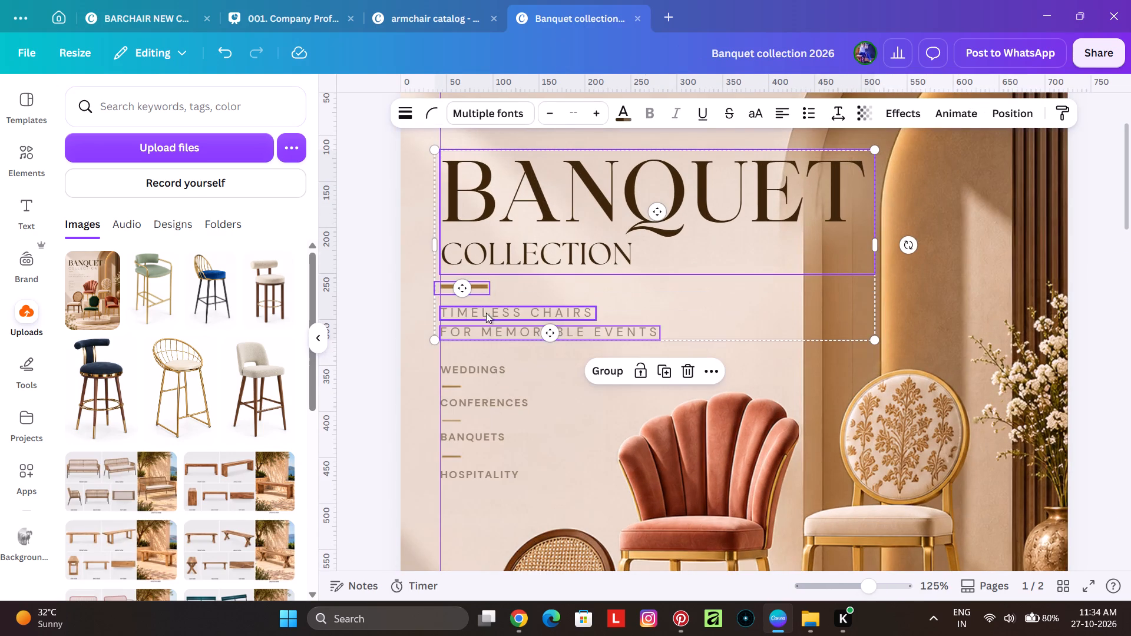
shift+click(488, 310)
shift+click(486, 369)
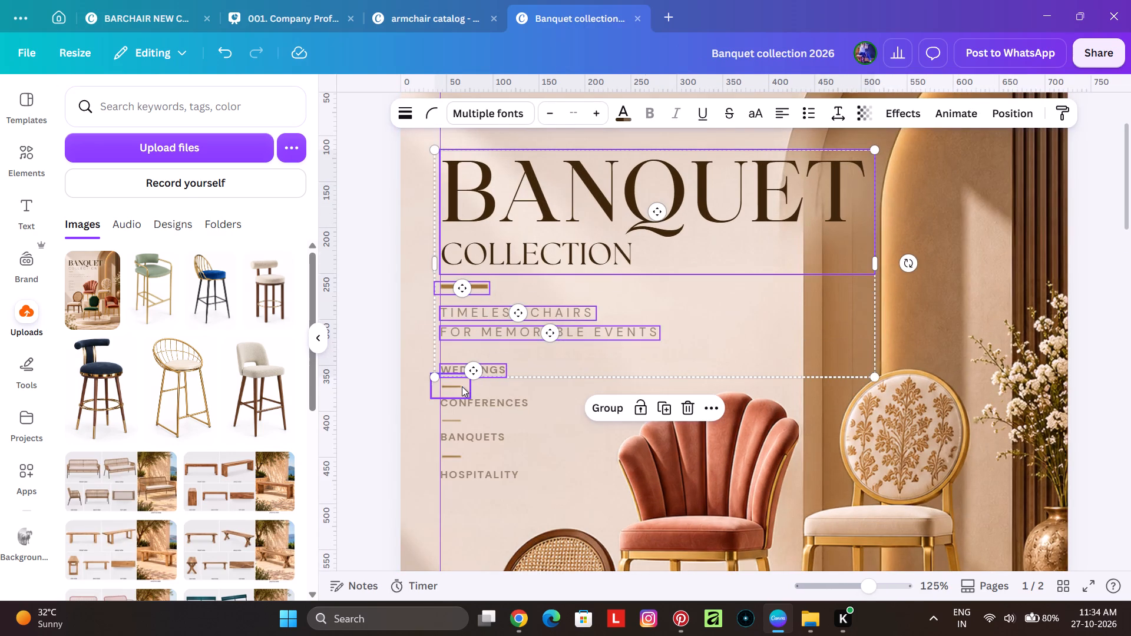
shift+click(462, 386)
shift+click(462, 400)
shift+click(458, 418)
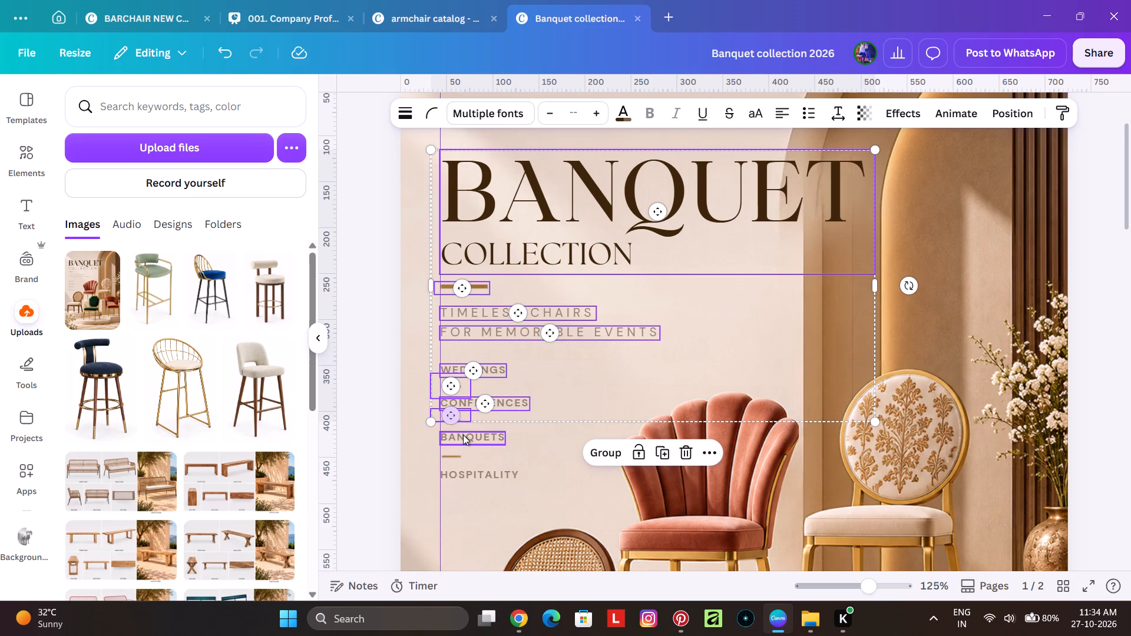
shift+click(463, 435)
shift+click(460, 453)
shift+click(469, 477)
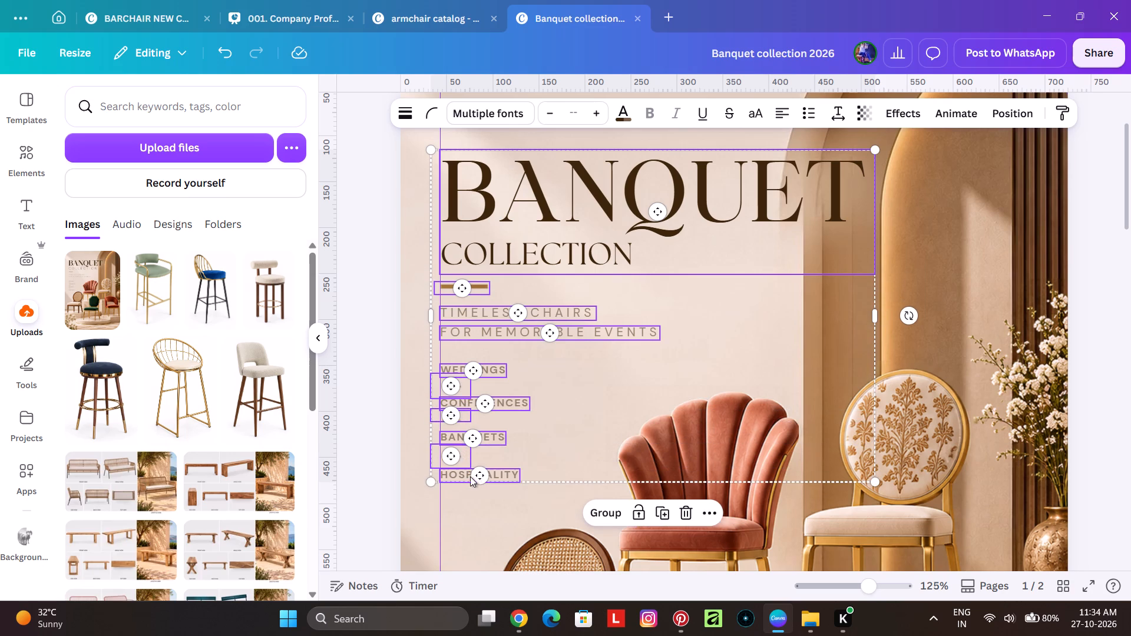
key(Down)
key(Down)
key(Down)
key(Down)
key(Down)
key(Down)
key(Down)
key(Down)
key(Down)
key(Down)
key(Down)
key(Down)
key(Down)
key(Down)
key(Down)
key(Down)
key(Down)
key(Down)
key(Down)
key(Down)
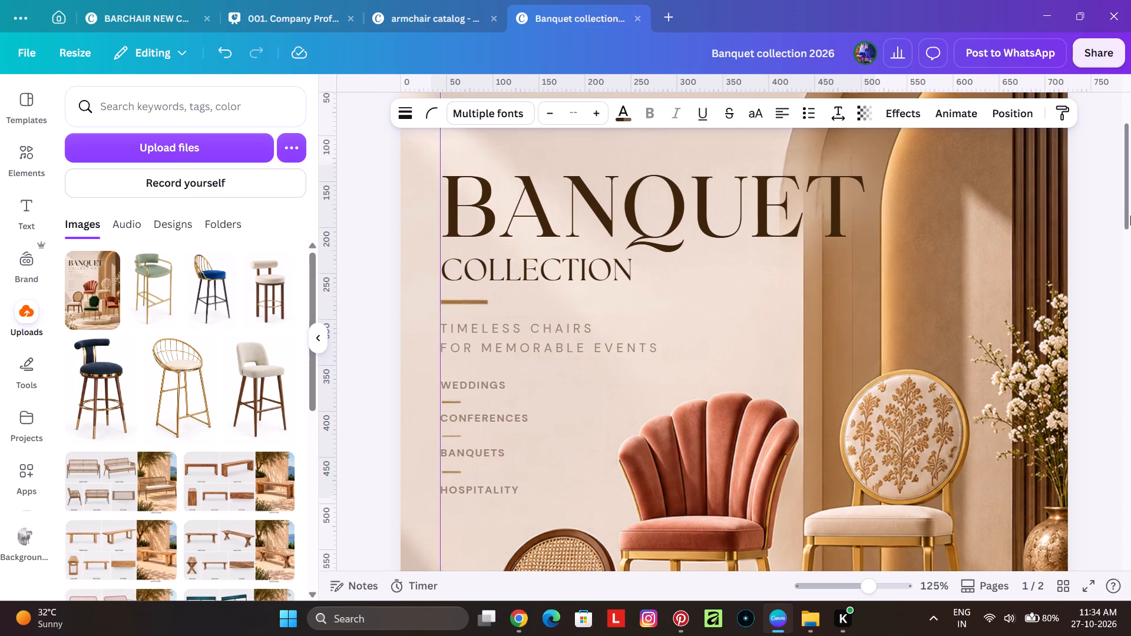
key(Down)
key(Down)
key(Down)
key(Down)
key(Down)
key(Down)
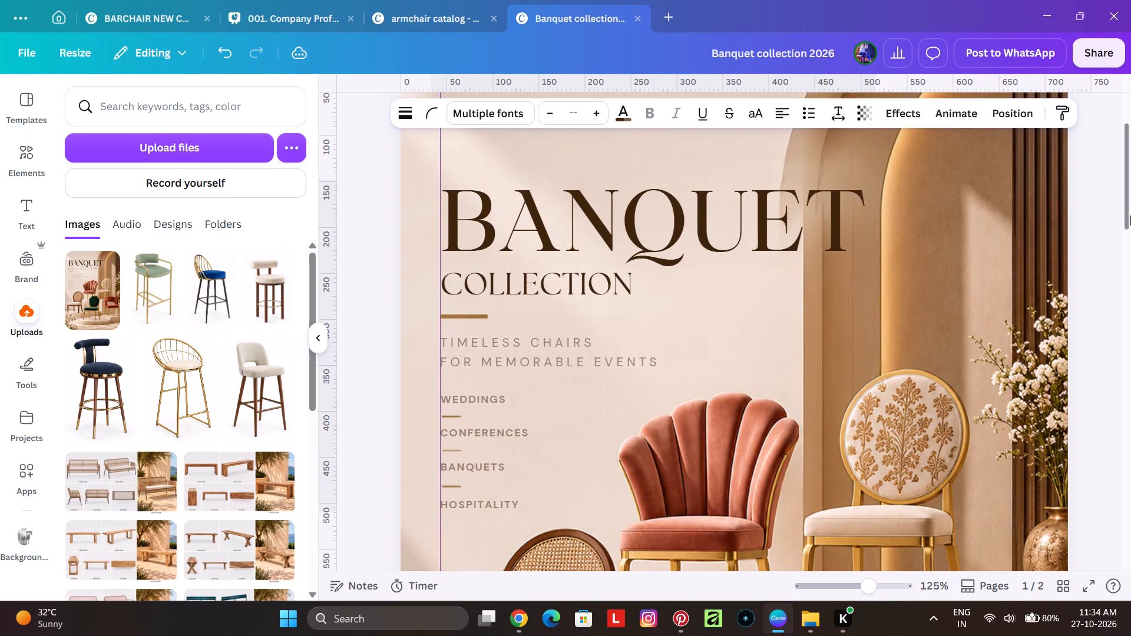
key(Up)
key(Up)
key(Up)
key(Up)
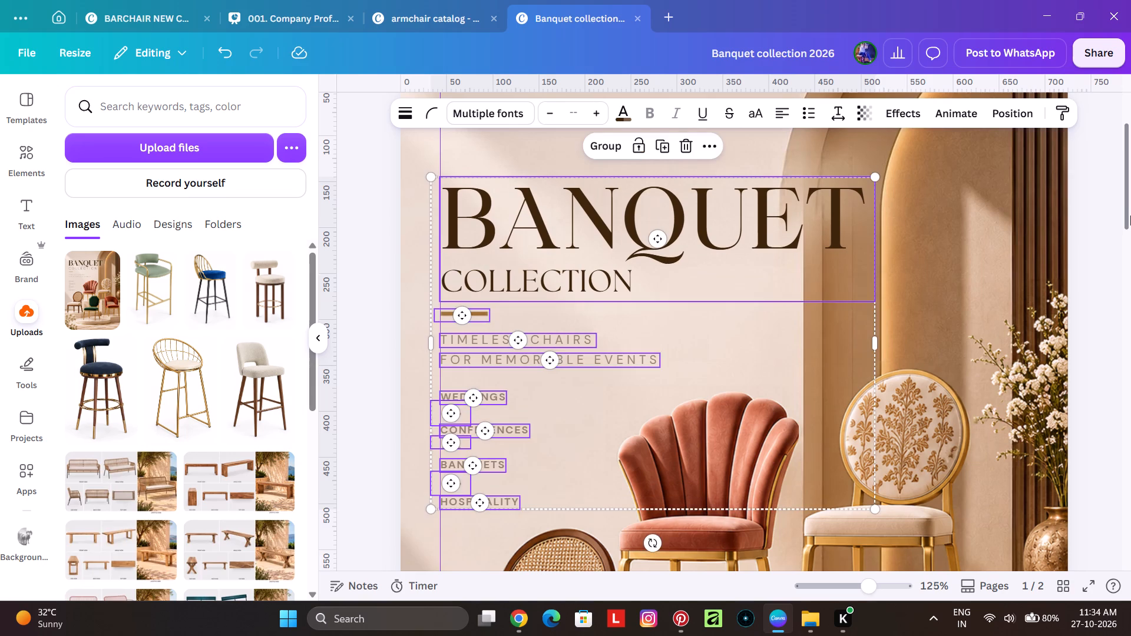
key(Down)
ctrl+scroll(1115, 187, down, 3)
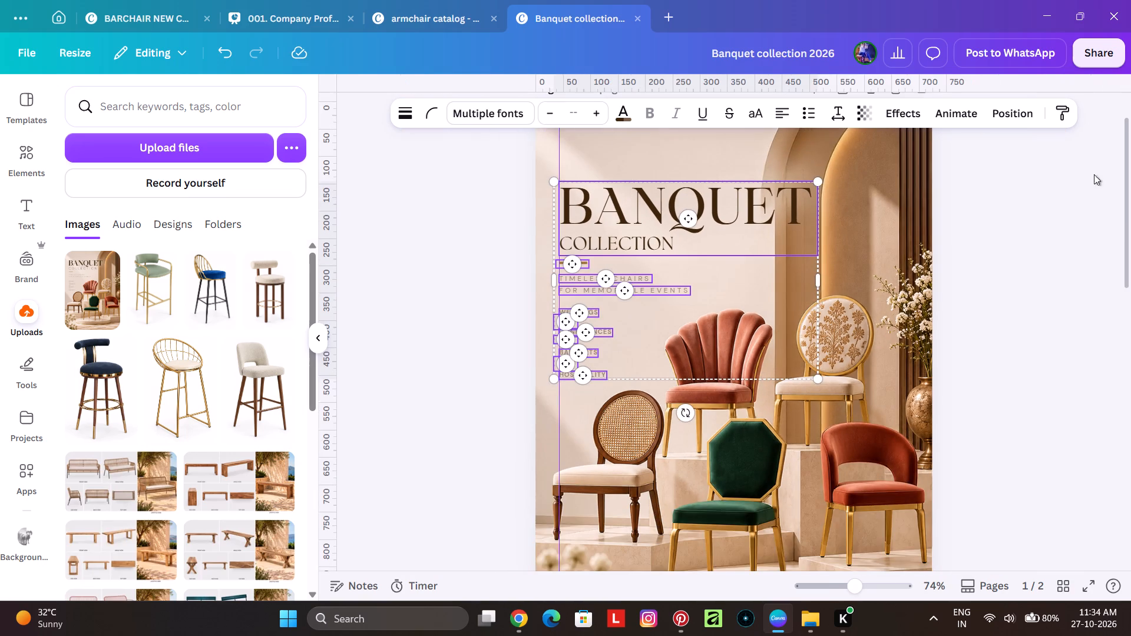
scroll(1067, 158, up, 3)
key(Down)
key(Down)
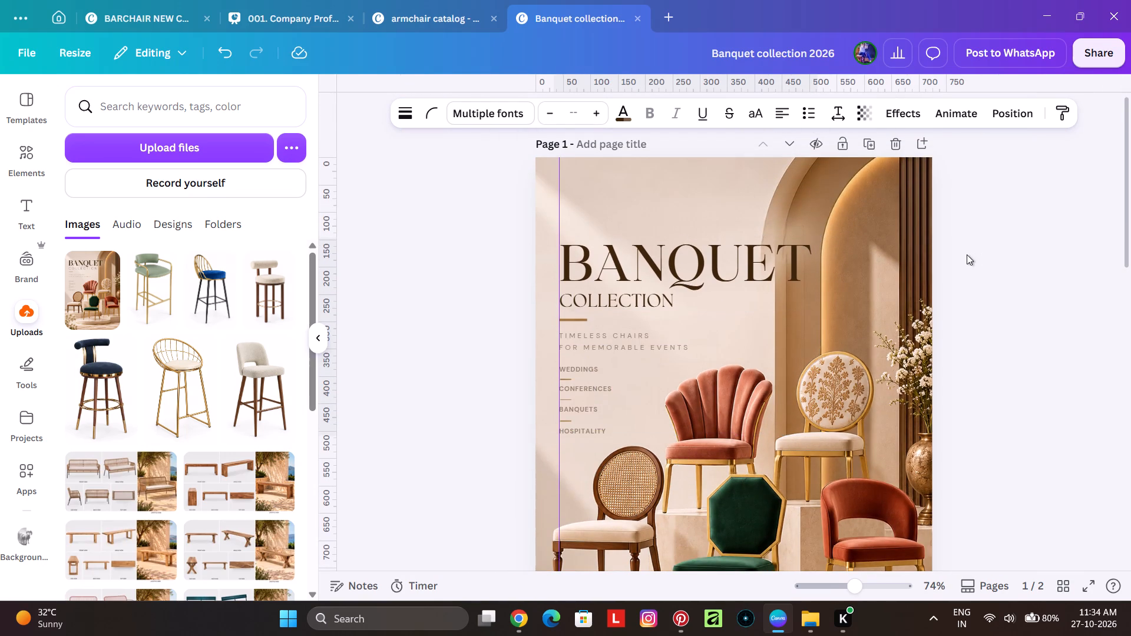
click(355, 263)
Copy the kernig krafts logo from the BARCHAIR NEW COLLECTION 2026 cover page onto page 1 of Banquet collection 2026, above the headline.
click(181, 21)
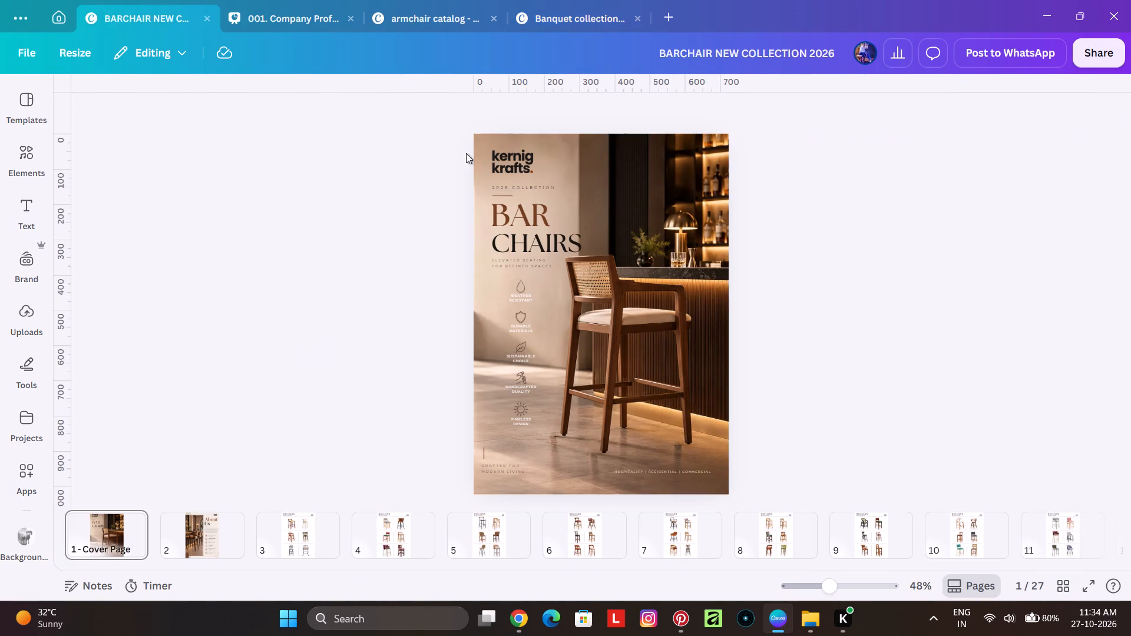
click(505, 161)
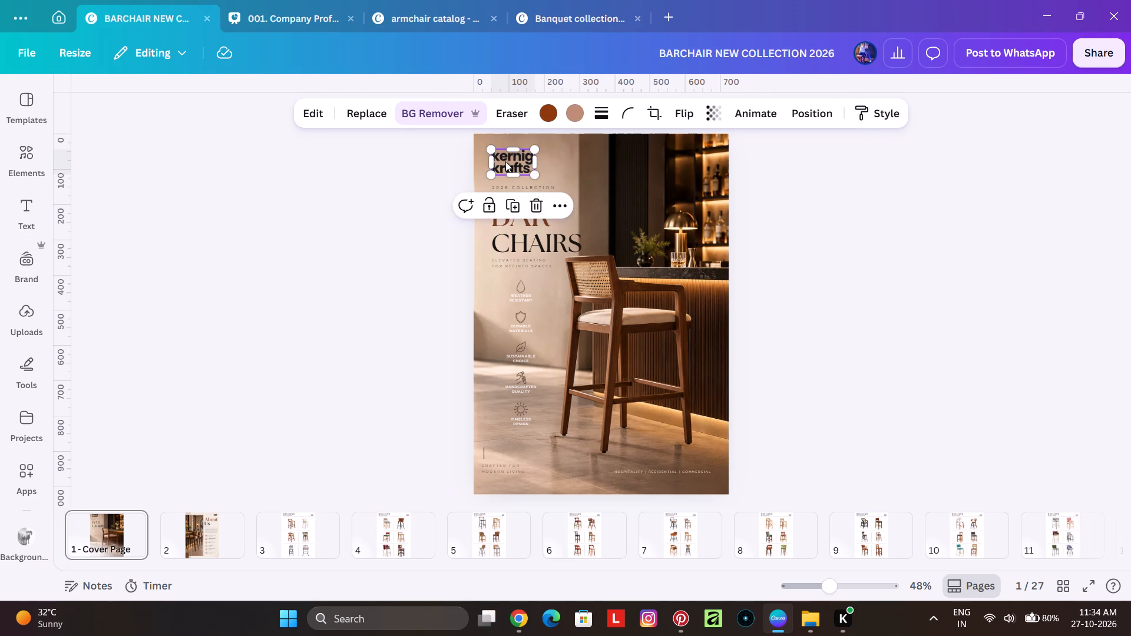
key(ctrl+c)
key(ctrl+c)
key(ctrl+c)
key(ctrl+c)
click(576, 2)
click(578, 4)
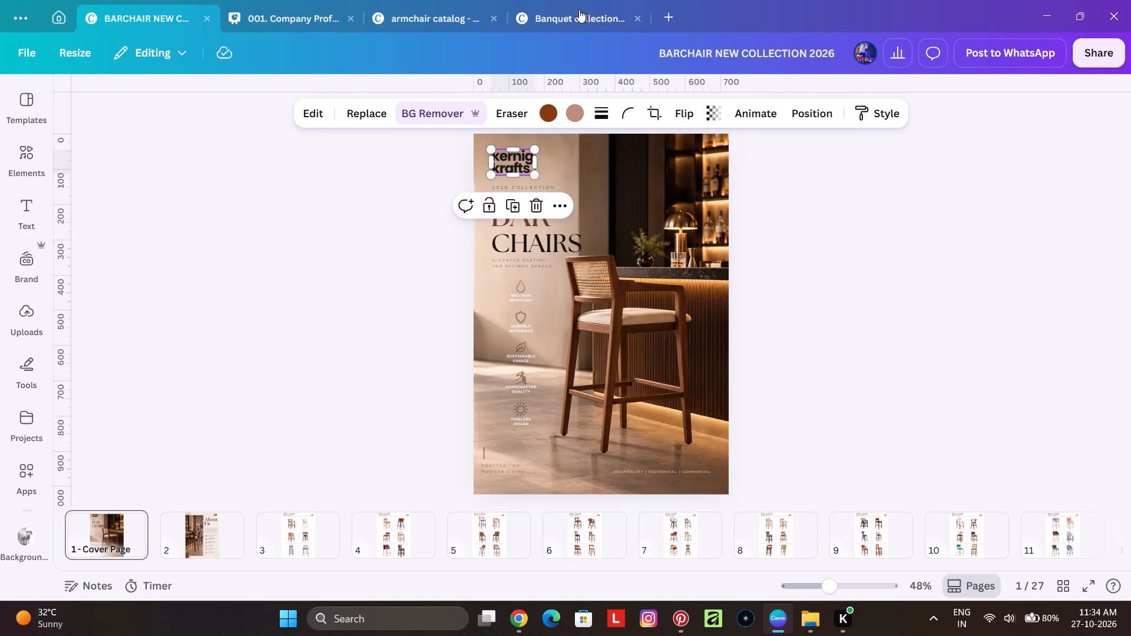
click(580, 10)
click(381, 267)
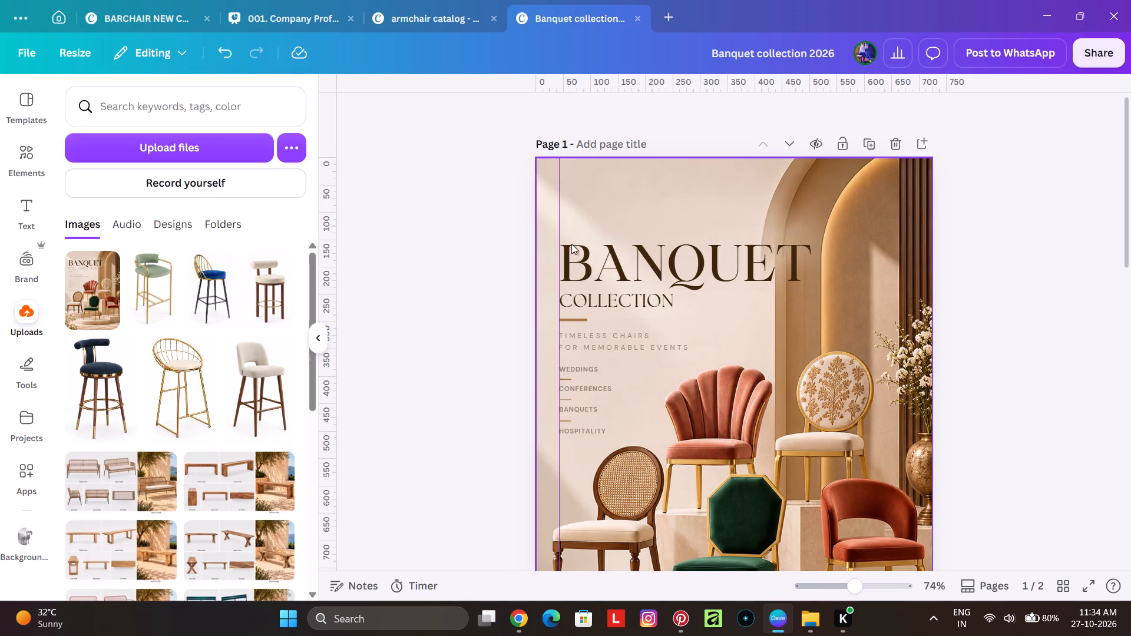
click(607, 196)
key(ctrl+v)
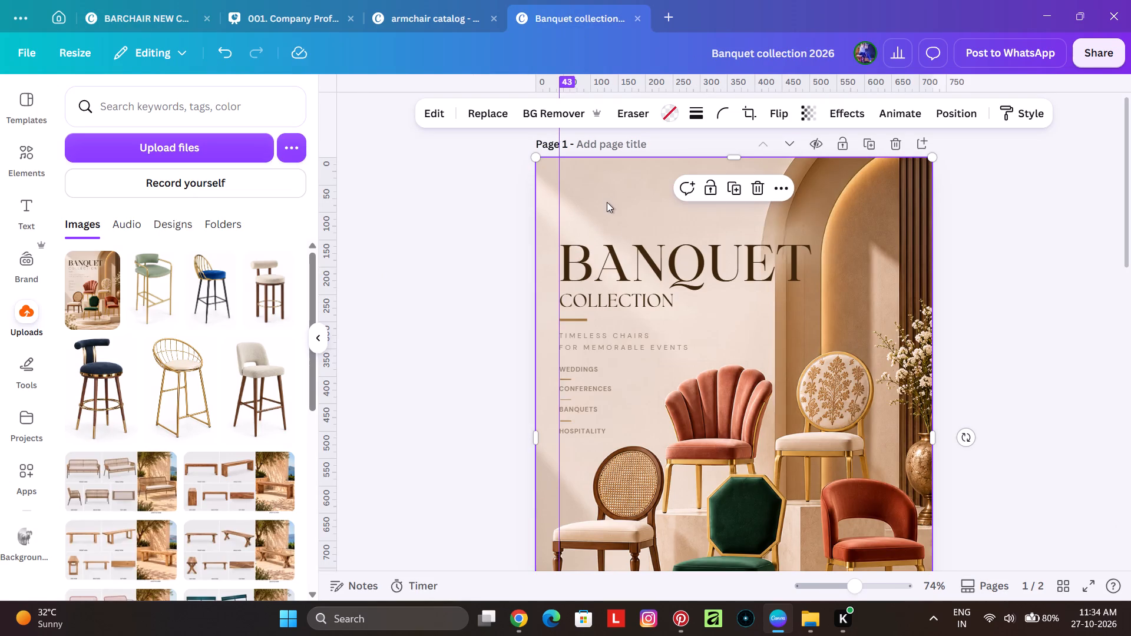
shift+scroll(591, 216, up, 2)
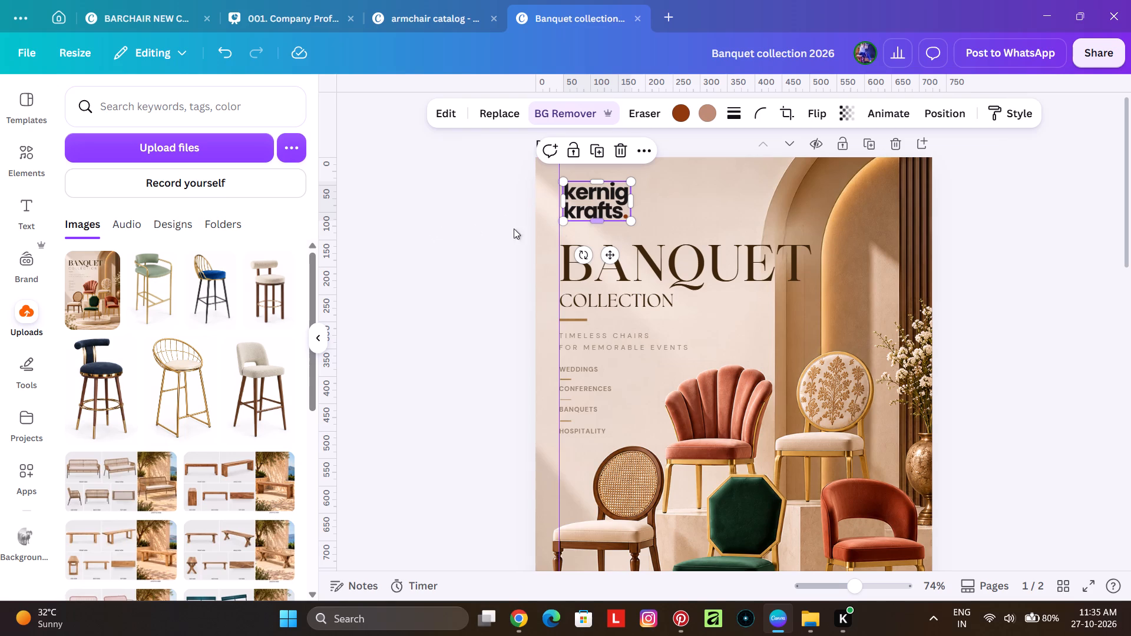
click(499, 218)
Nudge the kernig krafts logo left by about 3 px towards the vertical guide and up by about 6 px.
ctrl+scroll(588, 247, up, 3)
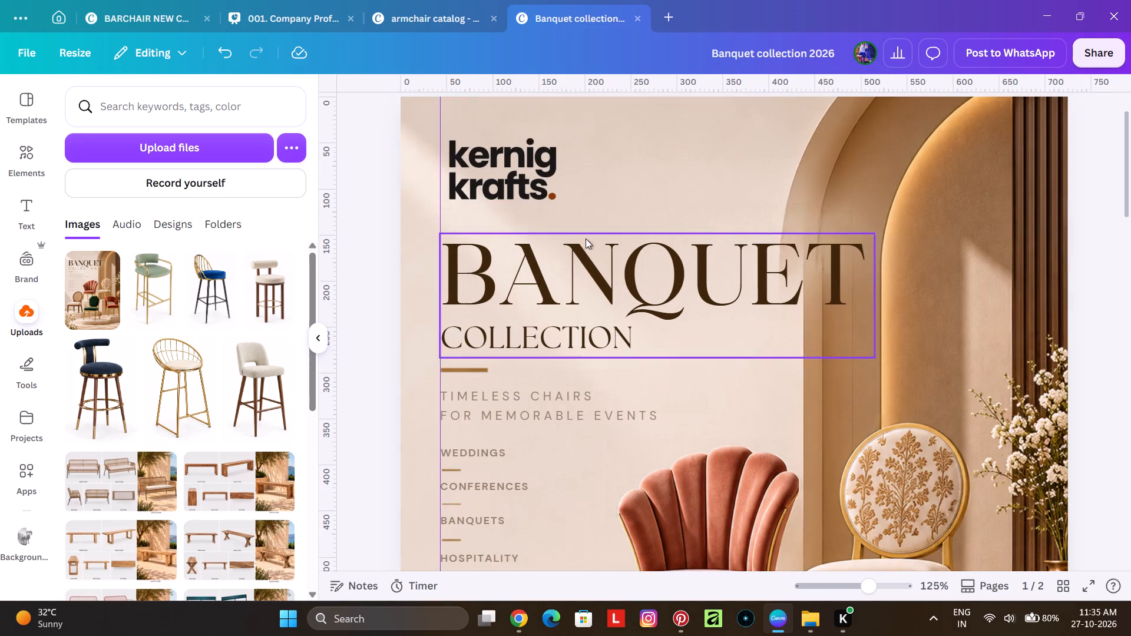
click(519, 178)
key(Left)
key(Left)
key(Left)
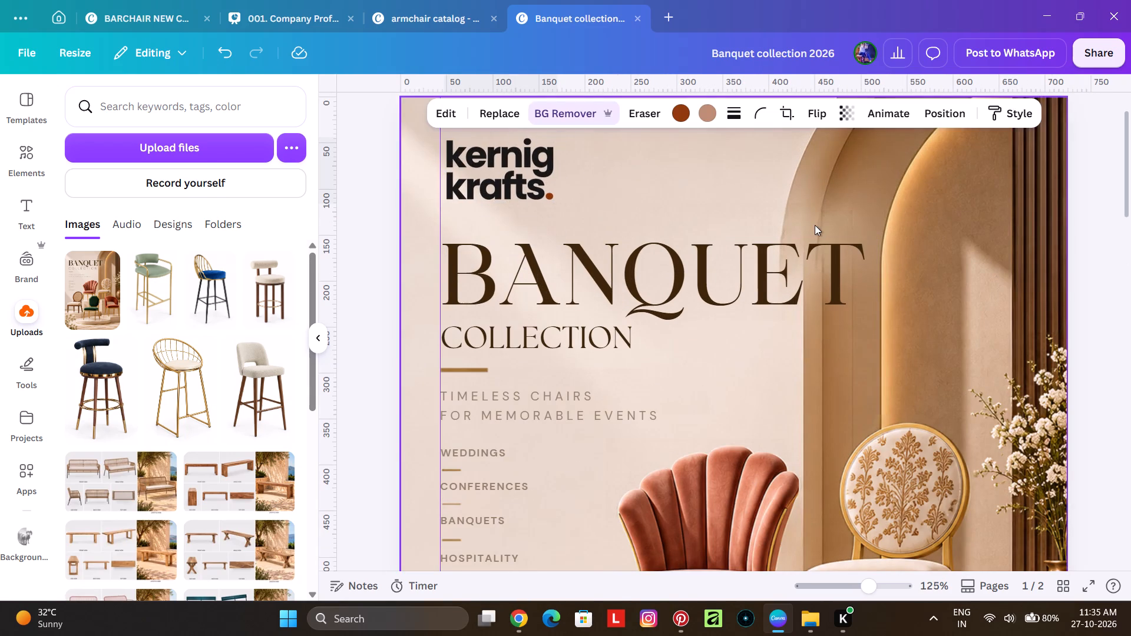
key(Up)
key(Up)
key(Up)
key(Up)
key(Up)
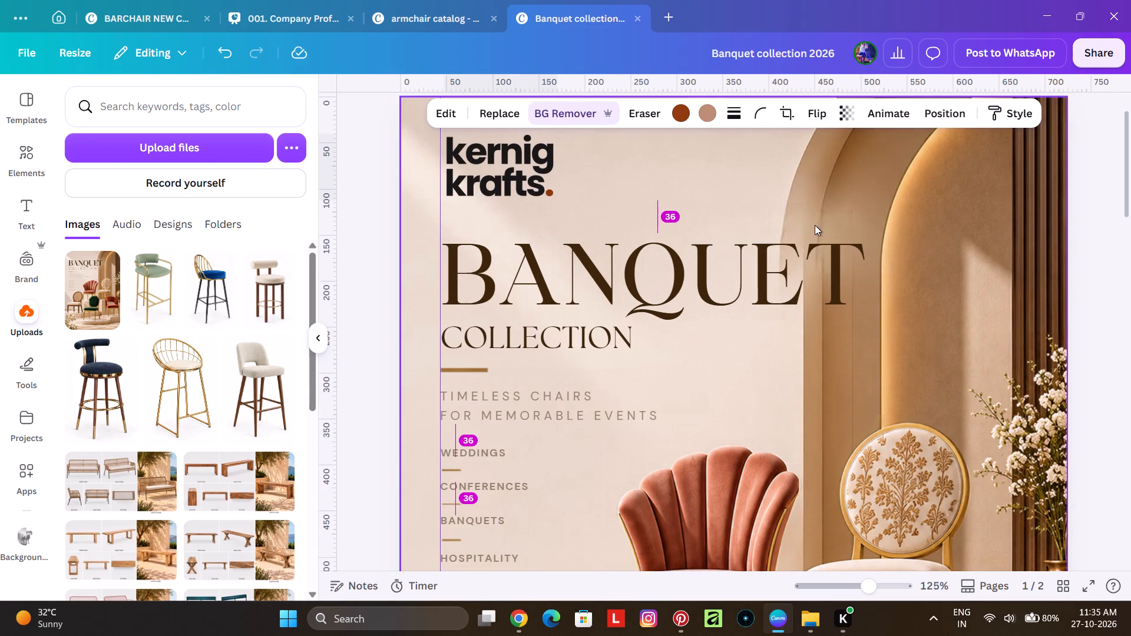
key(Up)
key(Up)
key(Up)
key(Down)
key(Down)
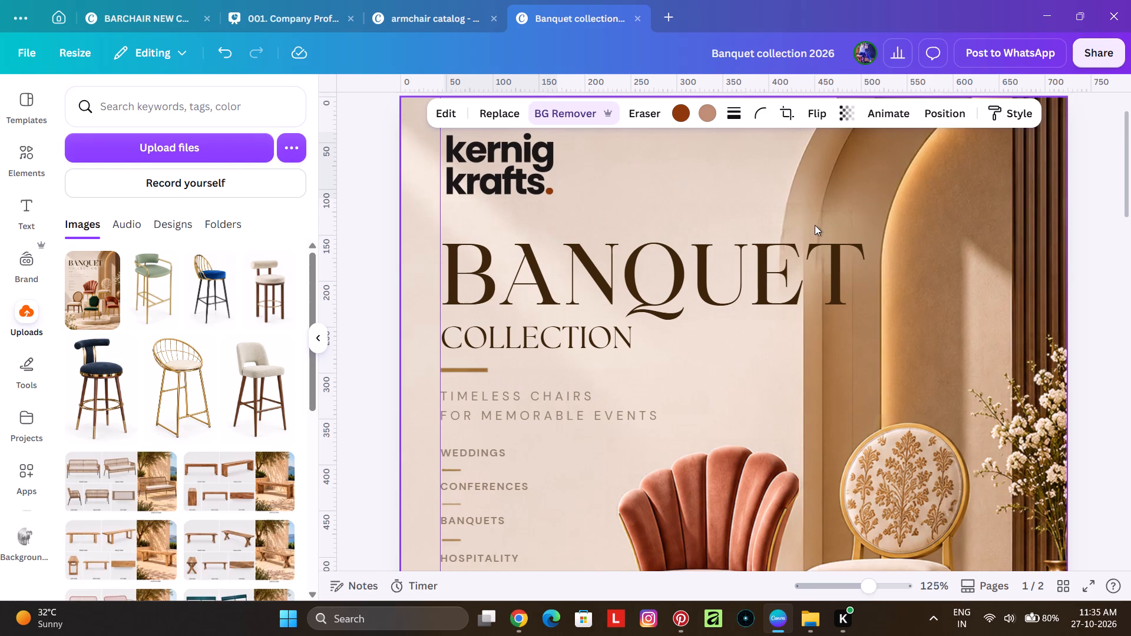
key(Up)
ctrl+scroll(815, 225, down, 4)
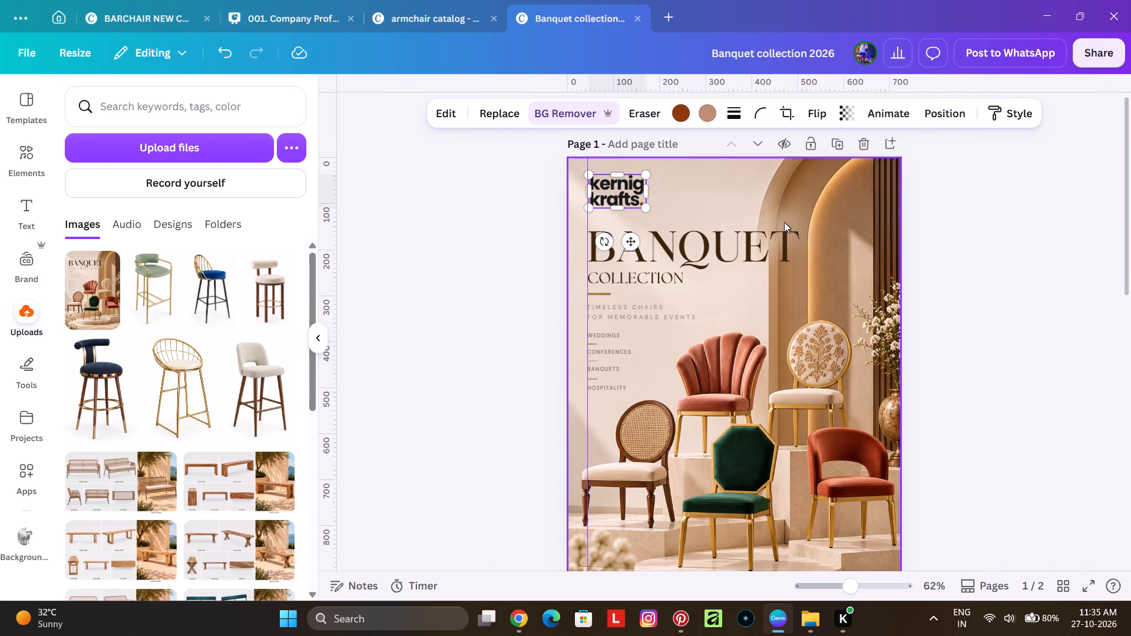
click(473, 204)
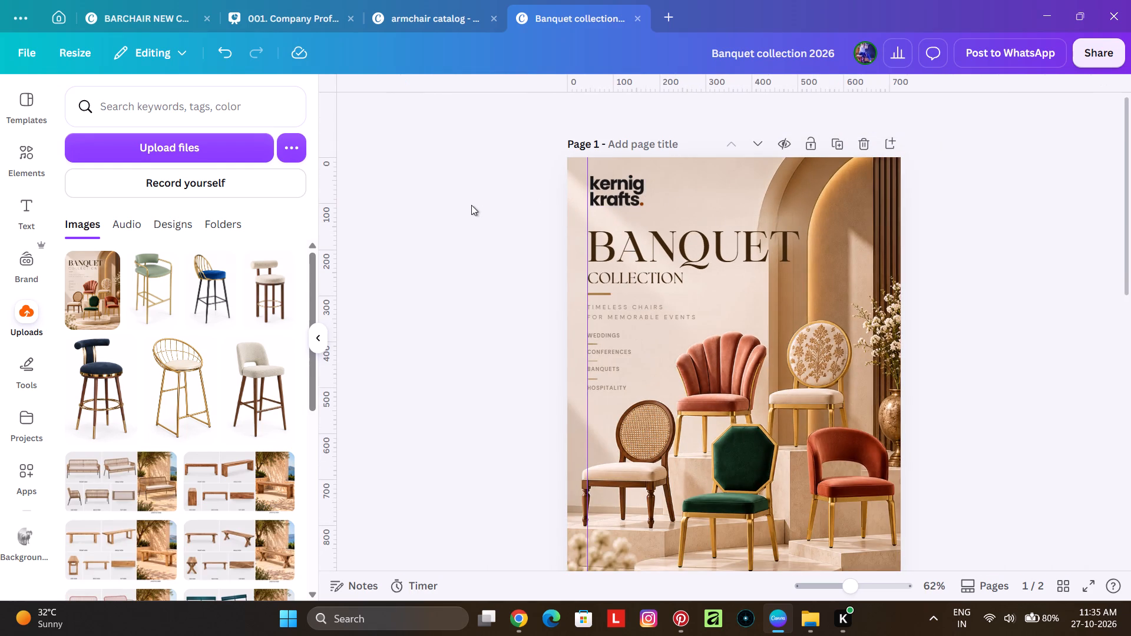
Move the kernig krafts logo down by about 4 px, leaving a gap of about 35 px above the BANQUET headline.
click(644, 210)
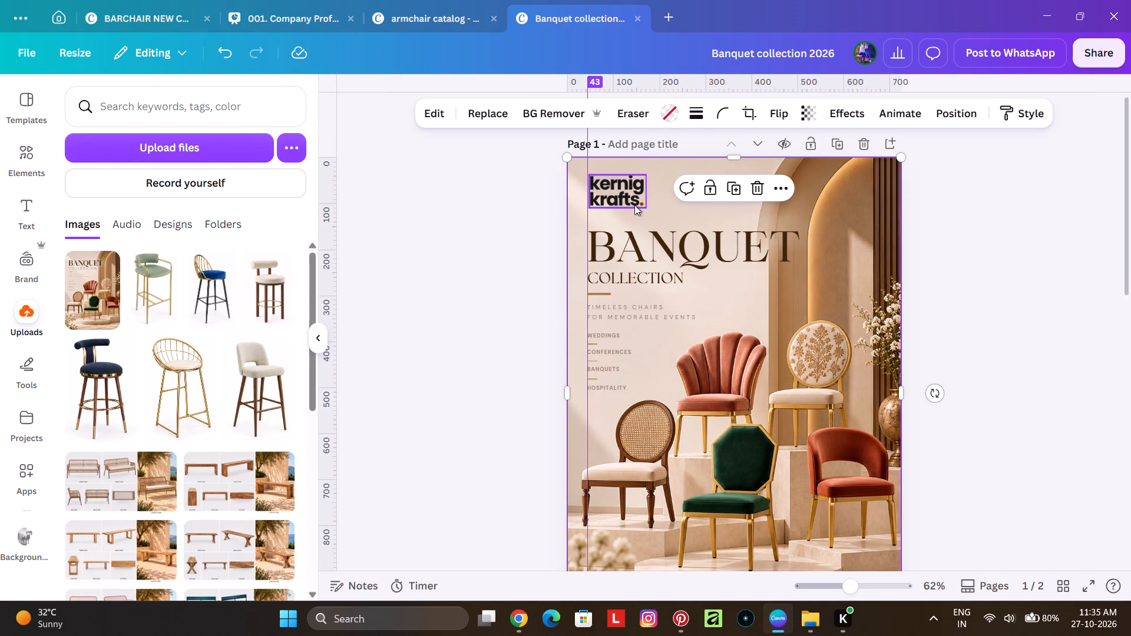
click(634, 205)
key(Down)
key(Down)
key(Down)
key(Down)
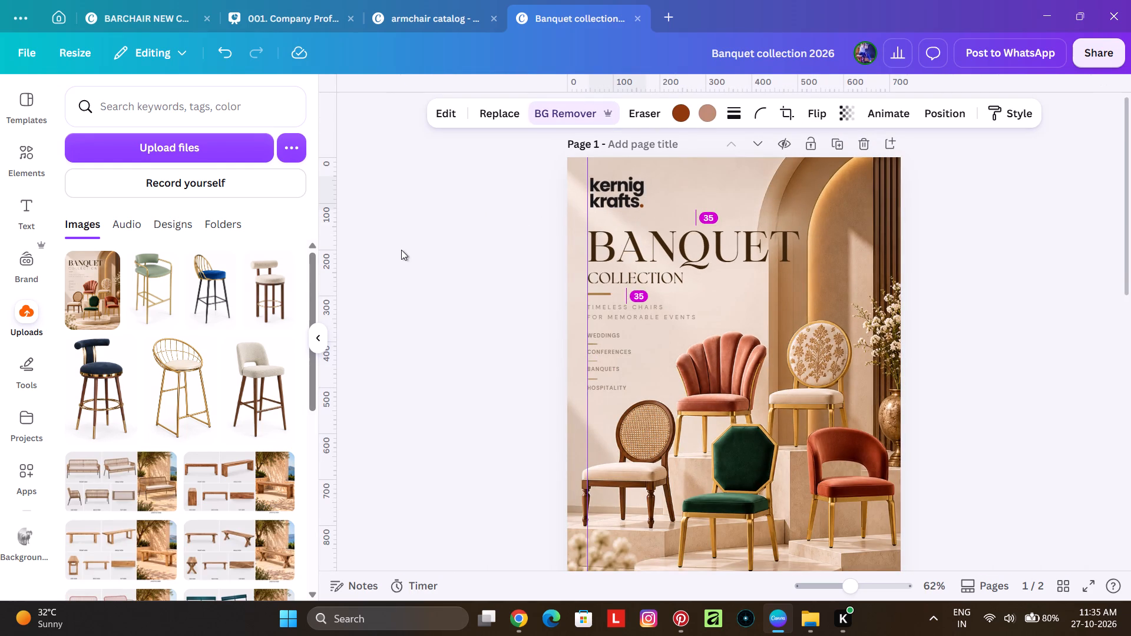
key(Down)
key(Down)
key(Up)
key(Up)
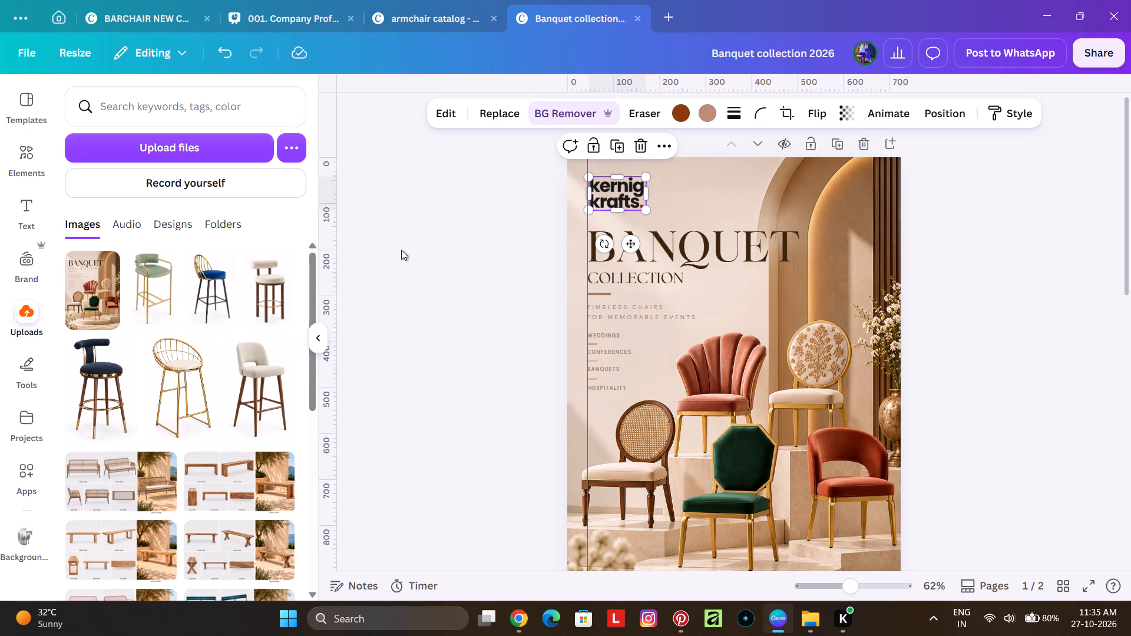
click(457, 263)
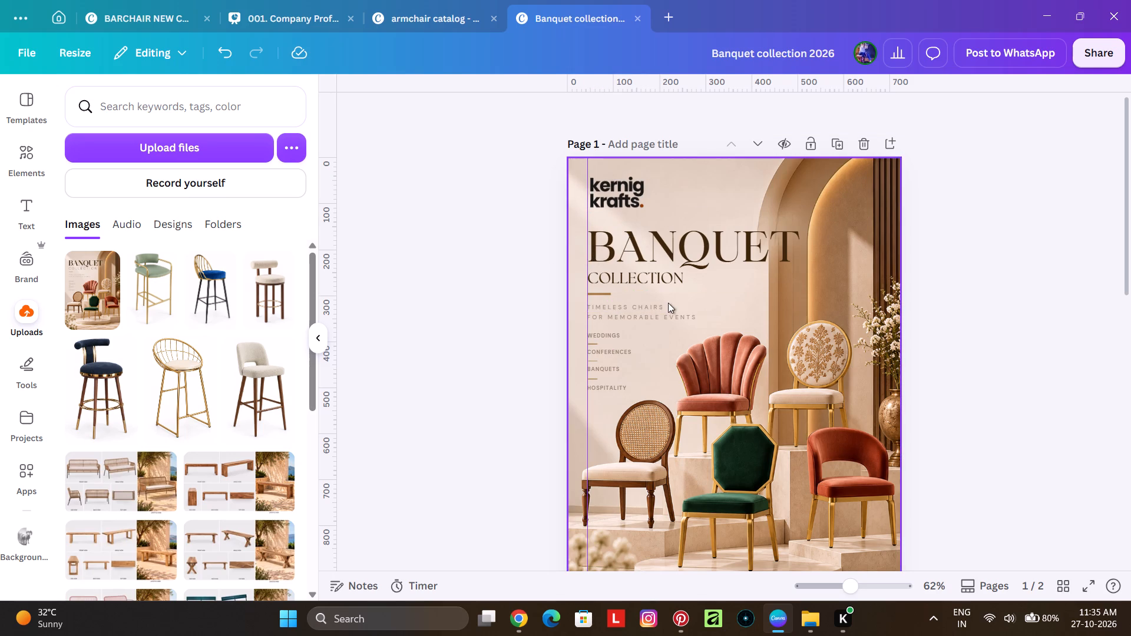
Review the rest of the page 1 poster and the blank page 2.
scroll(668, 303, down, 3)
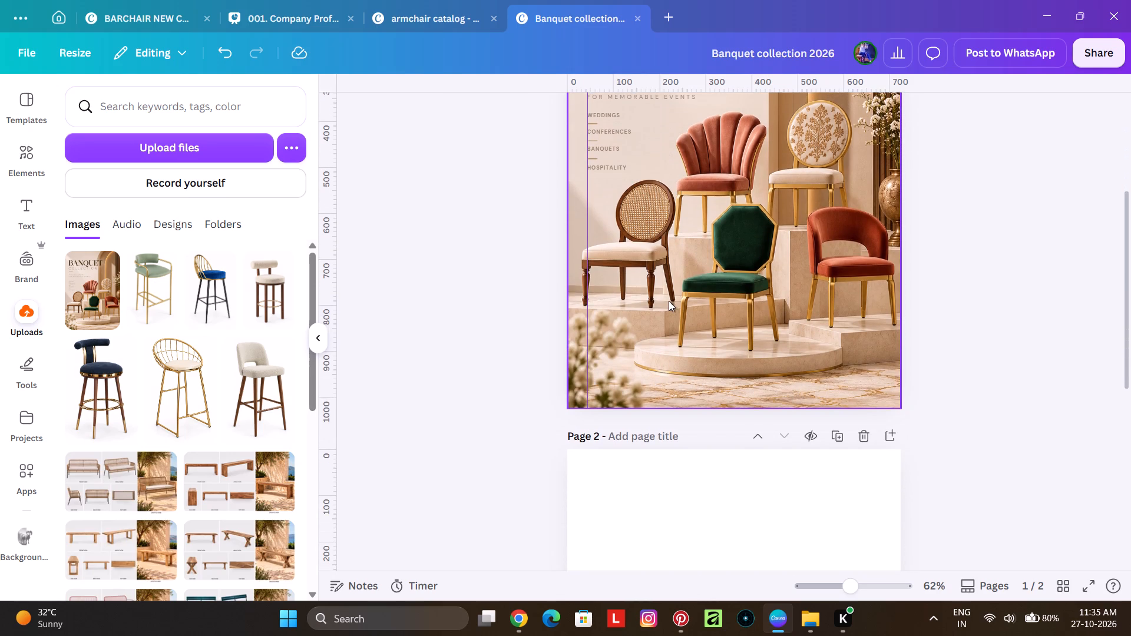
scroll(669, 301, down, 1)
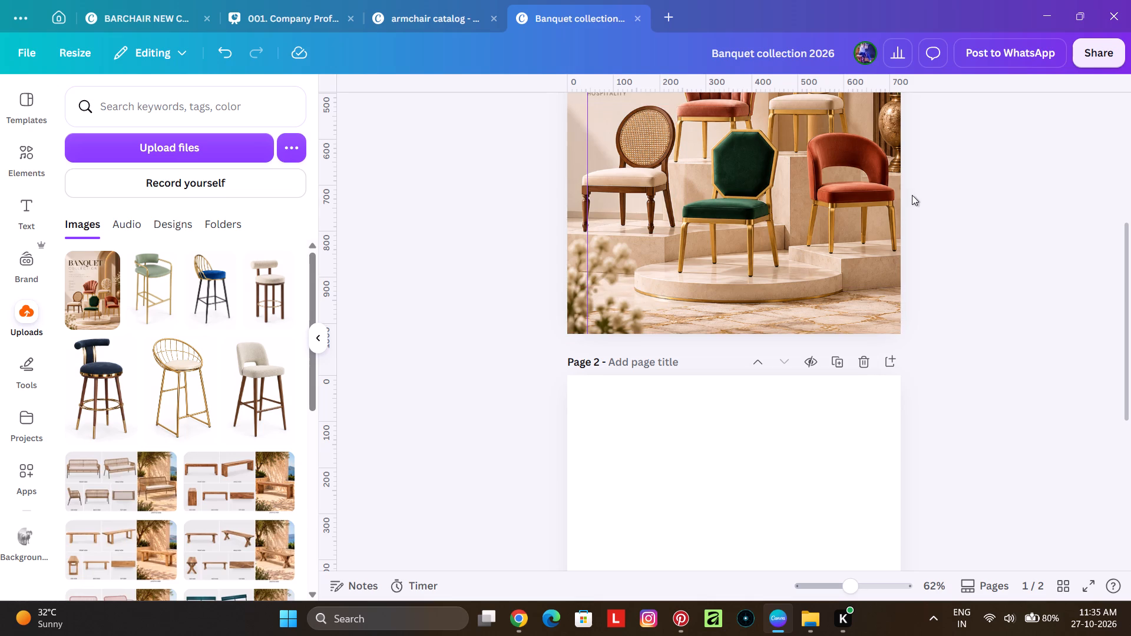
scroll(922, 259, up, 2)
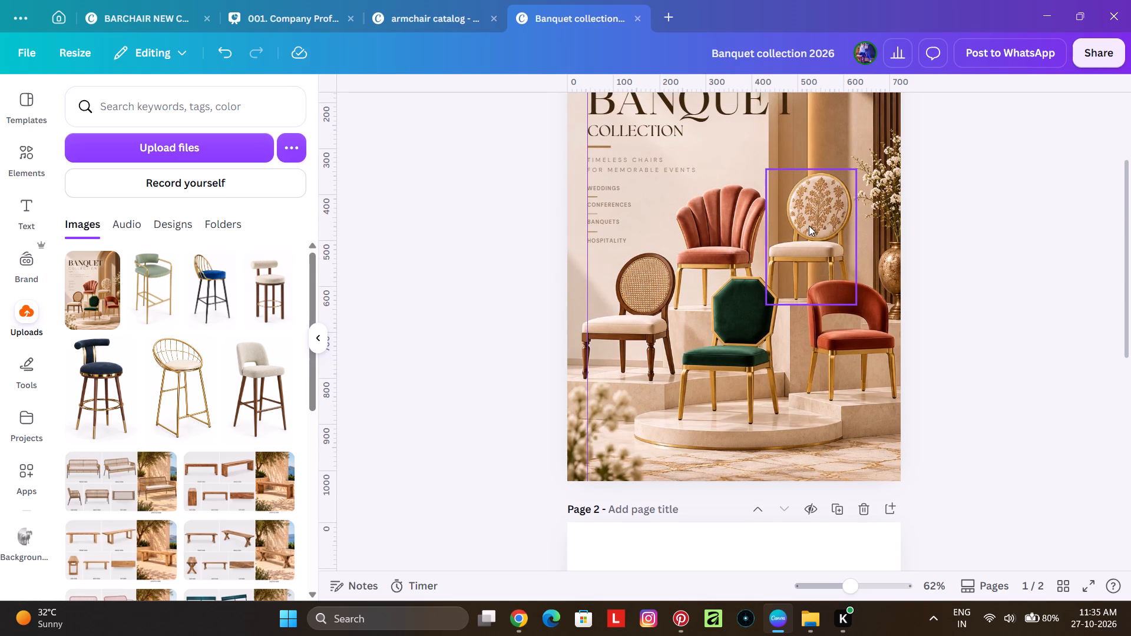
scroll(676, 345, down, 5)
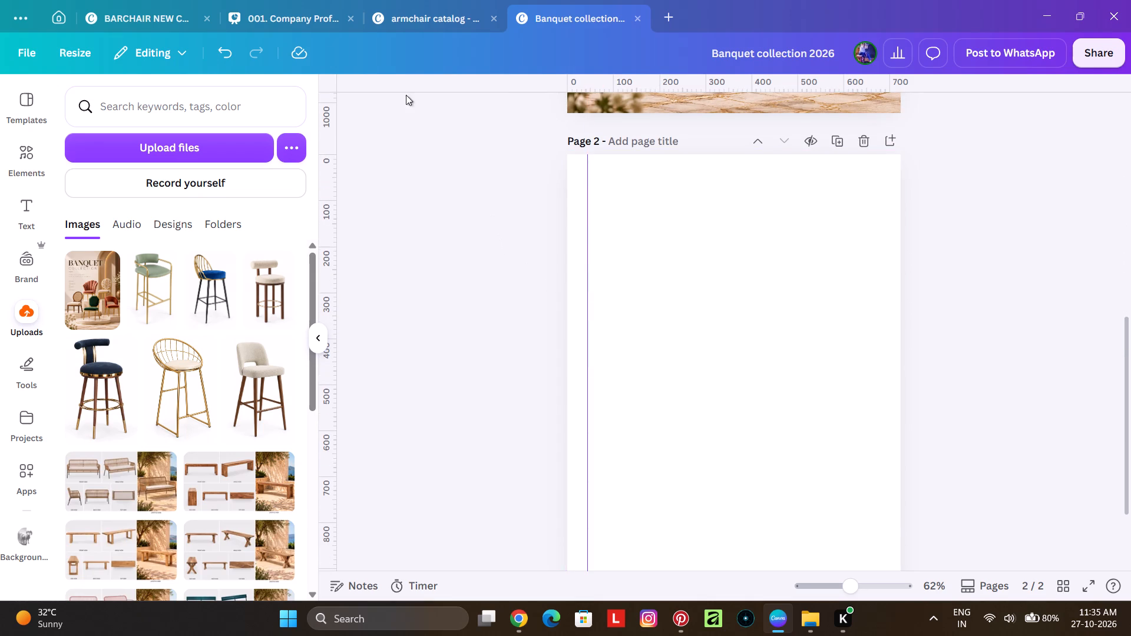
Copy the BAR CHAIR title, NEW COLLECTION 2026 subtitle, divider line and kernig krafts logo from page 3 of BARCHAIR NEW COLLECTION 2026.
click(174, 14)
scroll(595, 345, down, 1)
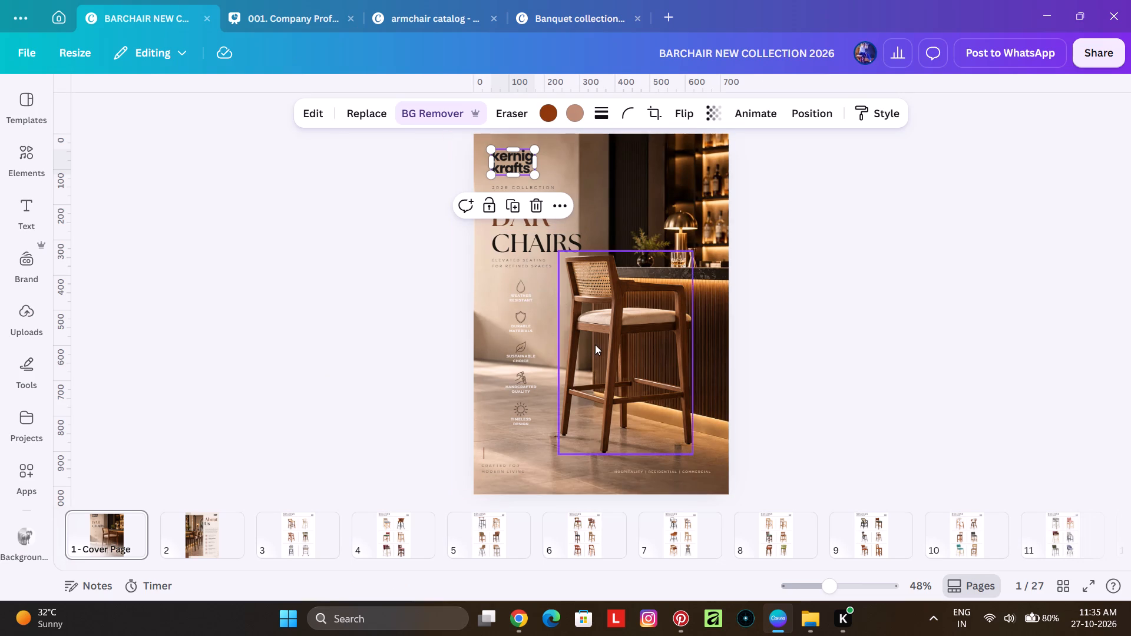
scroll(595, 344, down, 1)
scroll(626, 260, down, 1)
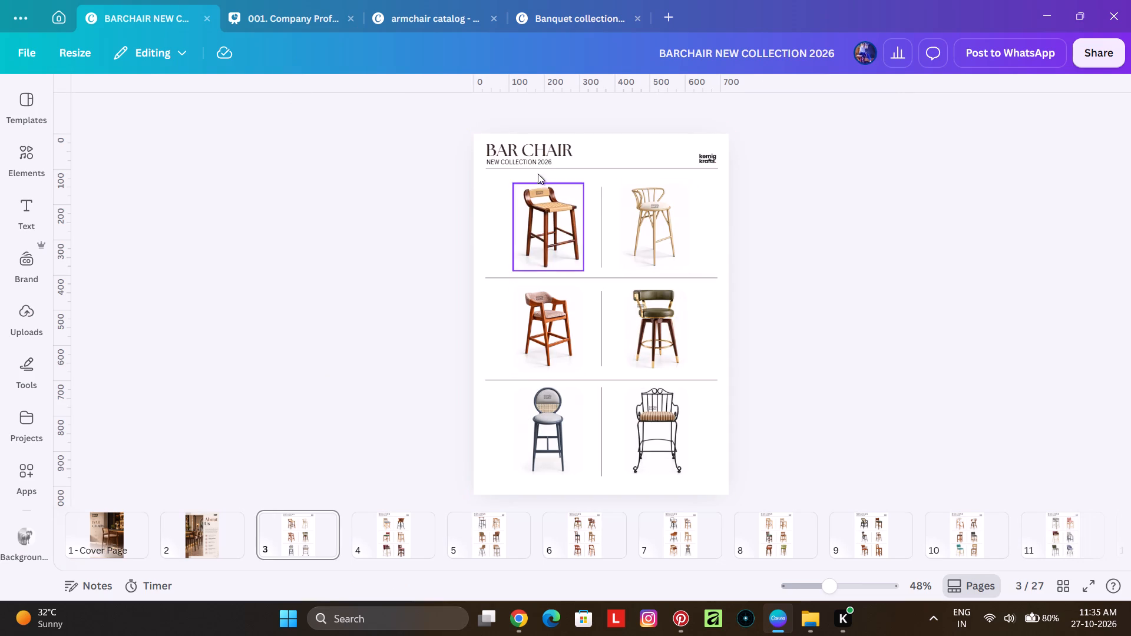
click(543, 147)
ctrl+scroll(527, 158, up, 3)
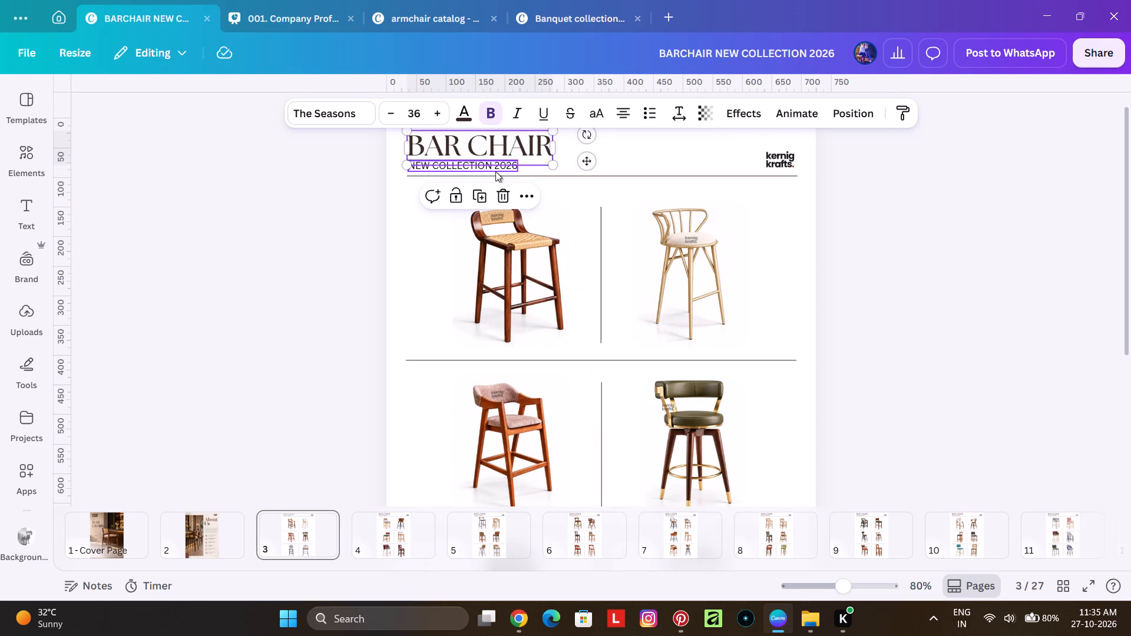
click(495, 171)
click(548, 160)
shift+click(512, 168)
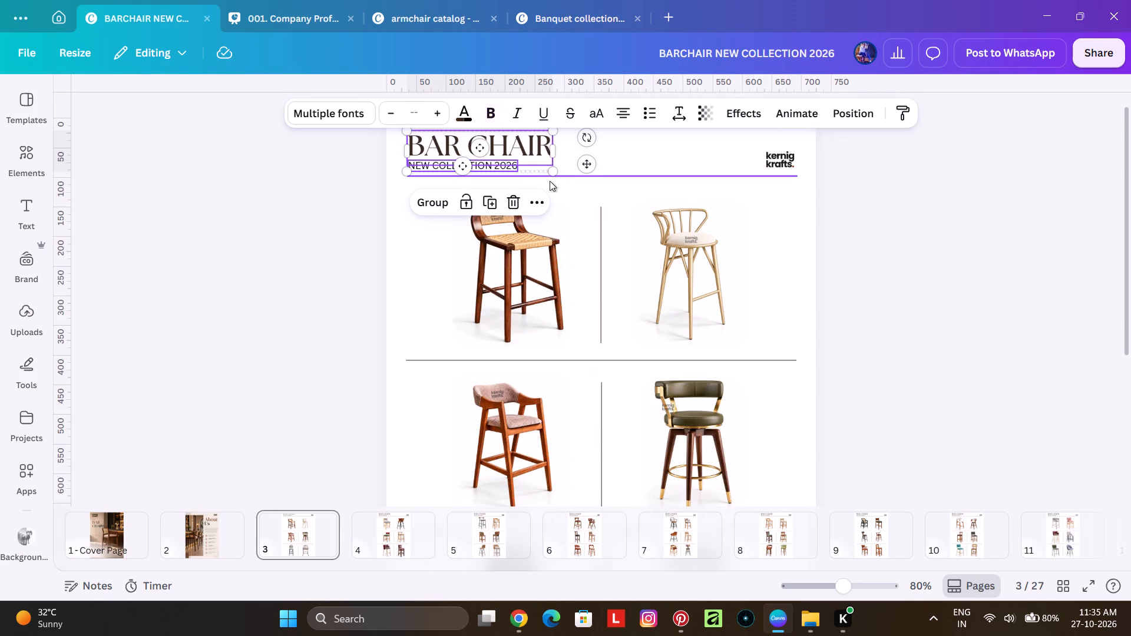
shift+click(662, 172)
shift+click(788, 159)
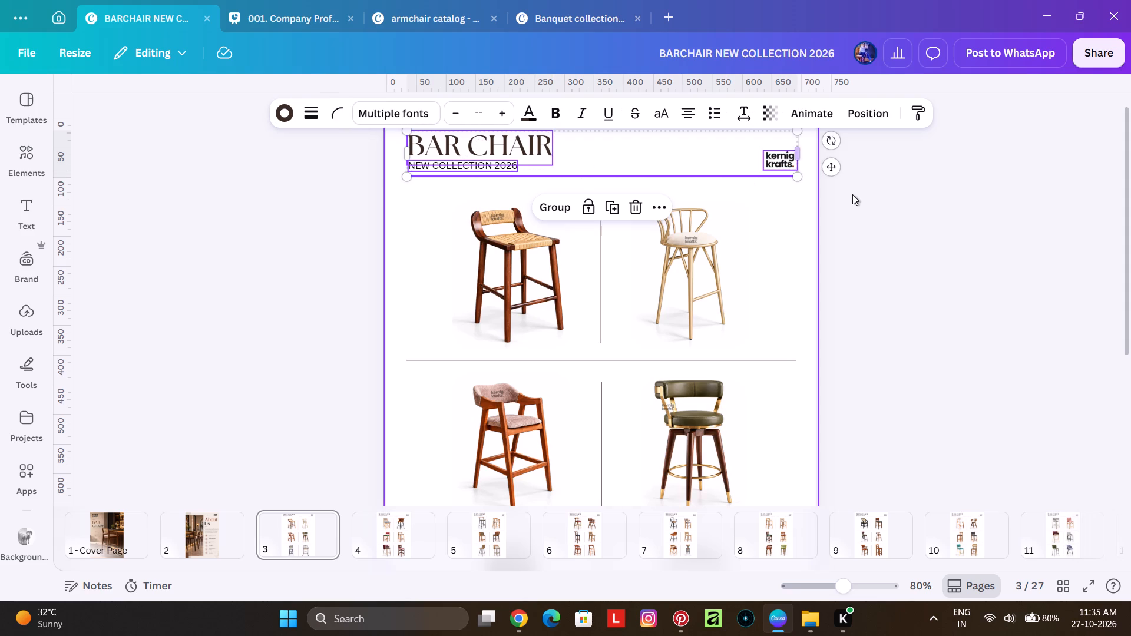
scroll(705, 314, up, 1)
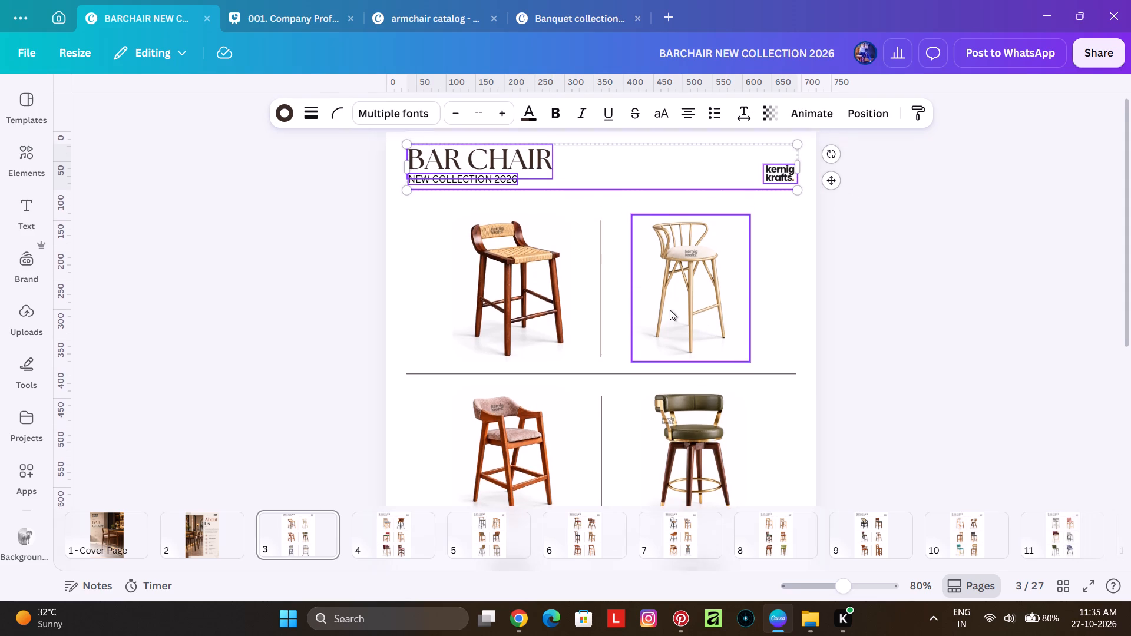
right_click(540, 167)
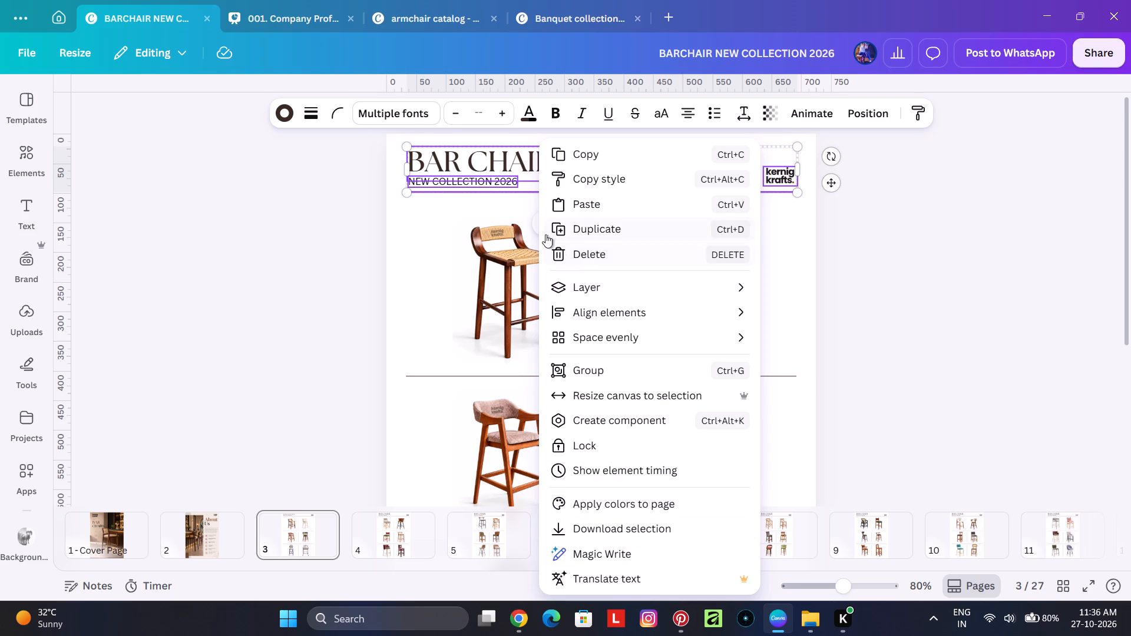
click(615, 157)
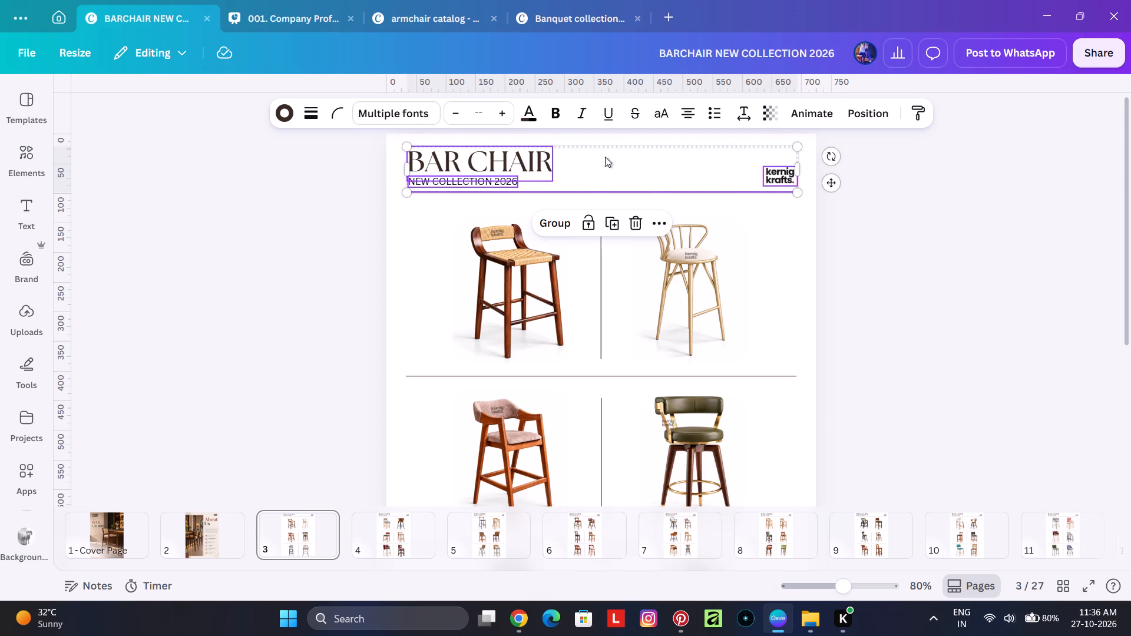
Paste the copied header elements onto the blank page 2 of Banquet collection 2026.
click(272, 29)
click(586, 19)
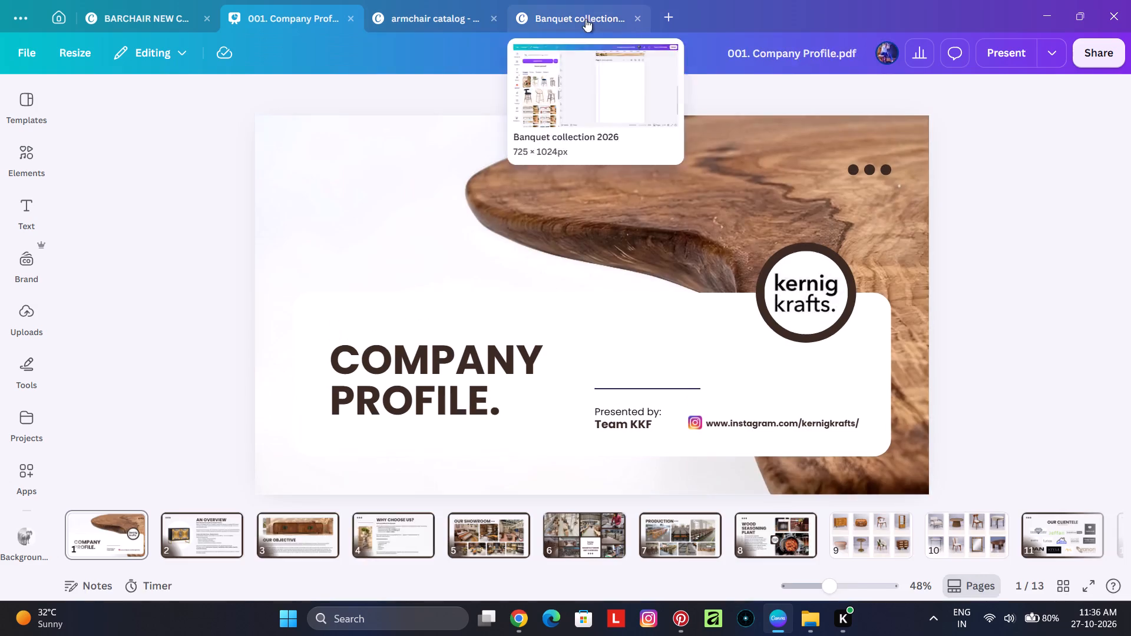
scroll(644, 230, up, 3)
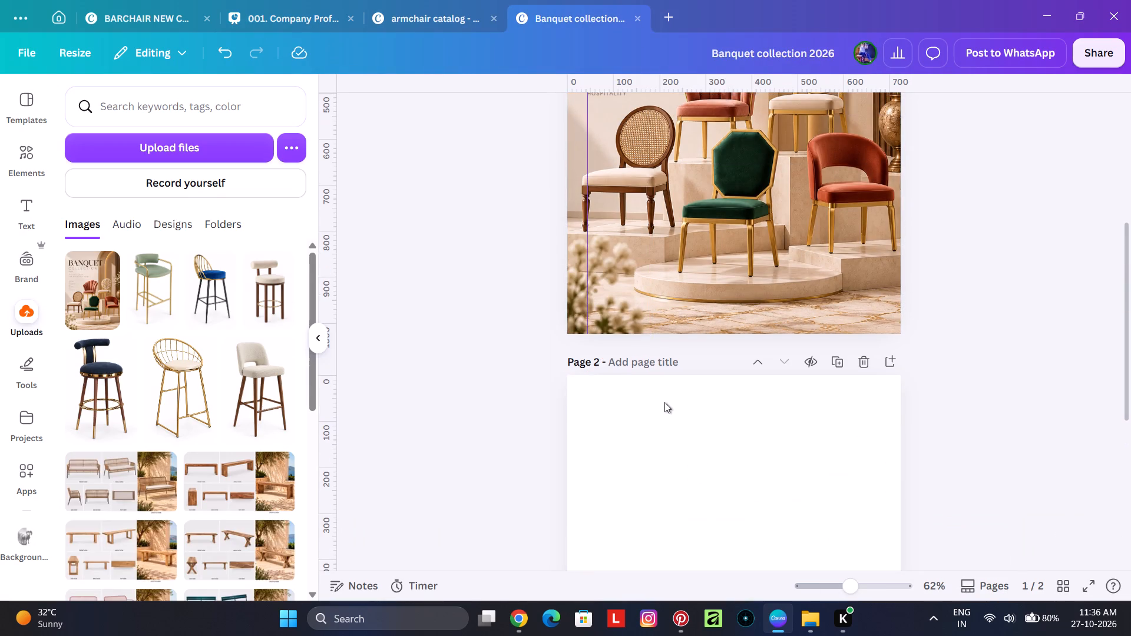
click(666, 402)
scroll(667, 402, down, 2)
key(ctrl+v)
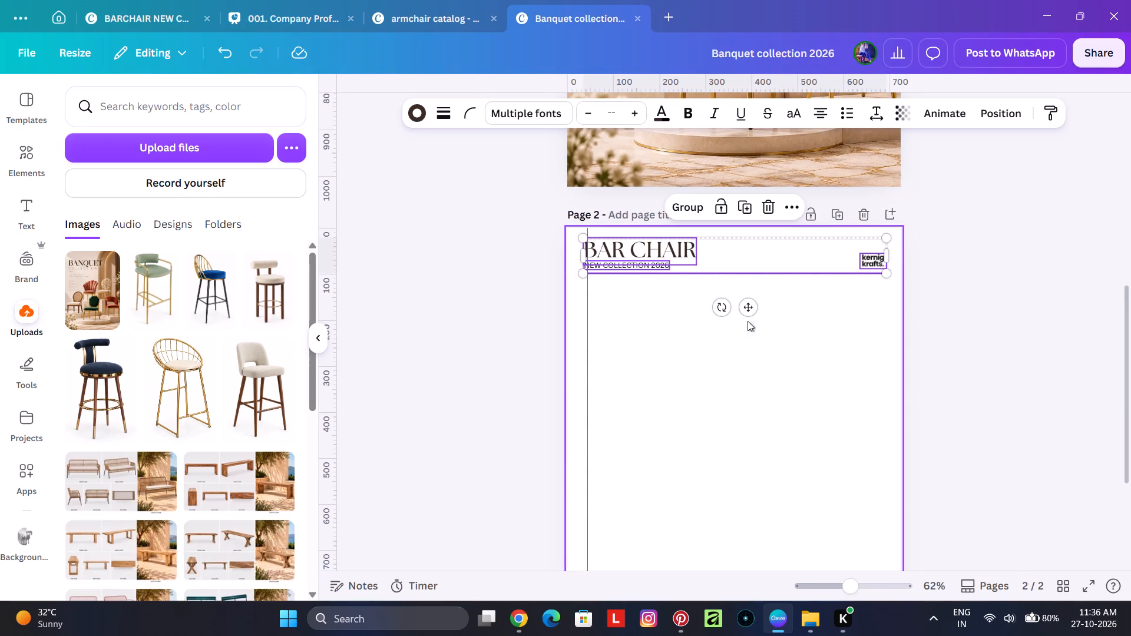
click(990, 303)
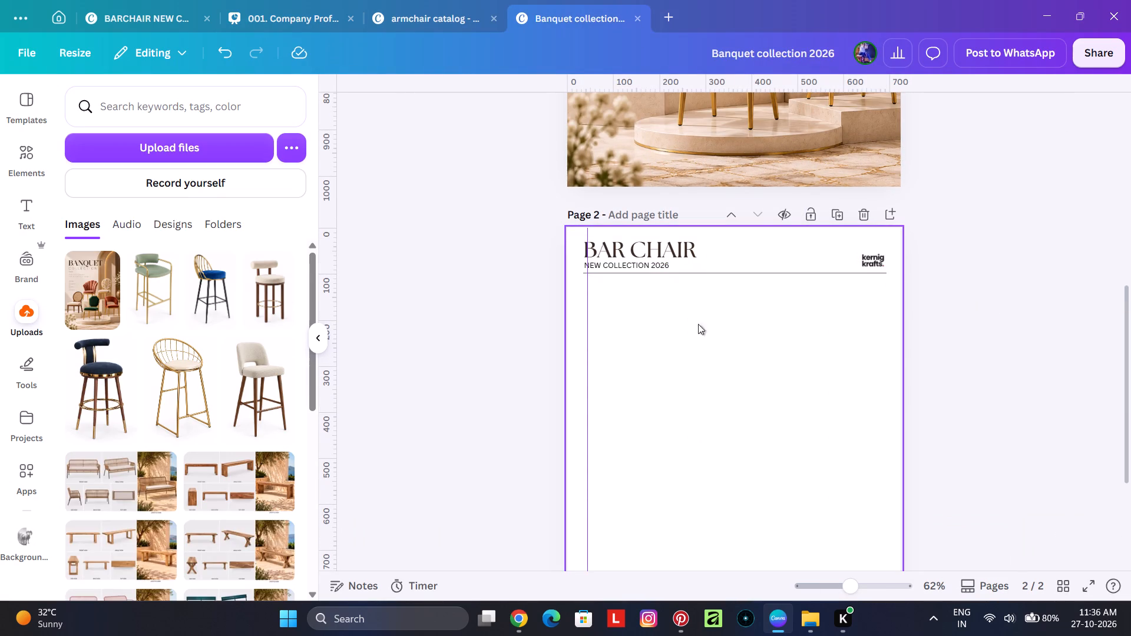
Remove the vertical guide from the Banquet collection 2026 pages.
drag(588, 319, 583, 319)
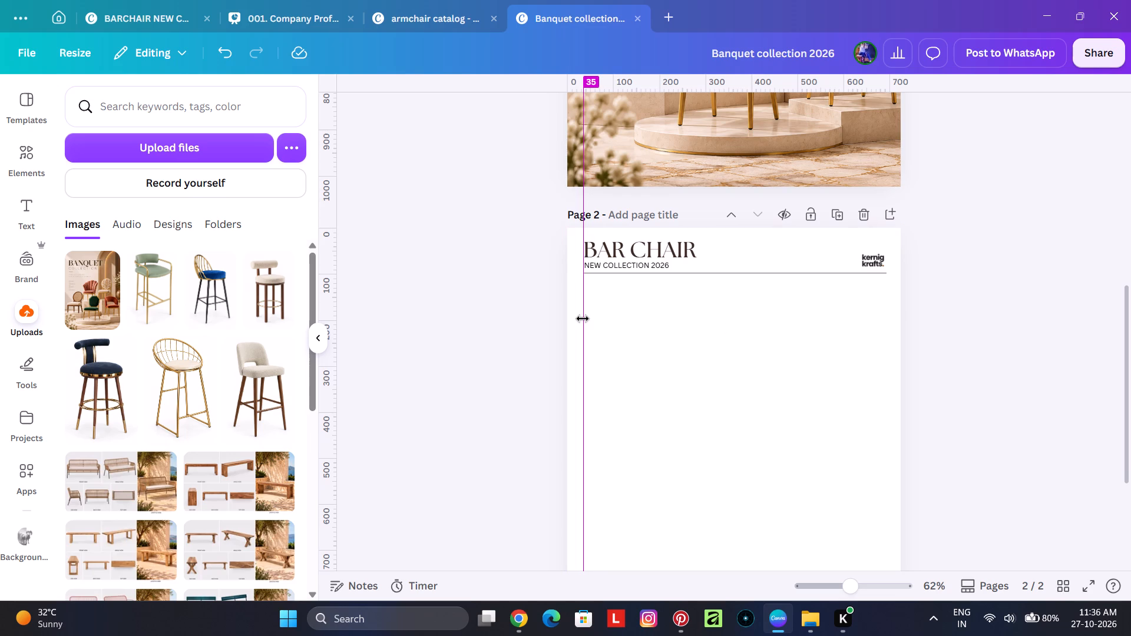
drag(583, 319, 0, 300)
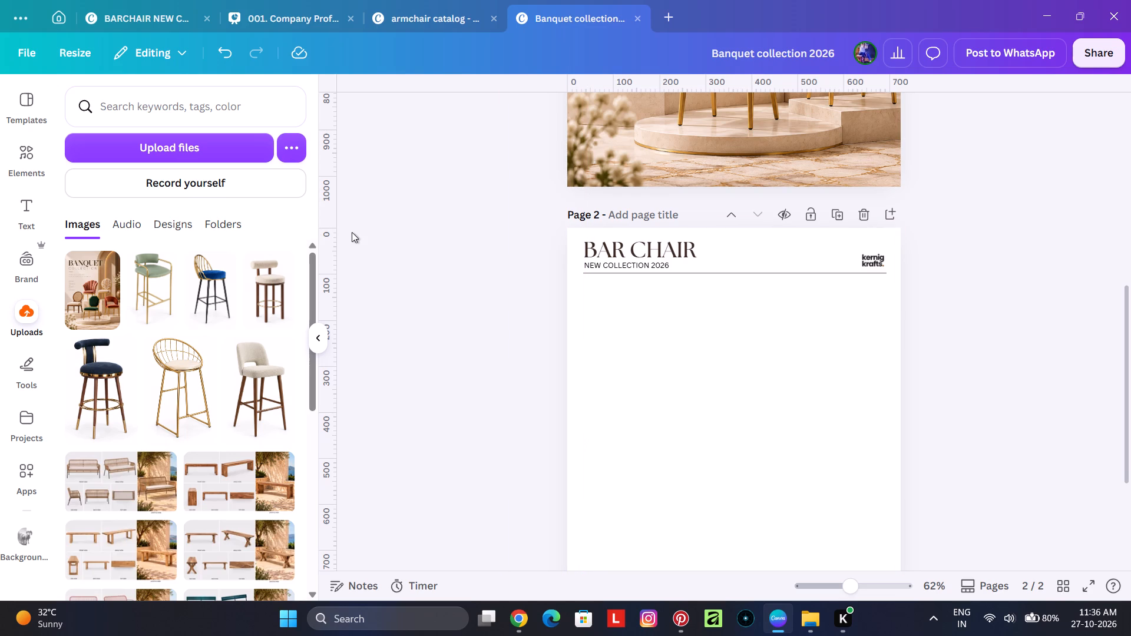
Replace the page 2 header title BAR CHAIR with BANQUET, matching the spelling of the page 1 headline.
scroll(498, 339, up, 2)
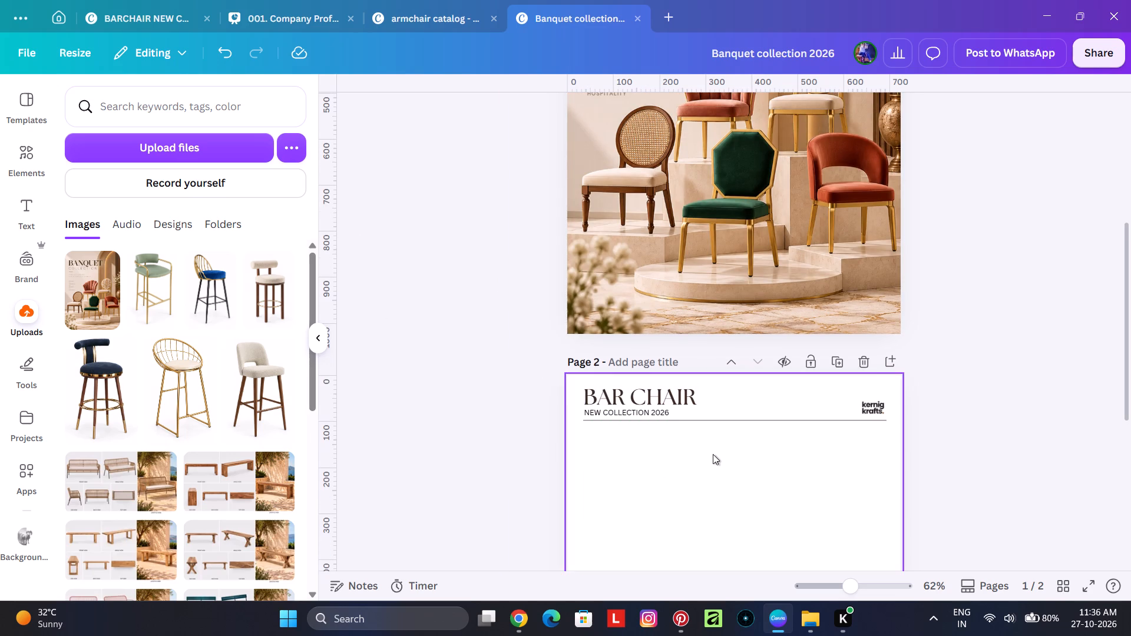
ctrl+scroll(760, 457, up, 2)
ctrl+scroll(628, 397, up, 3)
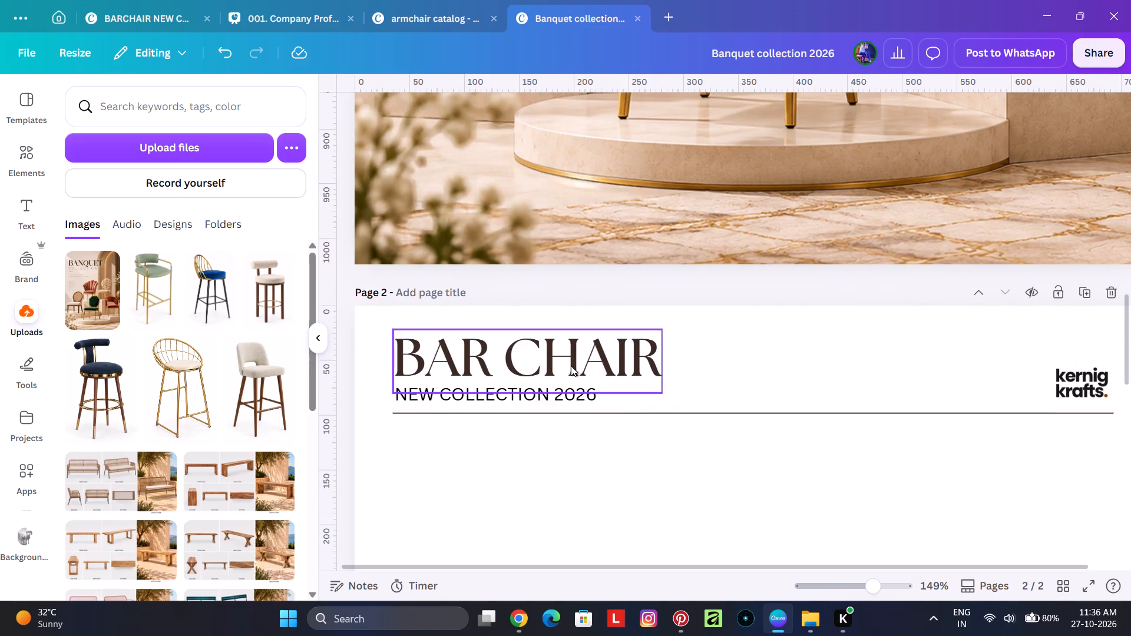
double_click(571, 366)
ctrl+scroll(591, 395, down, 2)
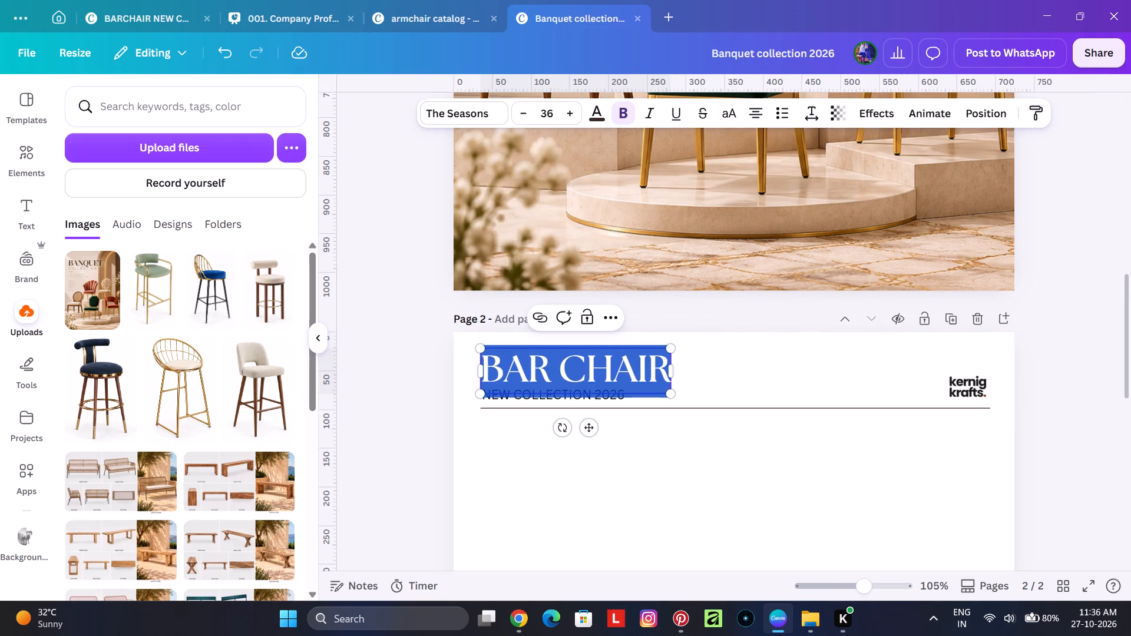
click(543, 375)
scroll(556, 406, up, 1)
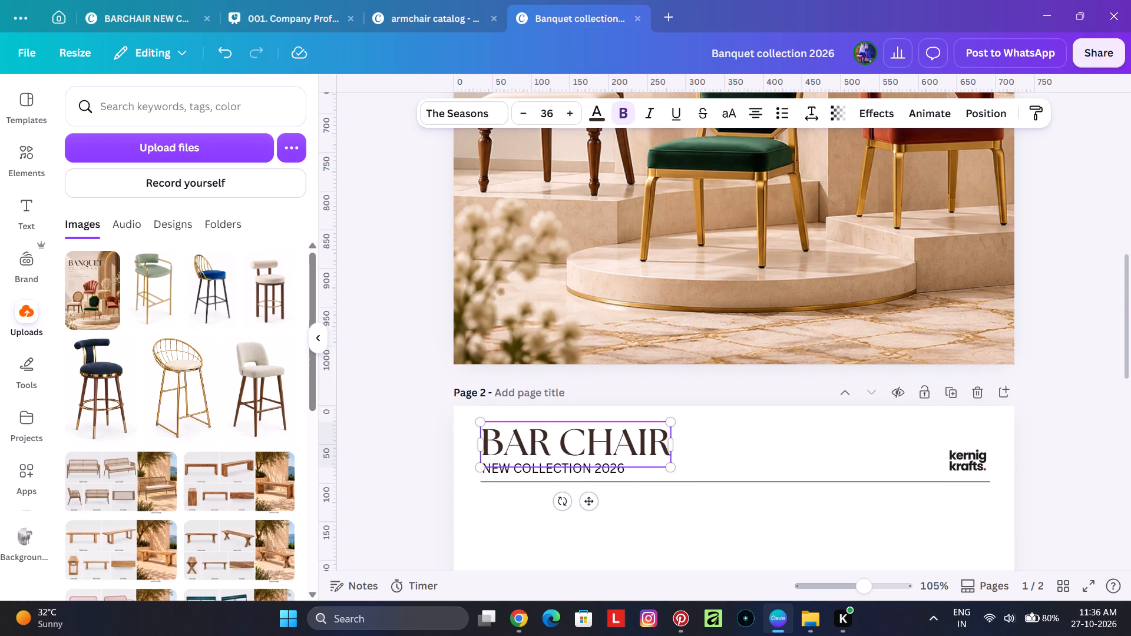
drag(510, 435, 662, 441)
scroll(678, 411, up, 6)
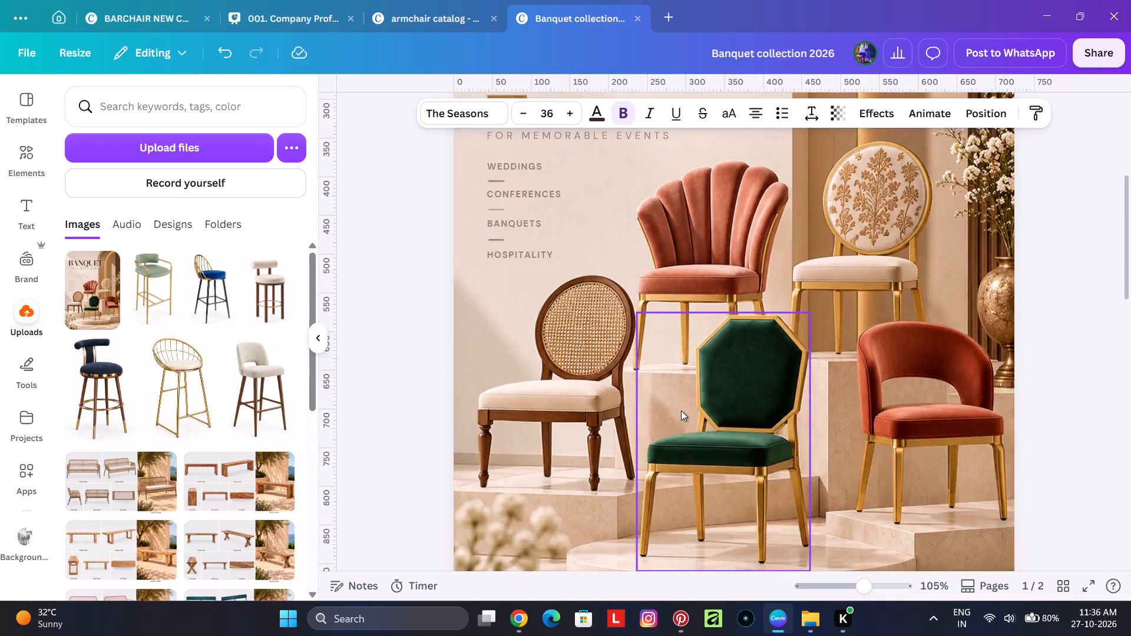
scroll(681, 410, up, 2)
scroll(682, 410, down, 6)
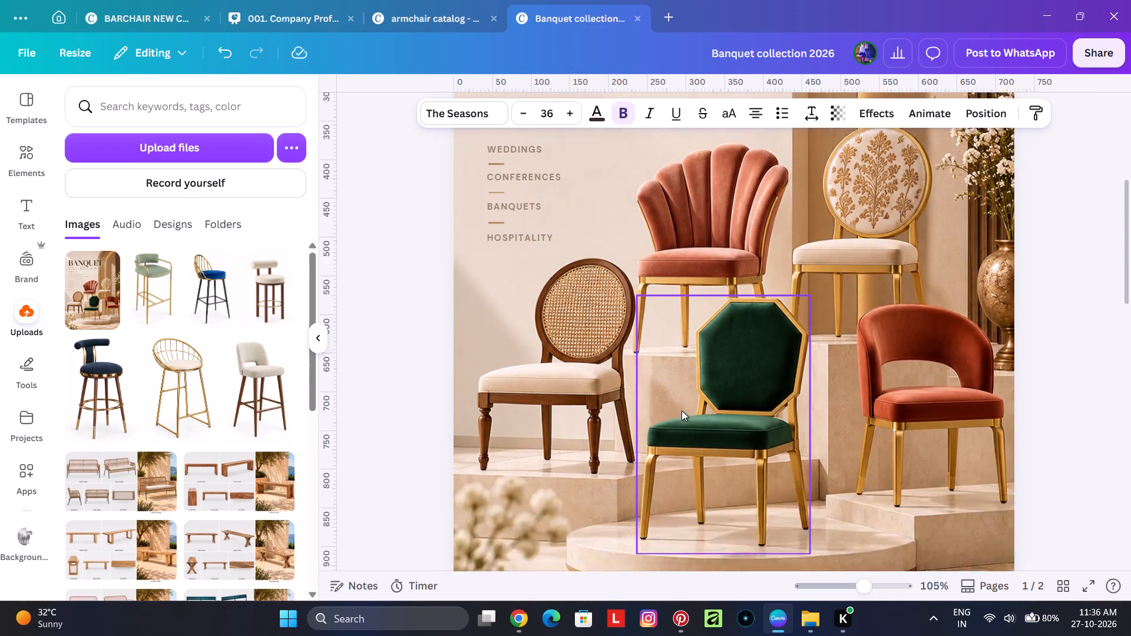
scroll(682, 410, down, 1)
key(BackSpace)
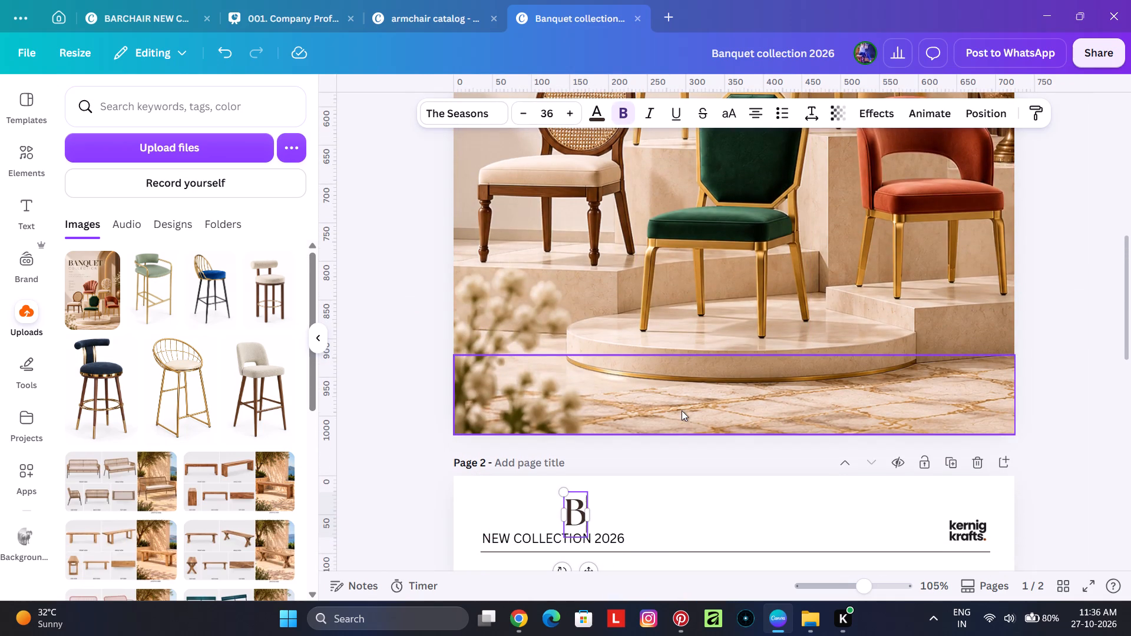
scroll(683, 402, up, 2)
scroll(702, 307, up, 3)
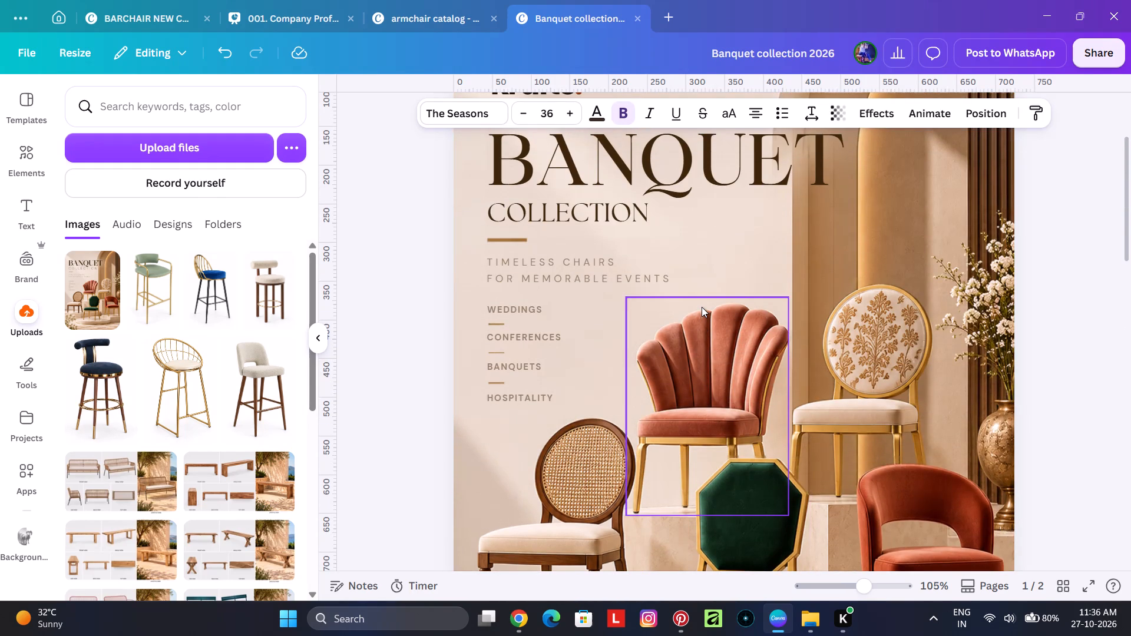
key(shift+a)
scroll(702, 306, up, 3)
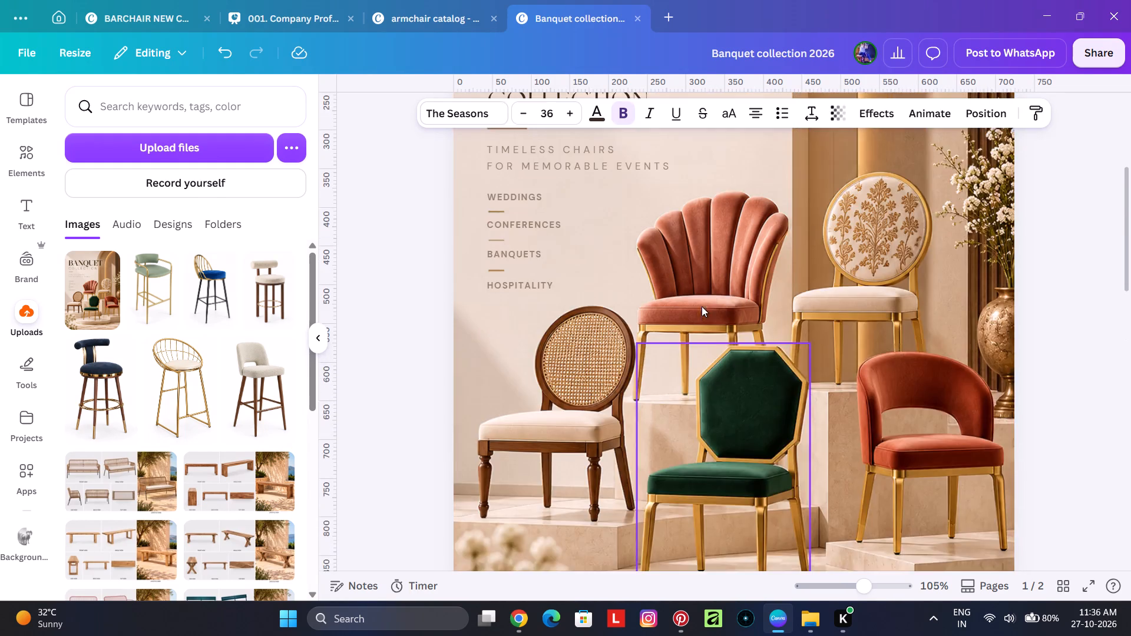
scroll(709, 293, up, 3)
scroll(710, 292, down, 7)
scroll(710, 291, up, 1)
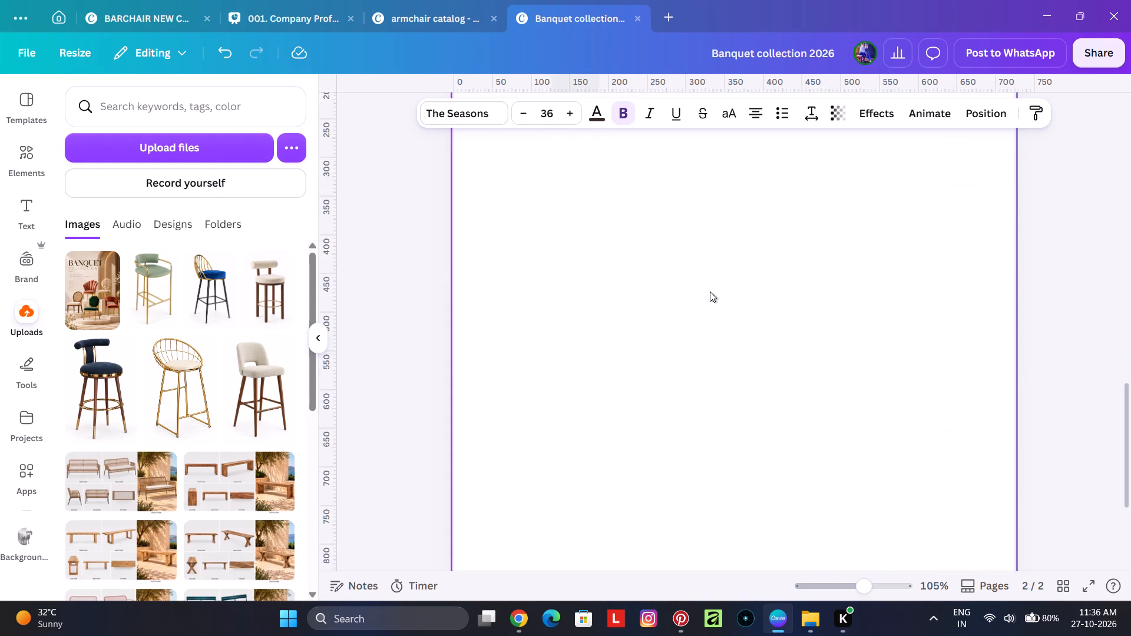
scroll(710, 291, up, 3)
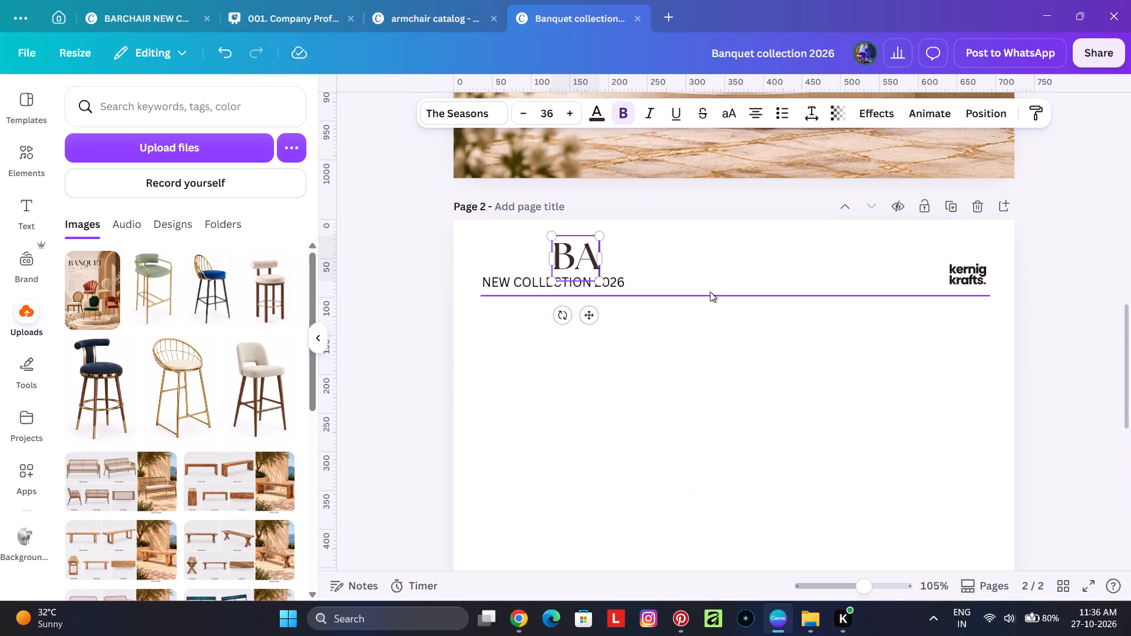
key(shift+n)
scroll(710, 291, up, 7)
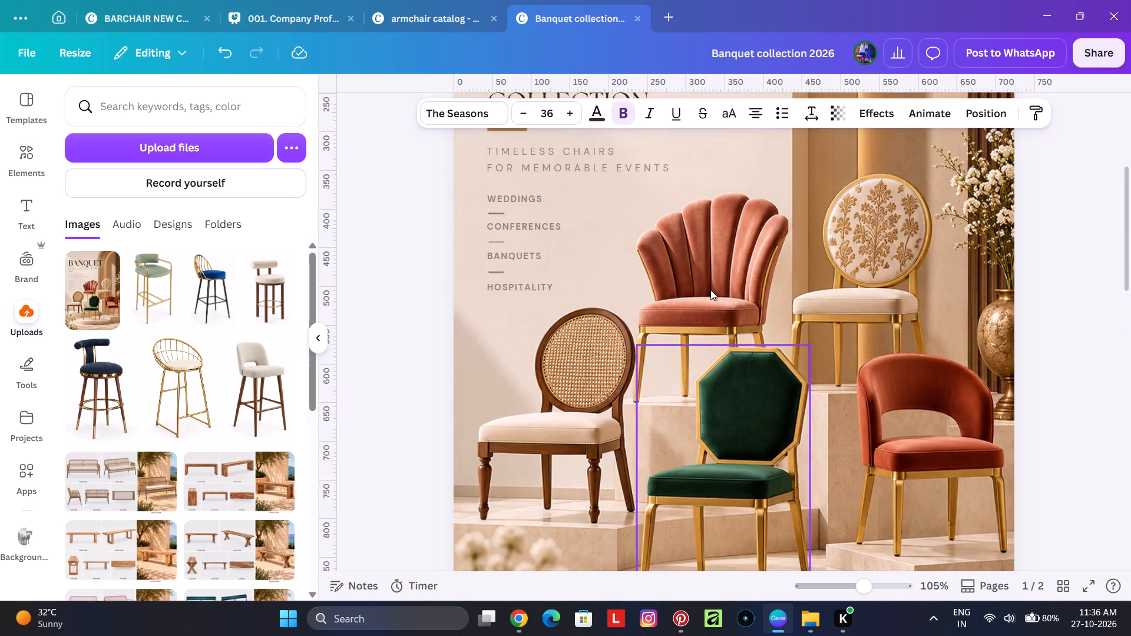
scroll(710, 290, up, 3)
scroll(710, 290, down, 6)
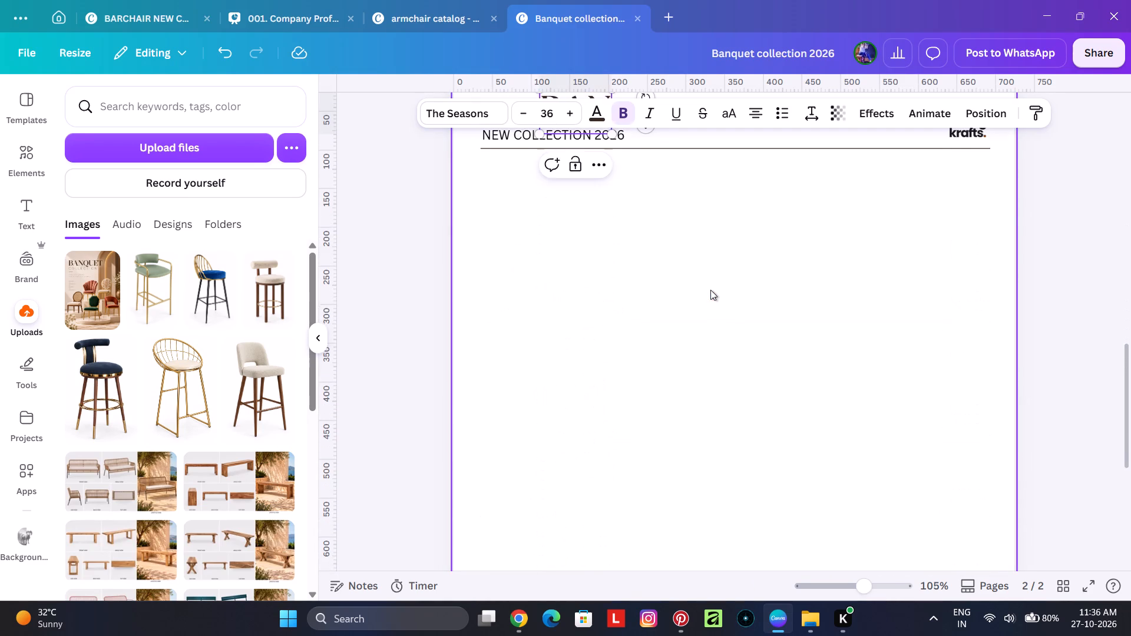
scroll(710, 290, up, 2)
key(shift+q)
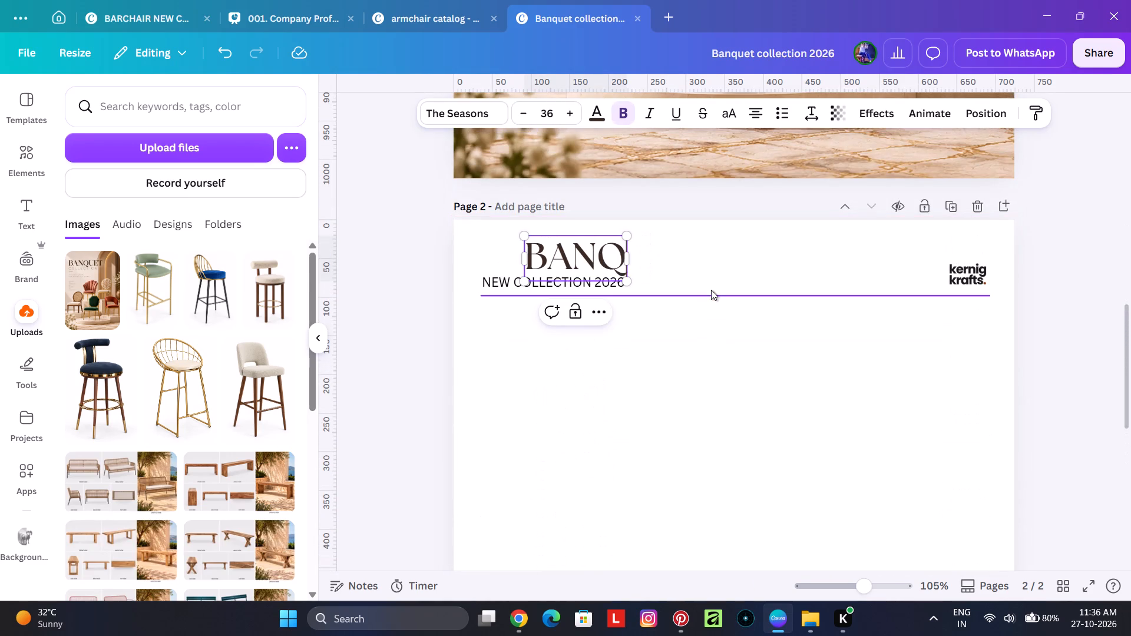
scroll(713, 290, up, 9)
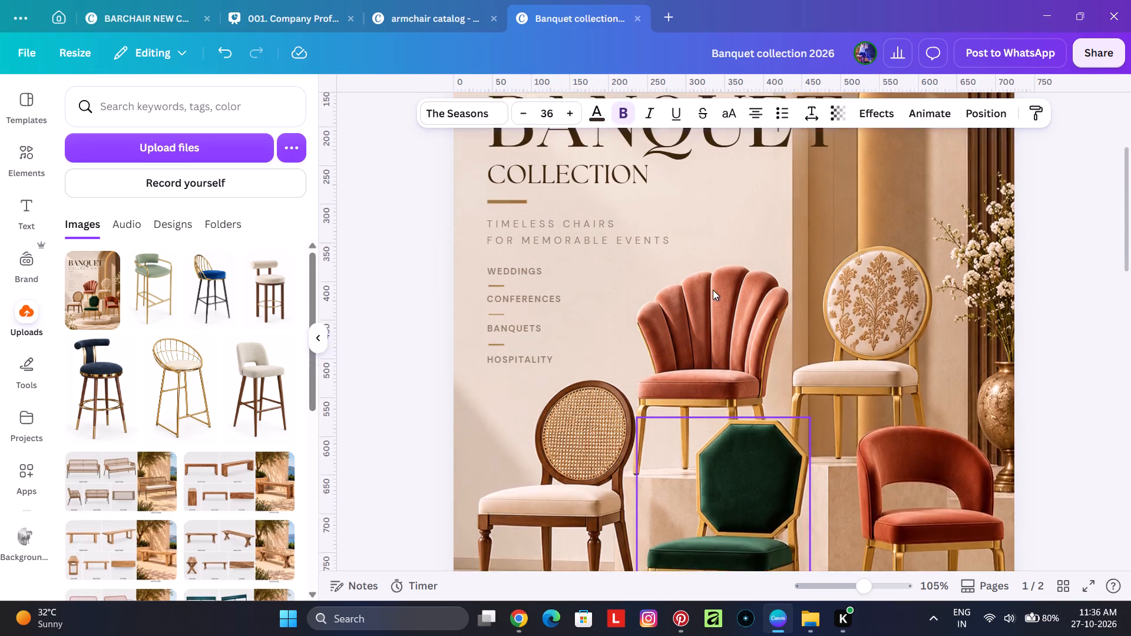
scroll(713, 290, down, 7)
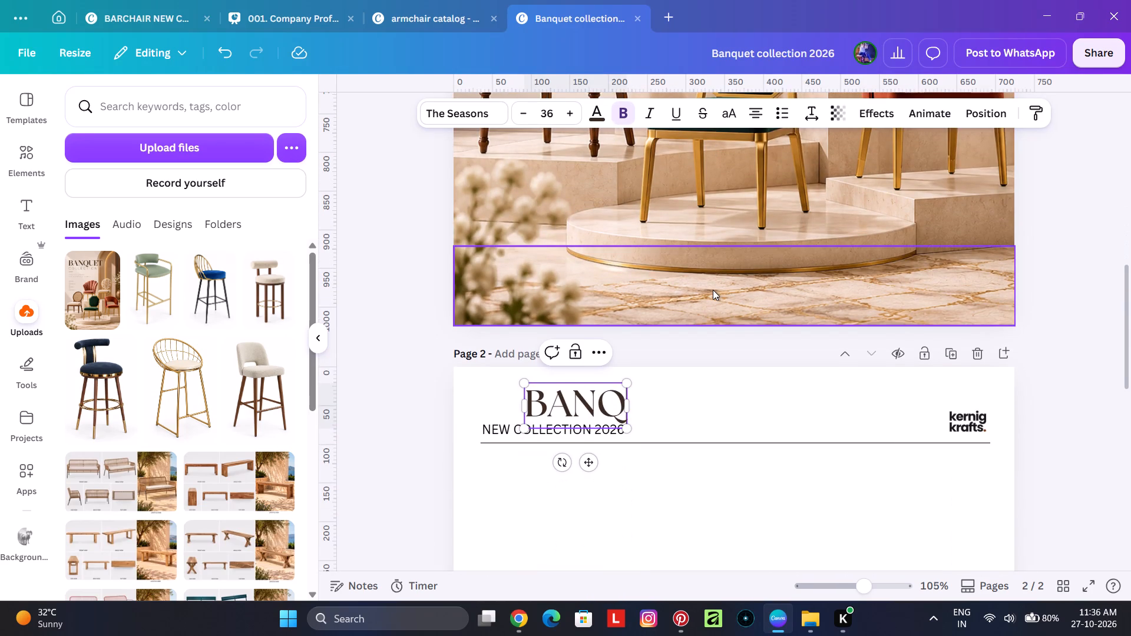
text(UET)
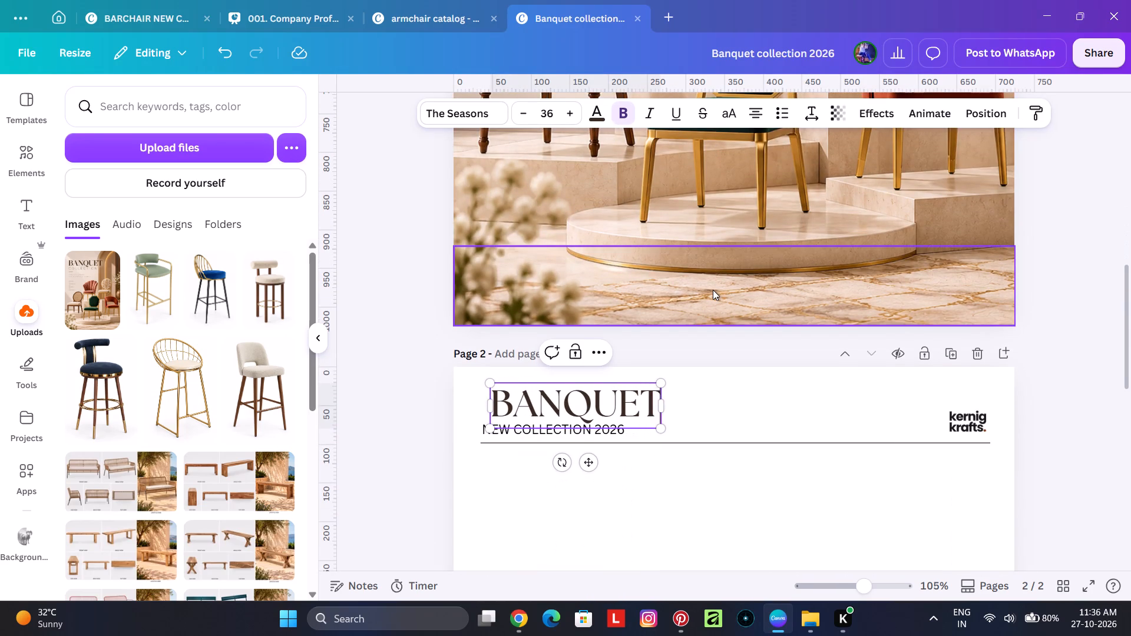
click(396, 397)
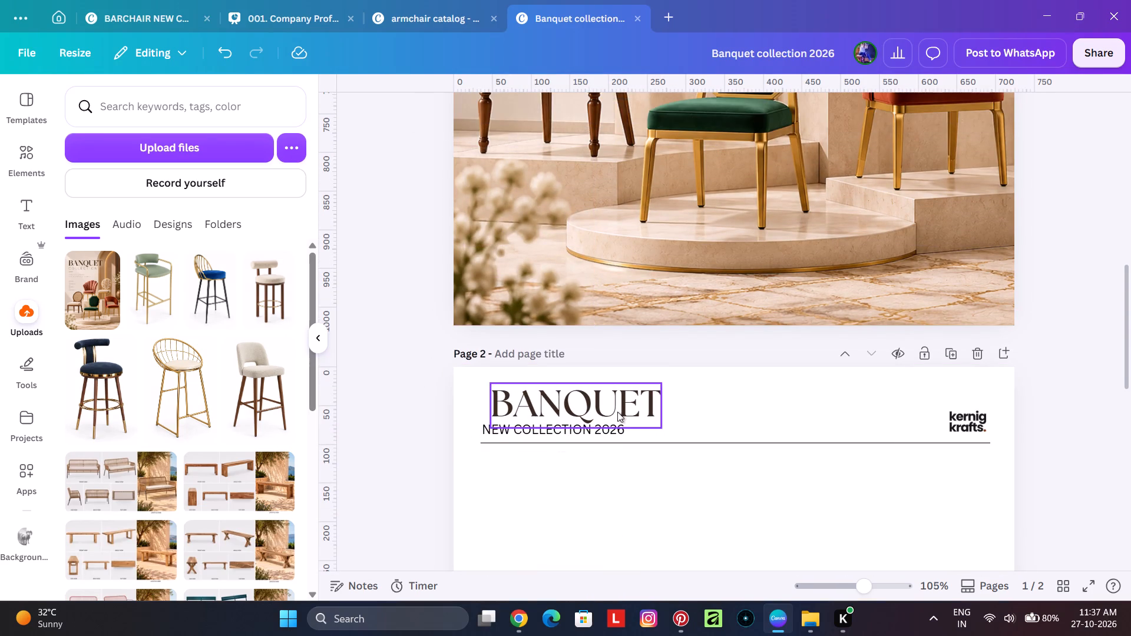
Move the BANQUET title left so its left edge aligns with the start of the divider line below.
click(619, 410)
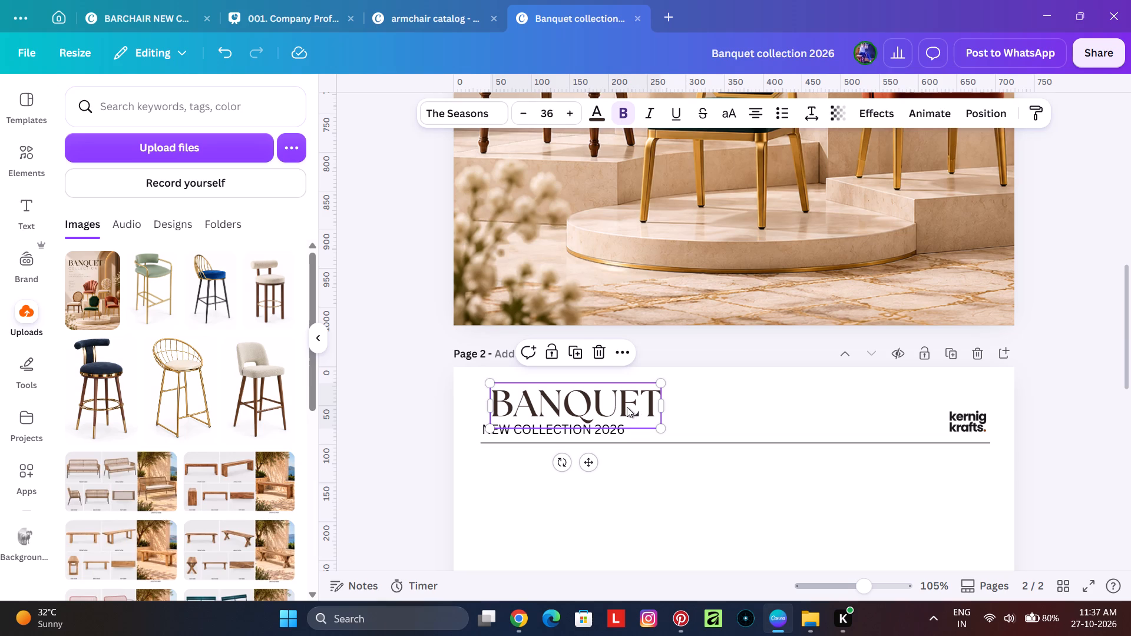
drag(627, 407, 618, 410)
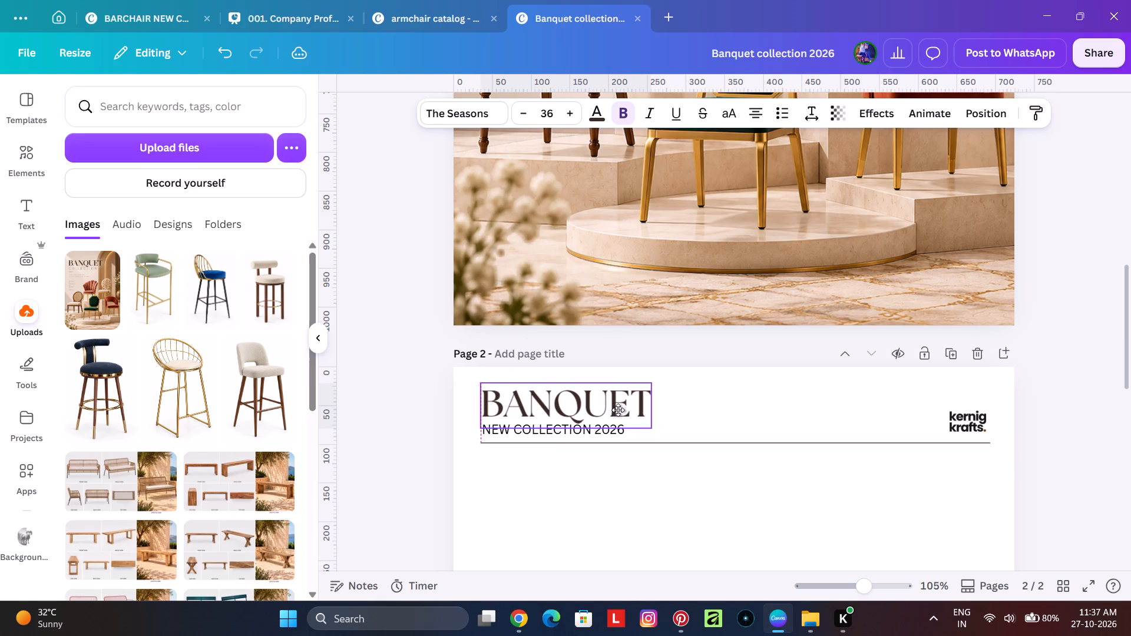
drag(618, 410, 616, 410)
click(446, 421)
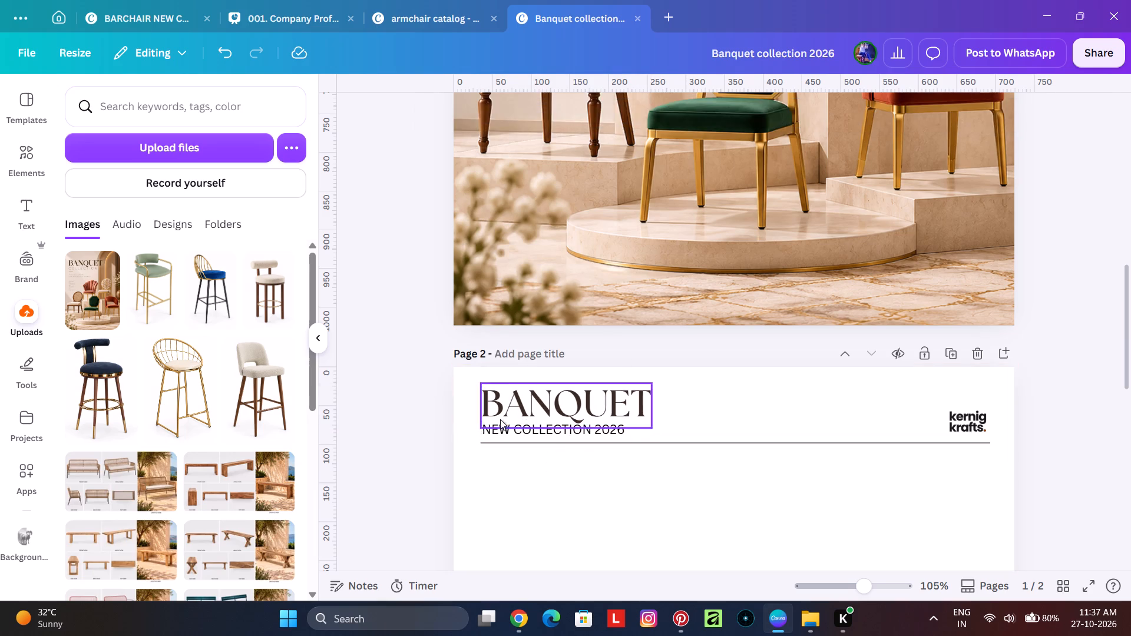
Nudge the page 2 BANQUET title slightly upward, keeping its left edge aligned with the start of the divider line.
ctrl+scroll(500, 419, up, 3)
click(475, 400)
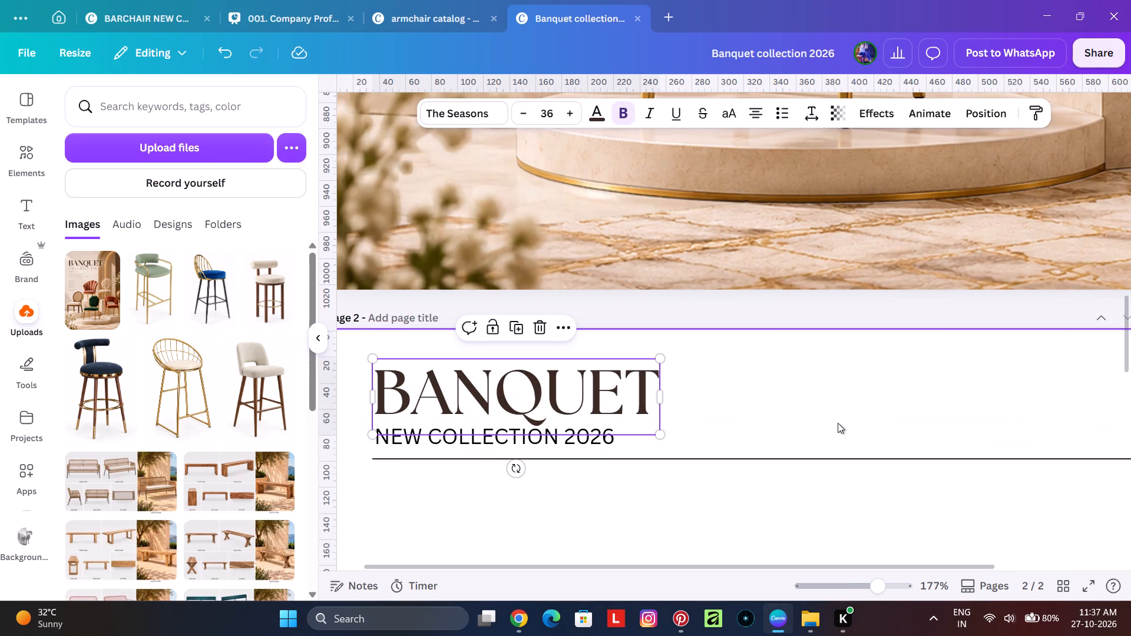
key(Left)
key(Right)
key(Right)
key(Left)
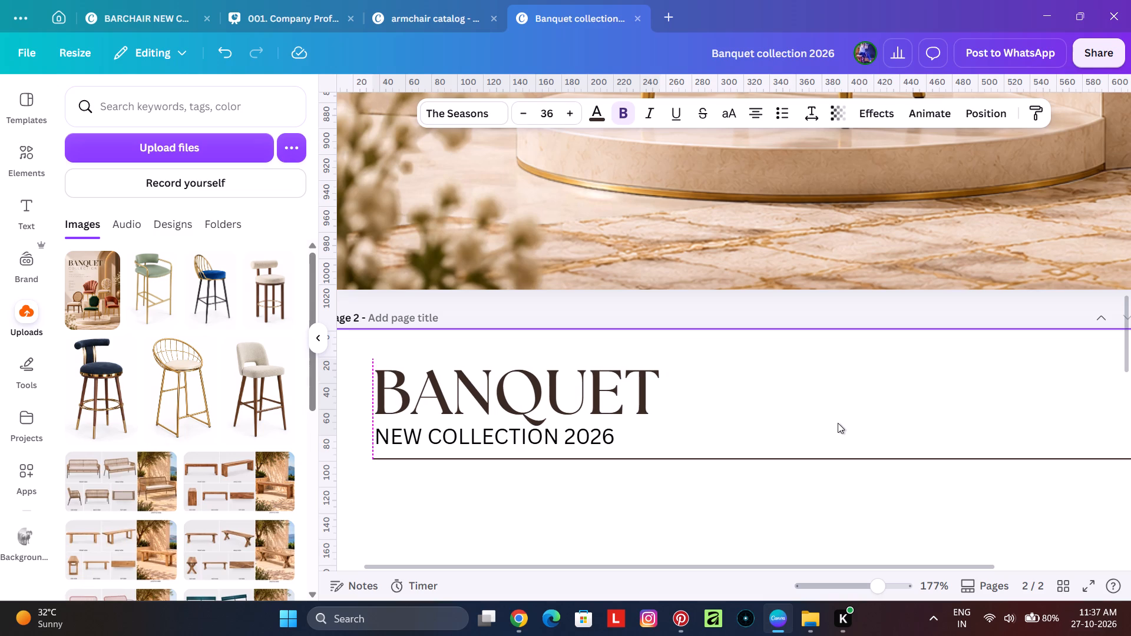
key(Up)
key(Up)
key(Down)
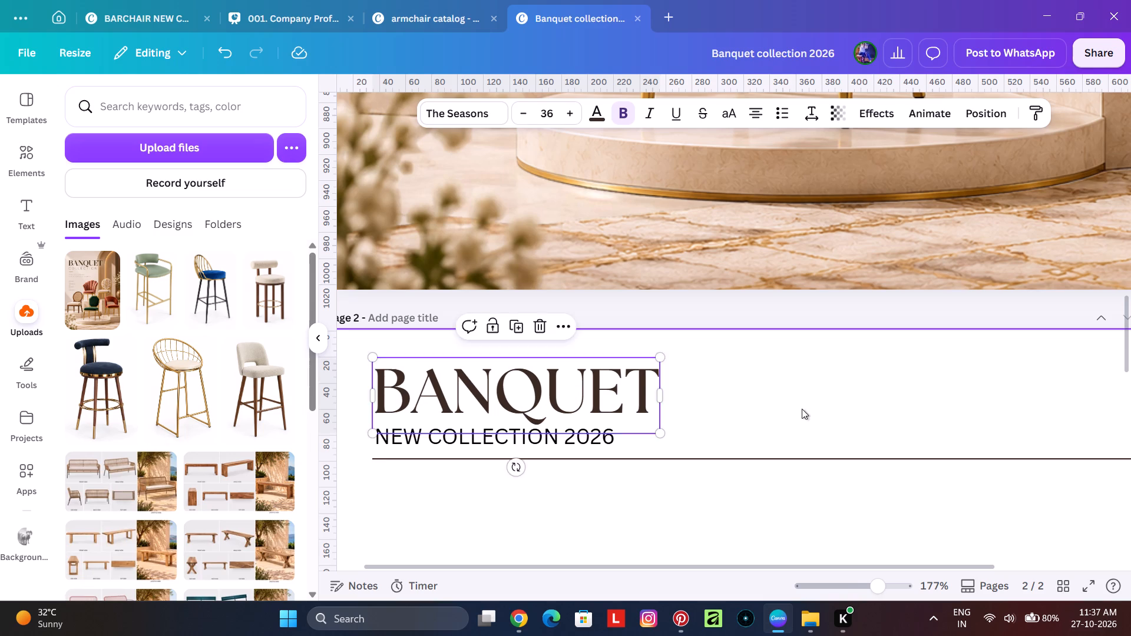
ctrl+scroll(798, 409, down, 5)
click(418, 442)
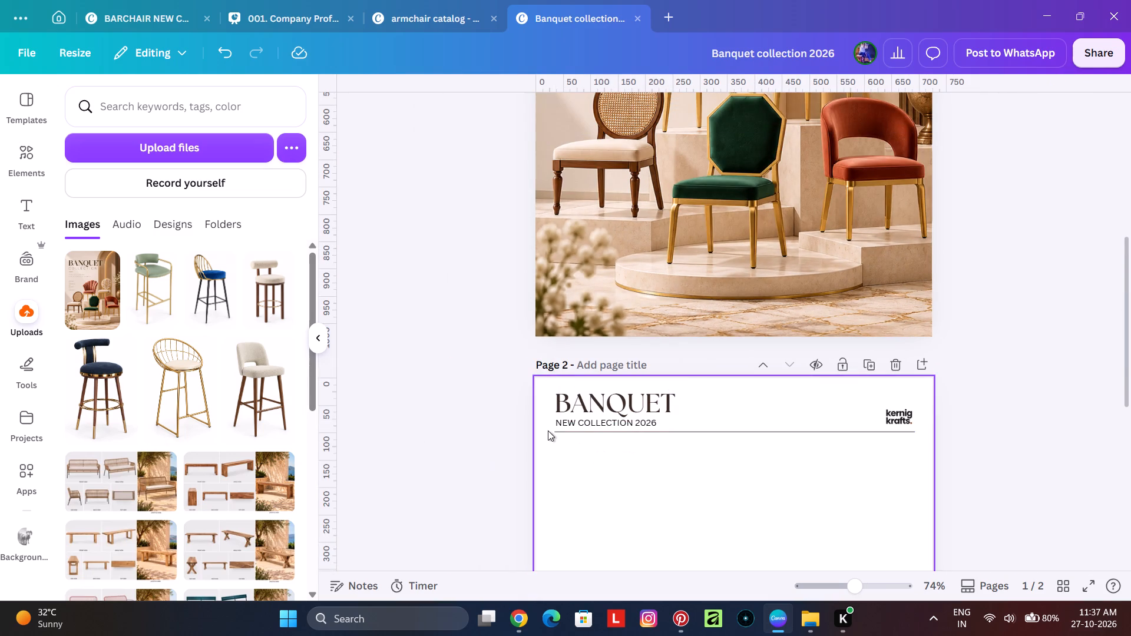
Check the page 1 headline's font, and search the font library for "multi" with the page 2 BANQUET title selected.
scroll(563, 427, up, 4)
click(677, 268)
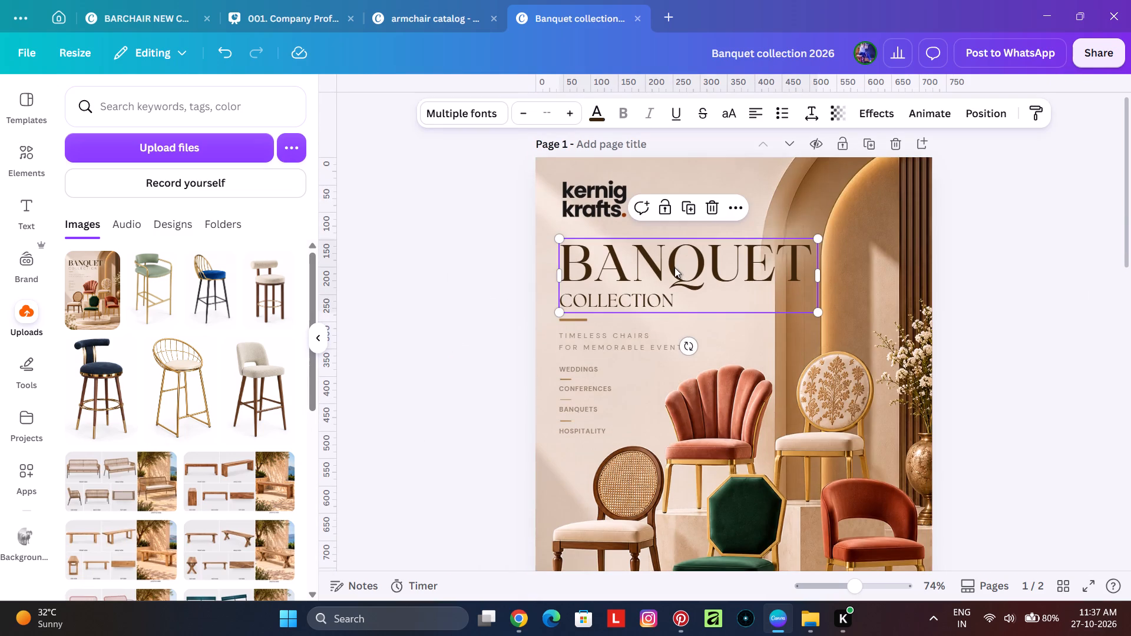
click(416, 267)
scroll(578, 344, down, 3)
click(586, 347)
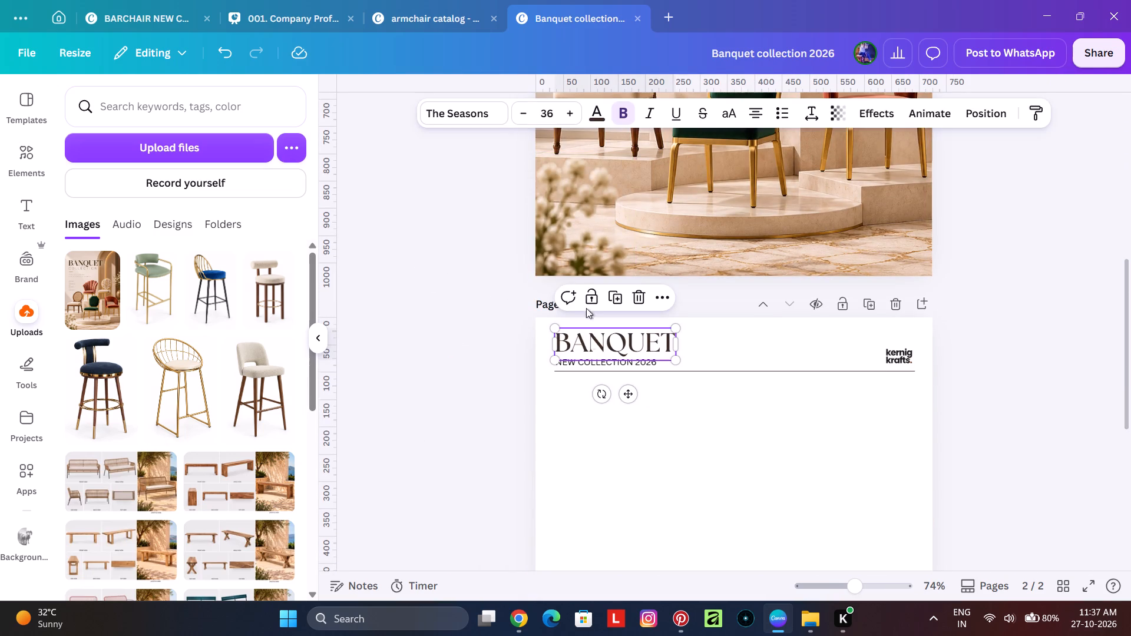
click(497, 122)
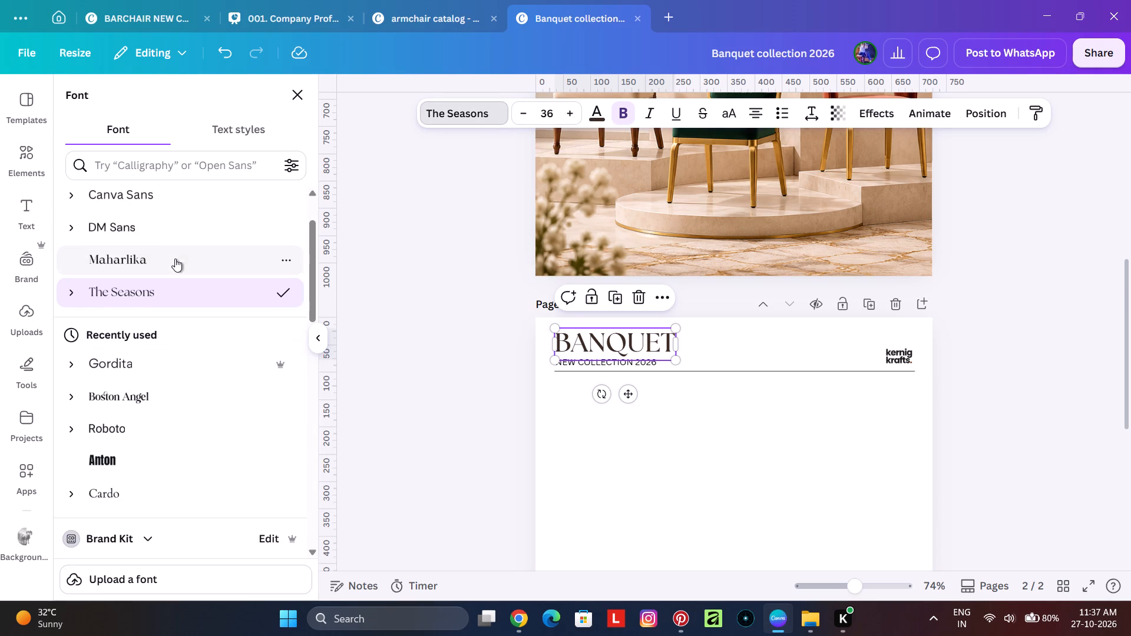
click(150, 159)
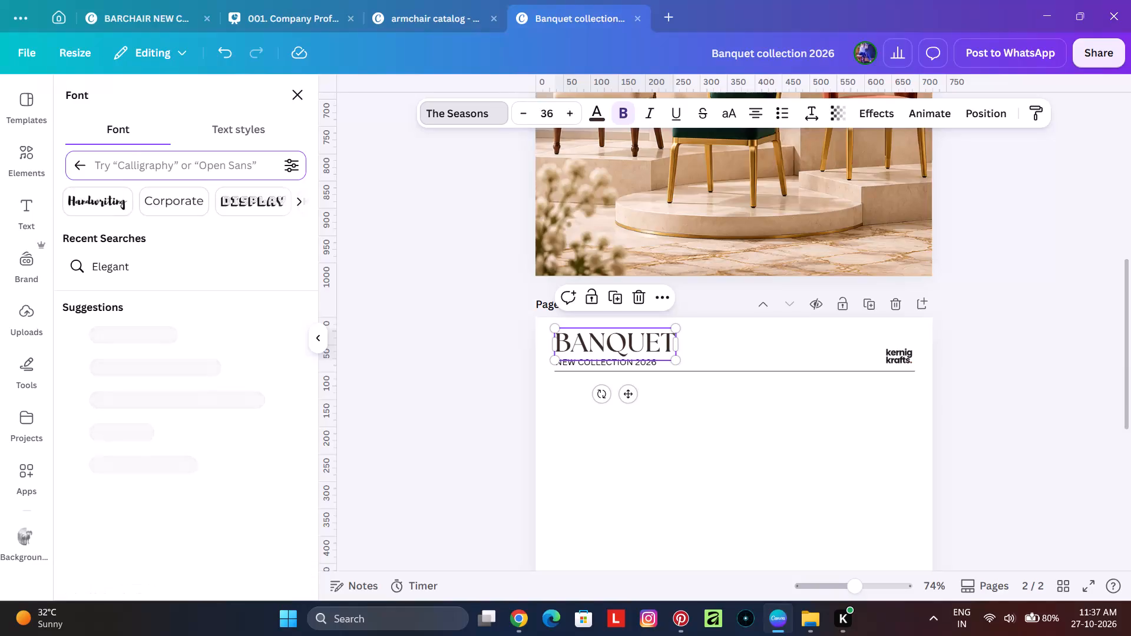
text(mu)
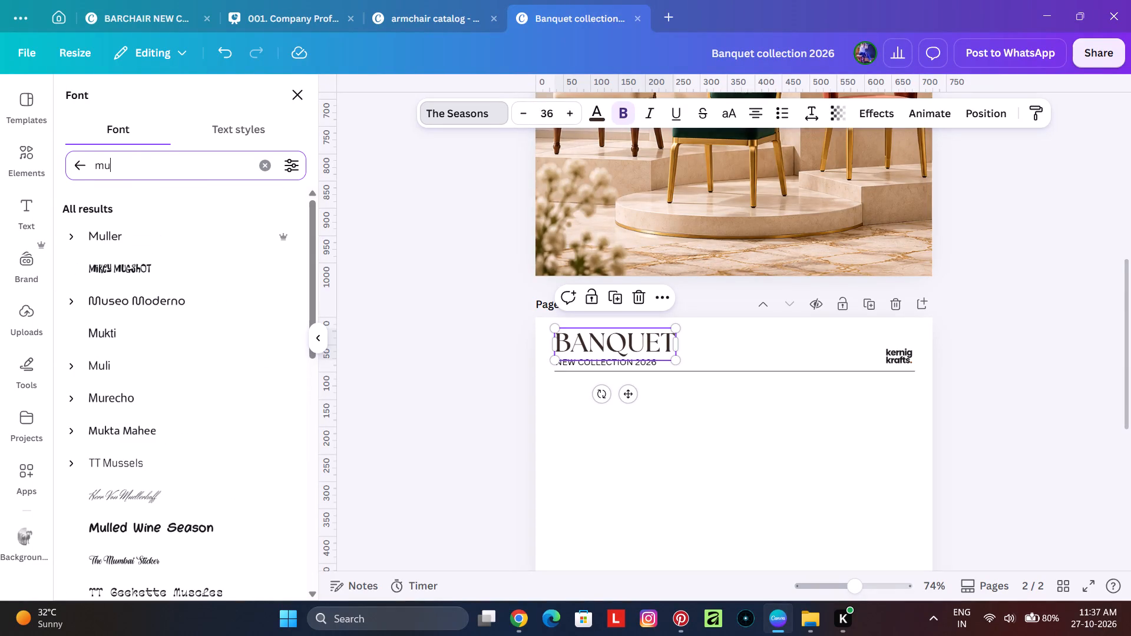
text(lti)
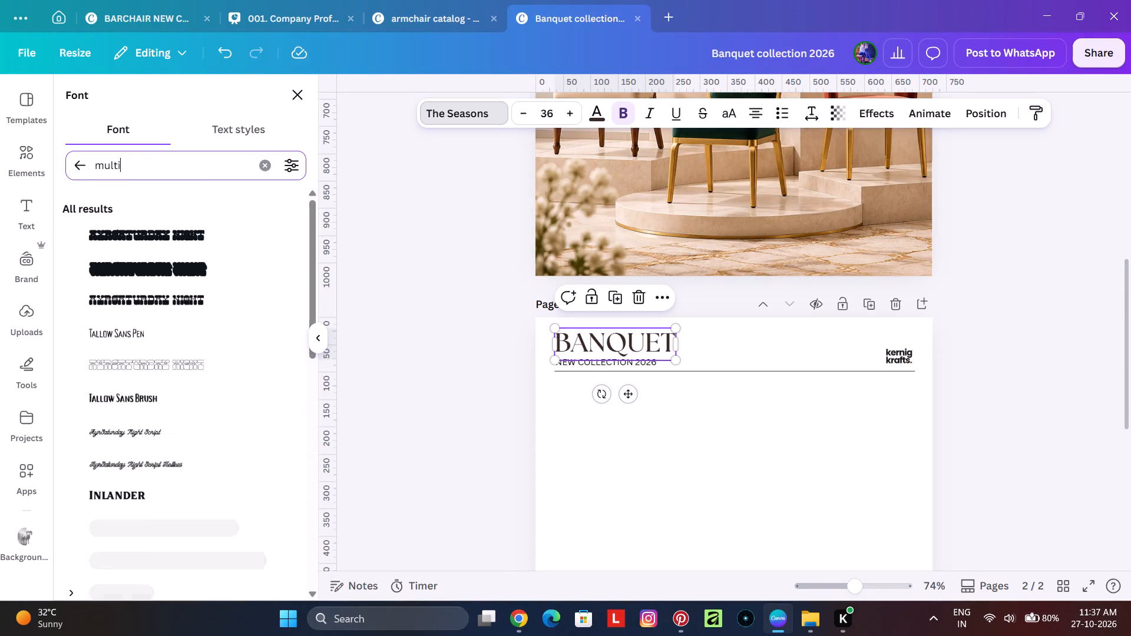
key(space)
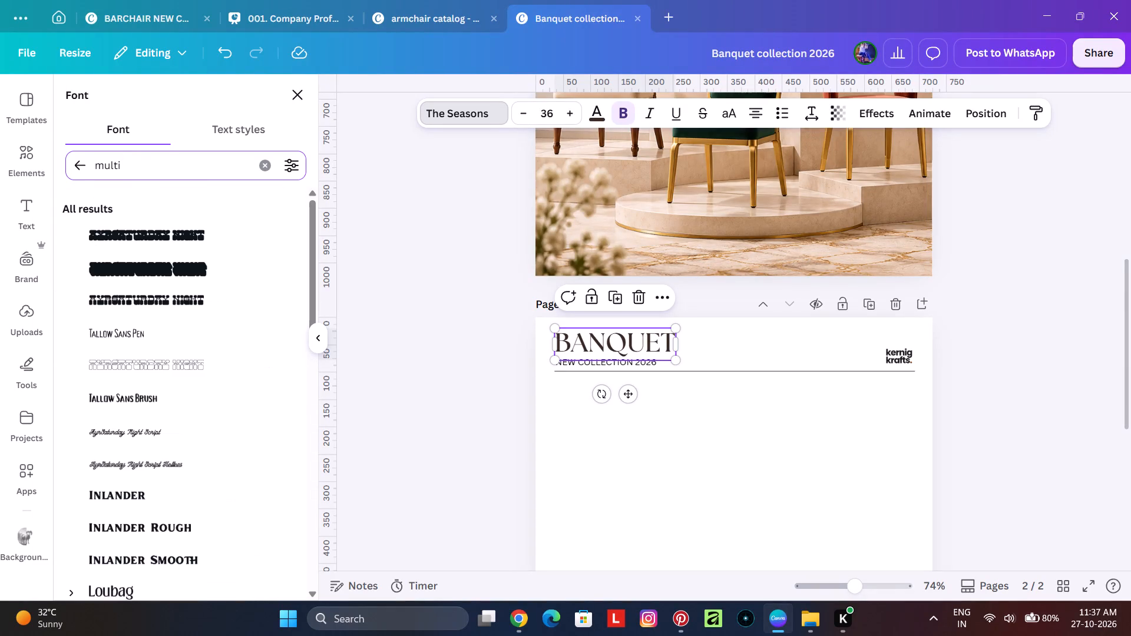
Search the font library for "multiple fonts" with the page 1 BANQUET COLLECTION headline selected.
scroll(786, 312, up, 4)
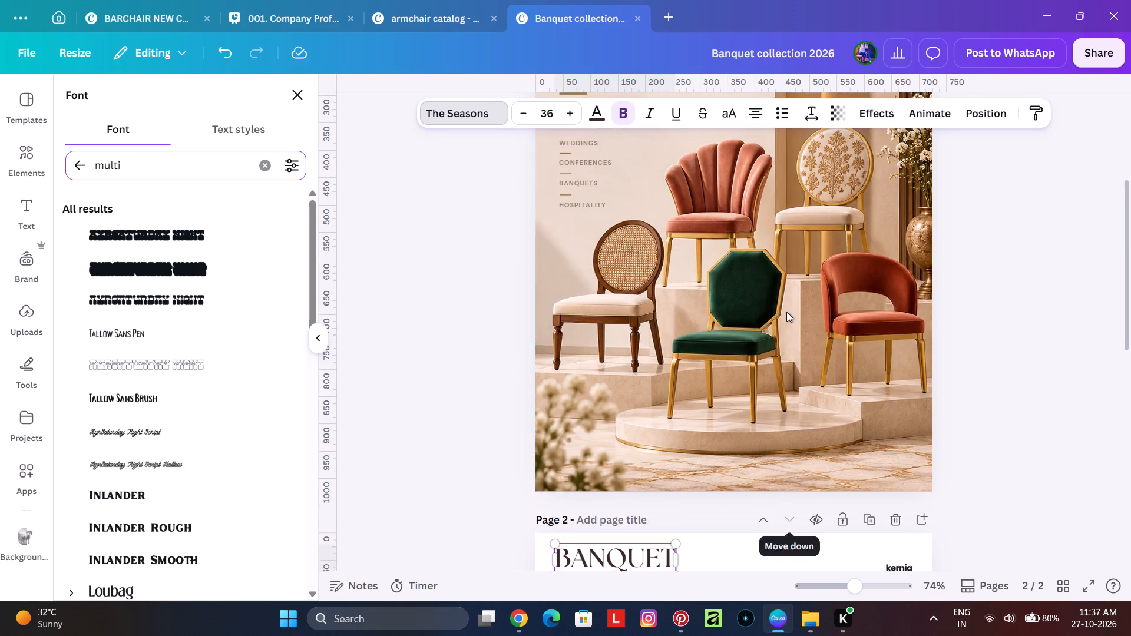
scroll(786, 312, up, 3)
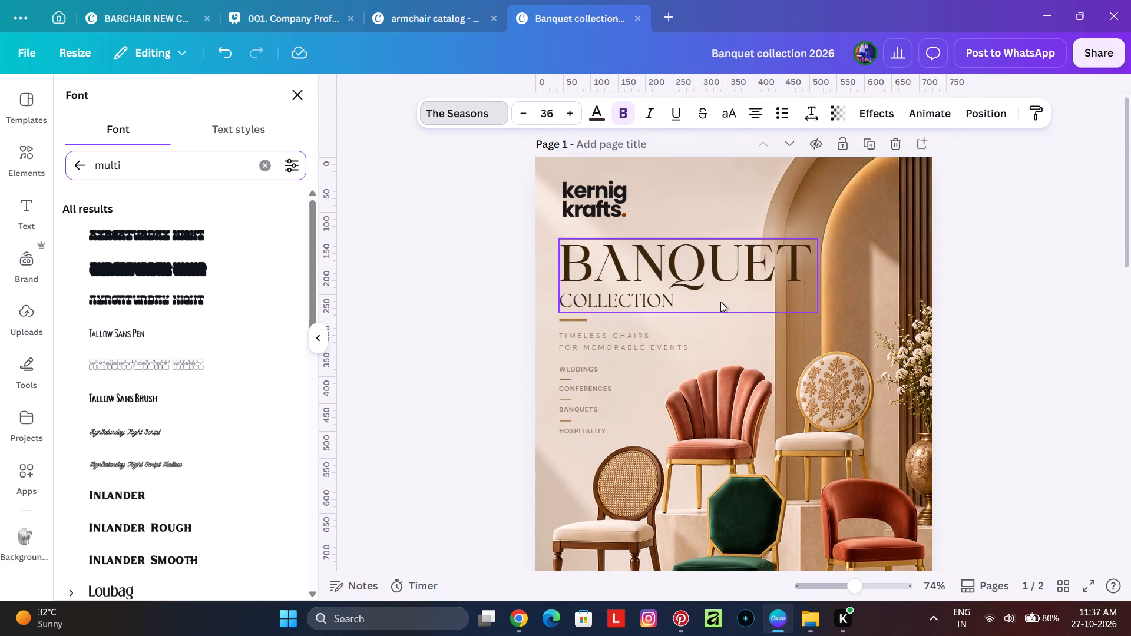
click(629, 276)
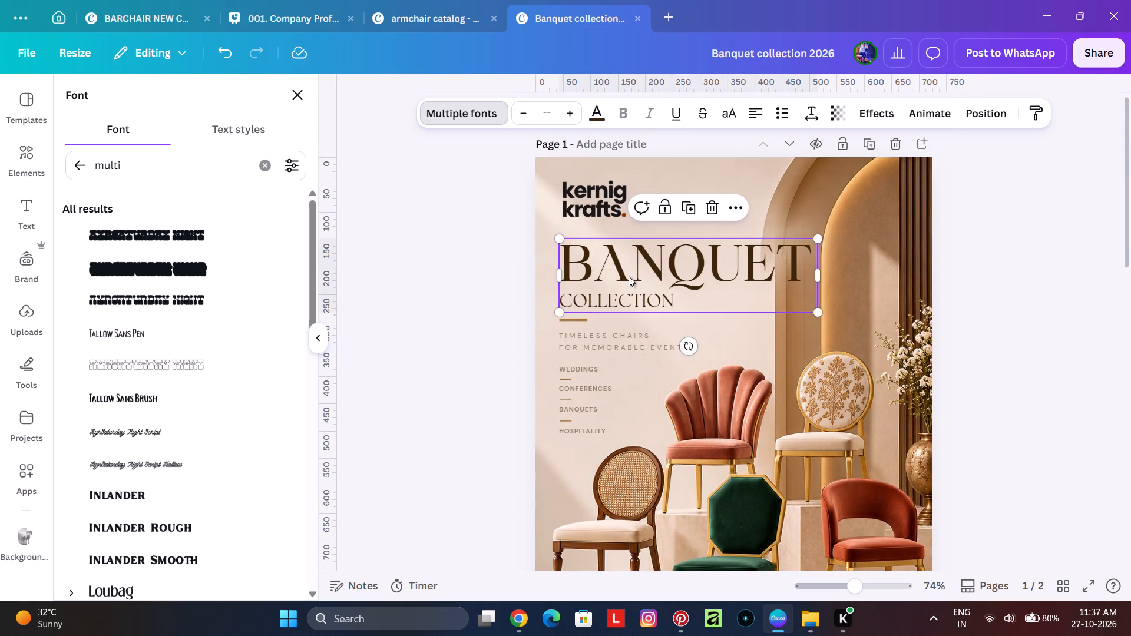
click(131, 170)
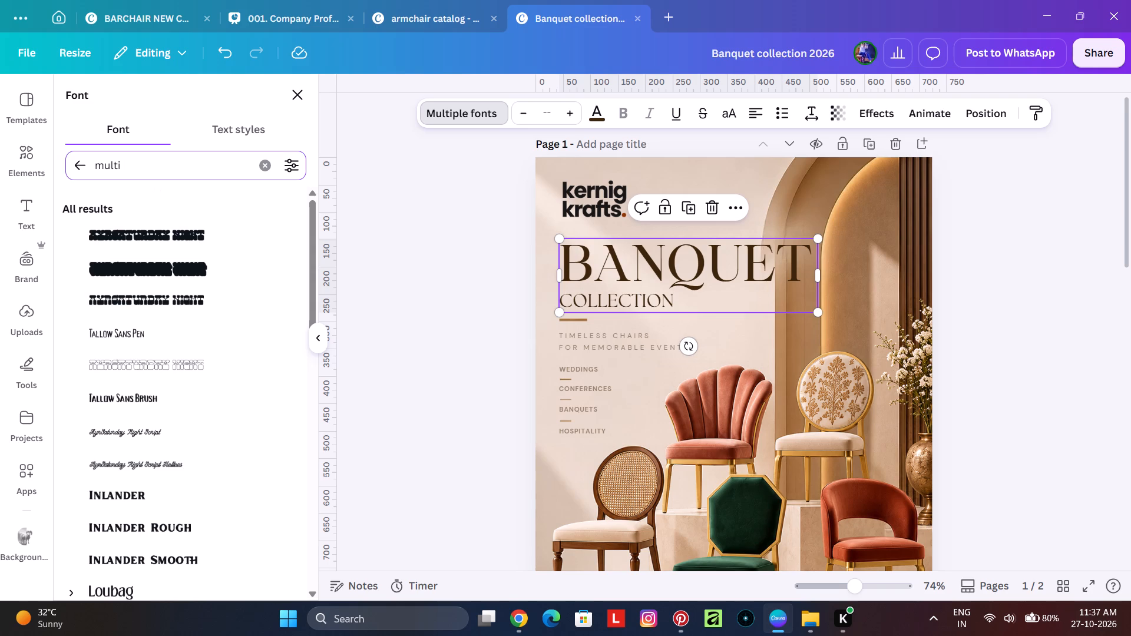
key(BackSpace)
text(ple)
key(space)
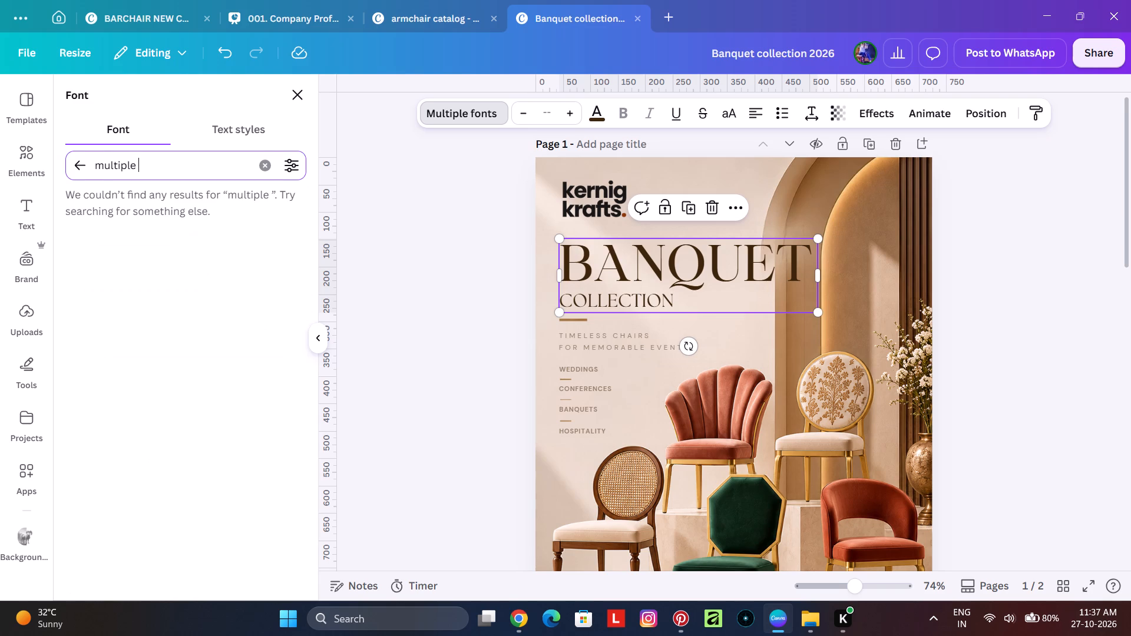
text(fonts)
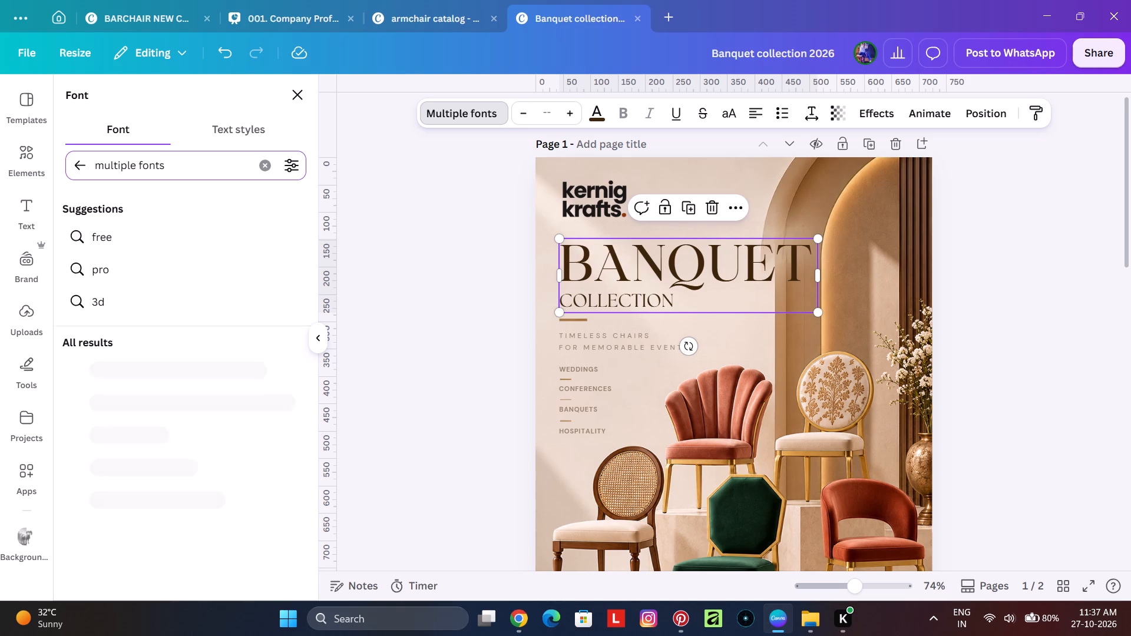
scroll(174, 443, down, 8)
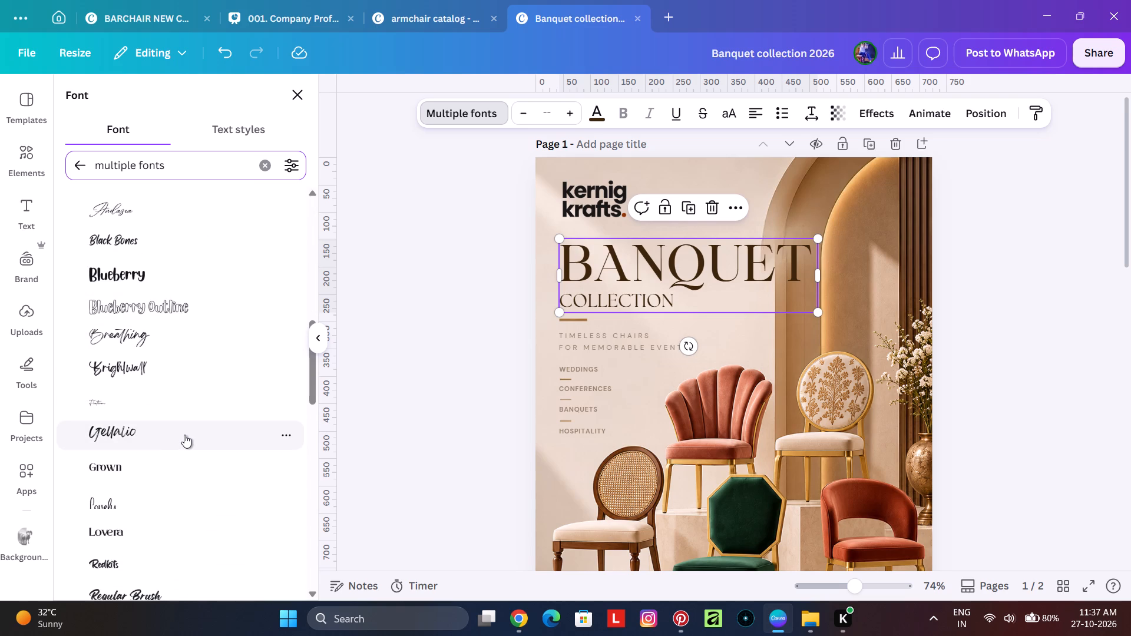
scroll(184, 434, down, 3)
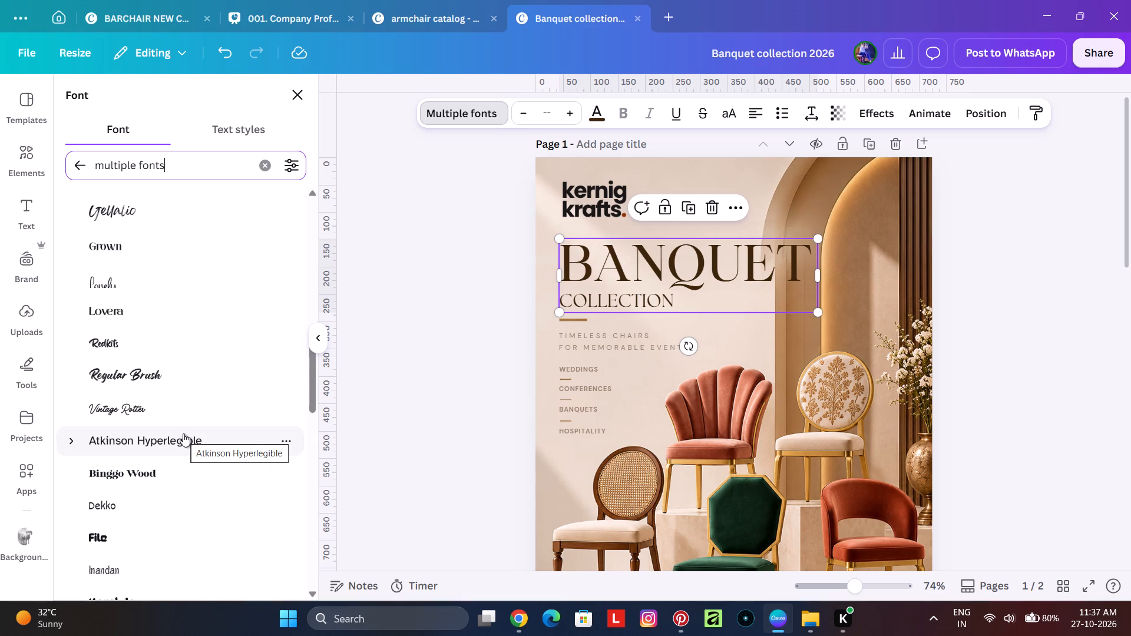
scroll(183, 433, down, 2)
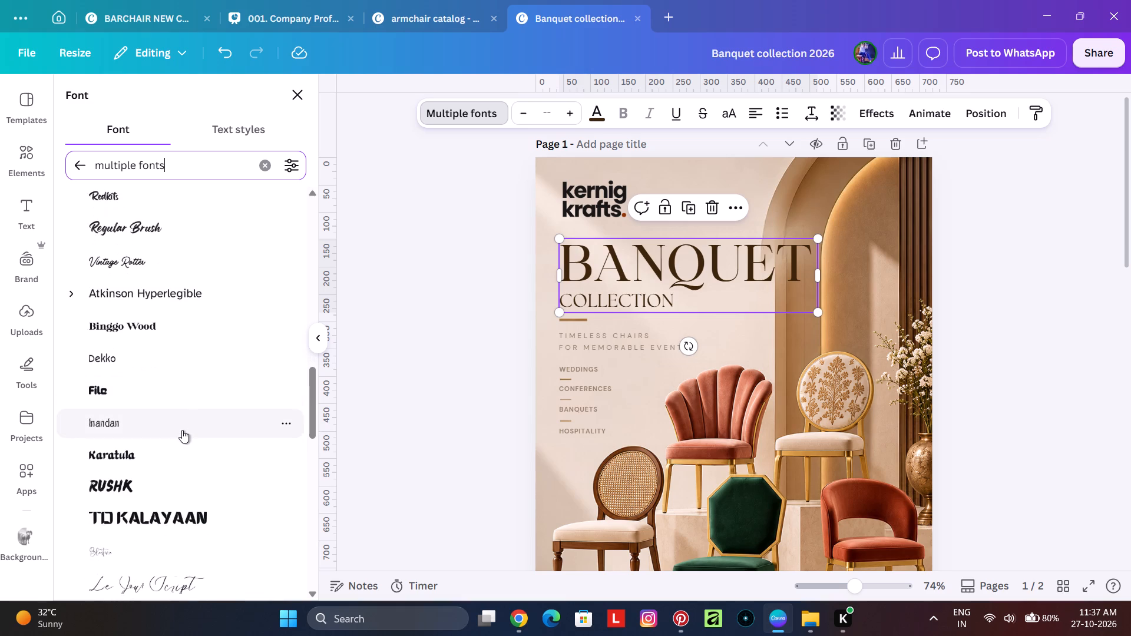
scroll(194, 411, down, 8)
scroll(194, 411, up, 2)
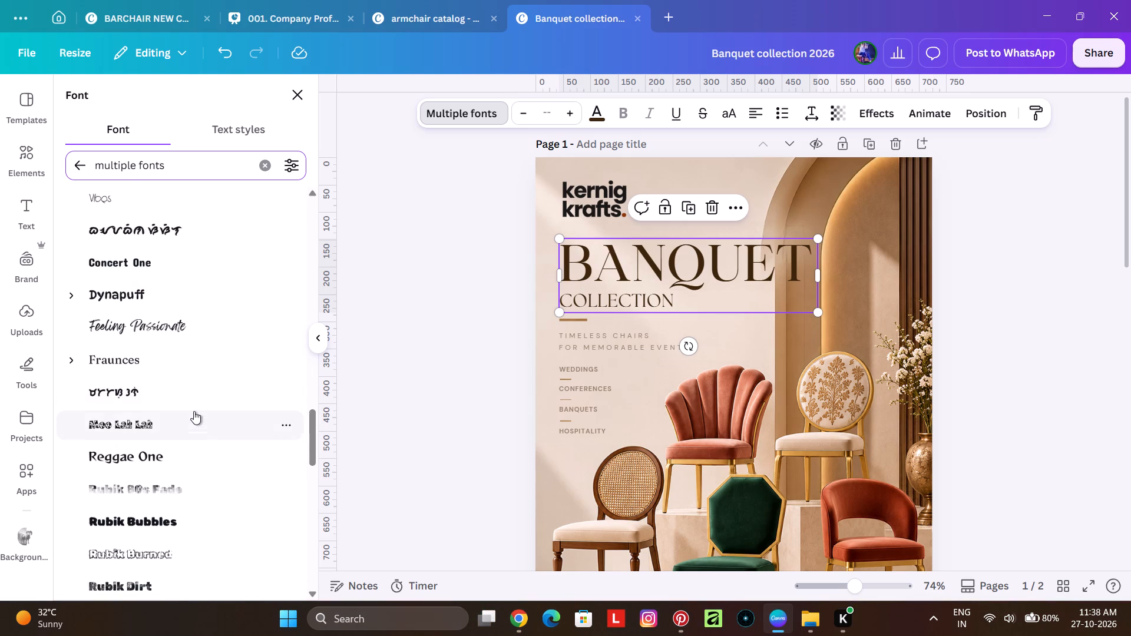
scroll(194, 411, up, 7)
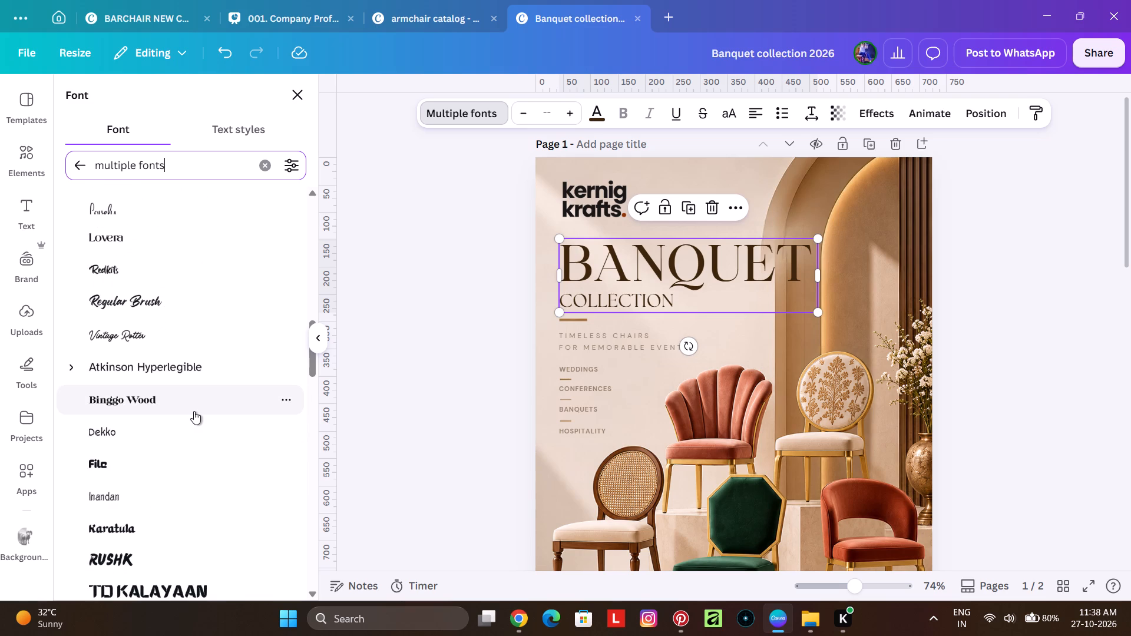
scroll(194, 411, up, 1)
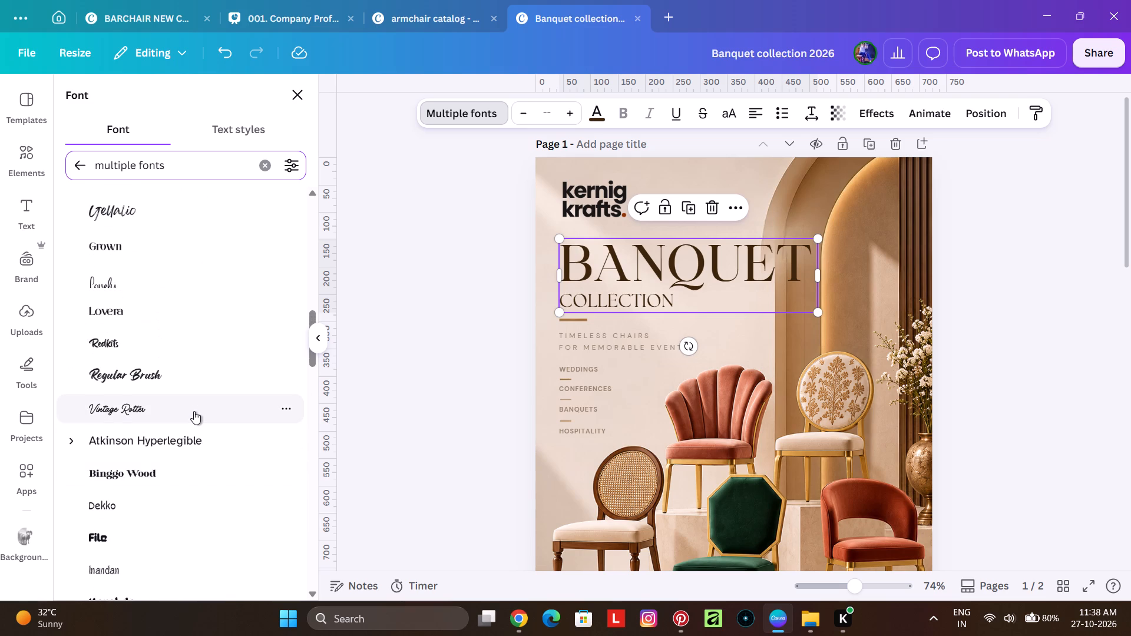
scroll(178, 402, up, 3)
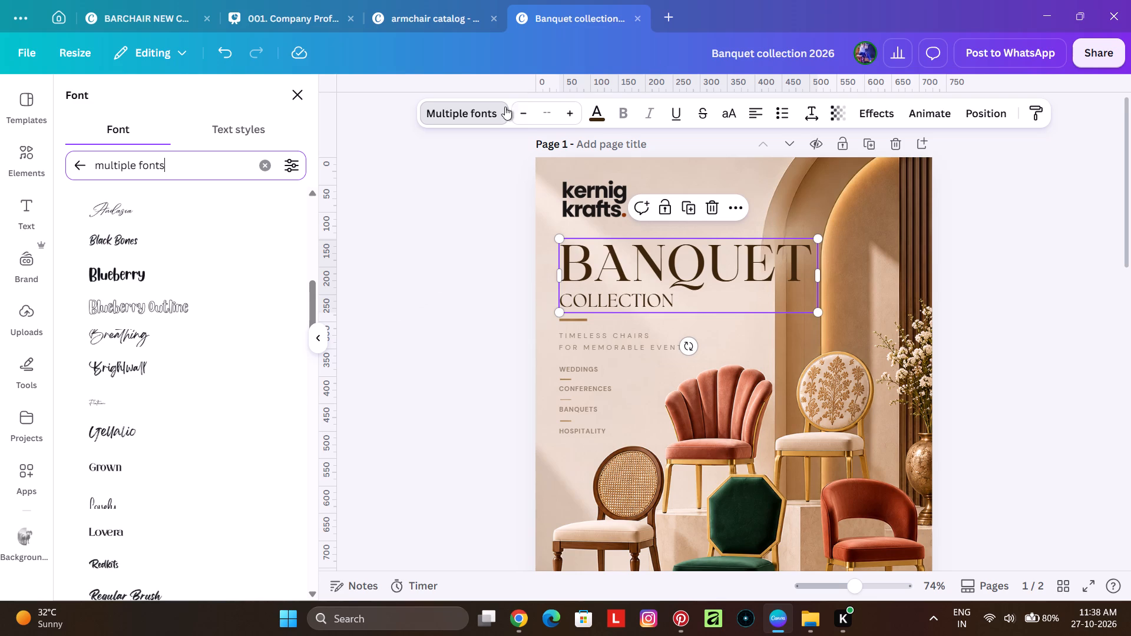
click(480, 117)
click(480, 117)
scroll(166, 263, up, 3)
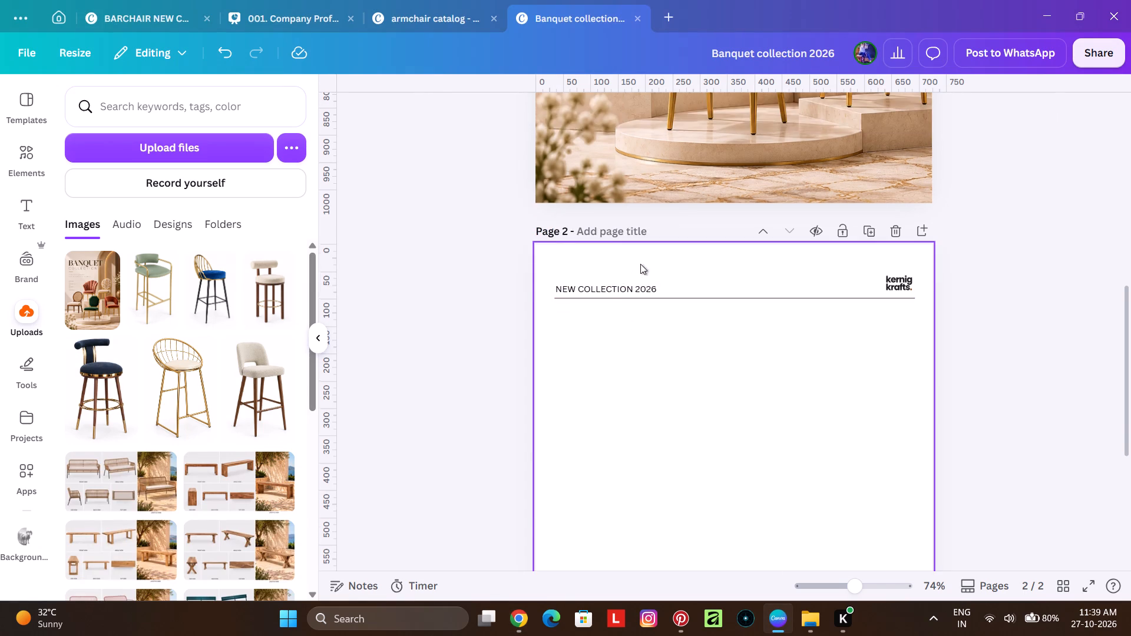
scroll(640, 264, up, 5)
double_click(706, 175)
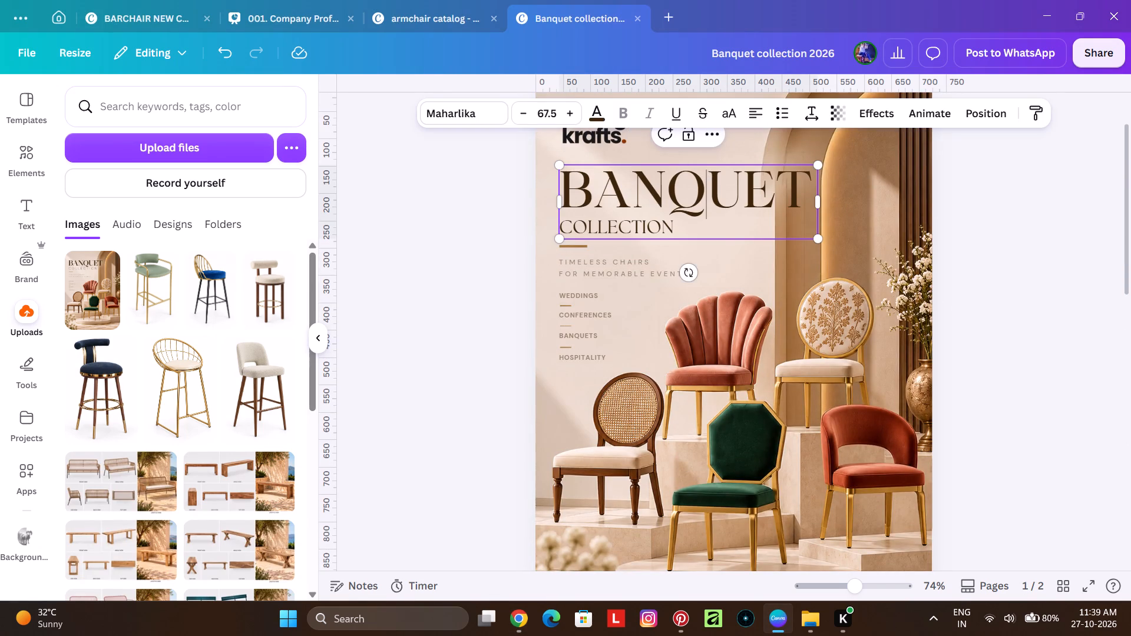
click(446, 194)
click(594, 192)
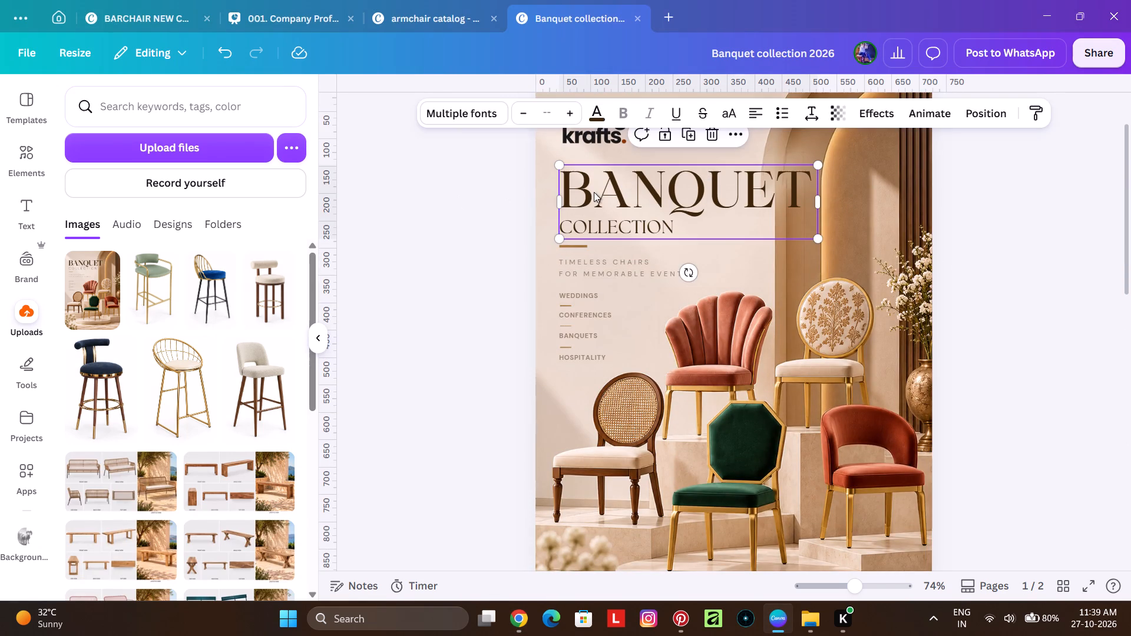
double_click(612, 200)
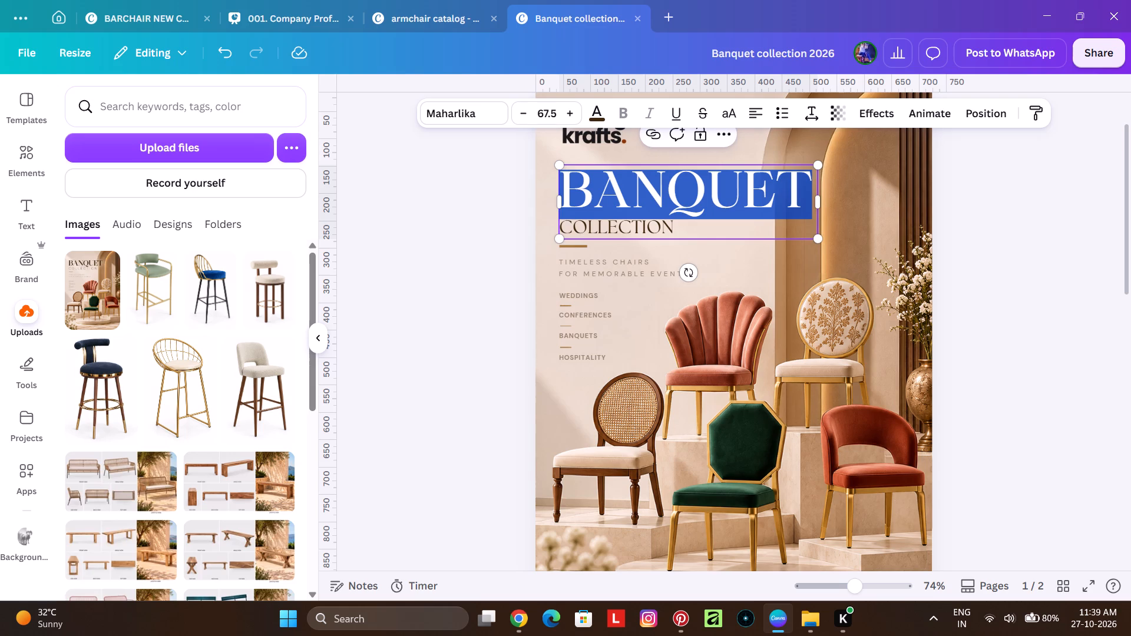
scroll(598, 255, down, 2)
click(495, 315)
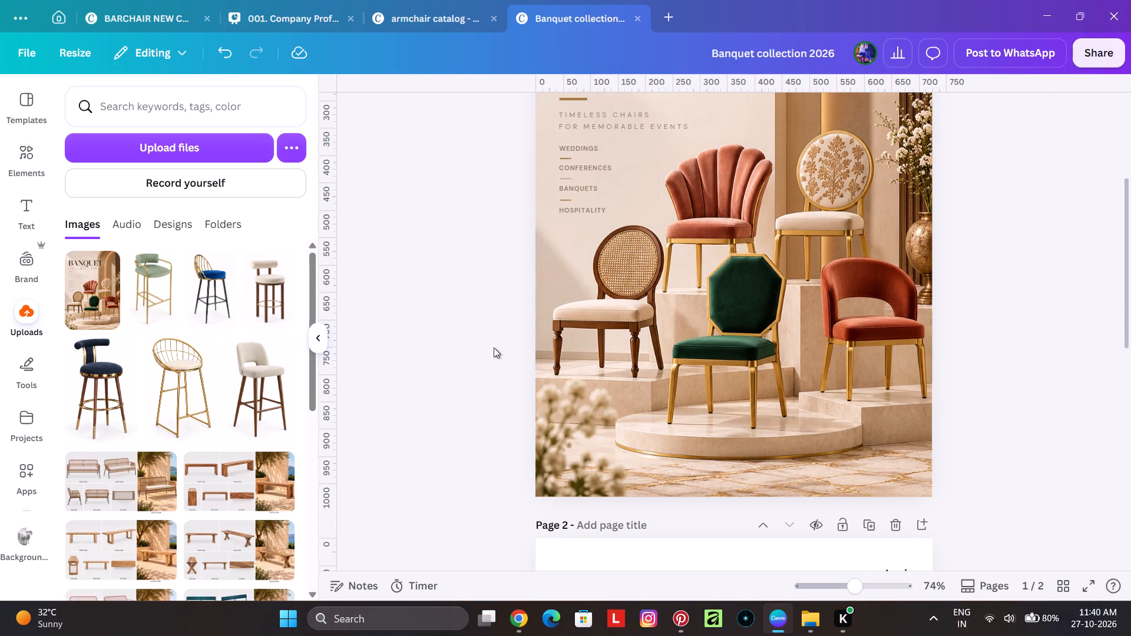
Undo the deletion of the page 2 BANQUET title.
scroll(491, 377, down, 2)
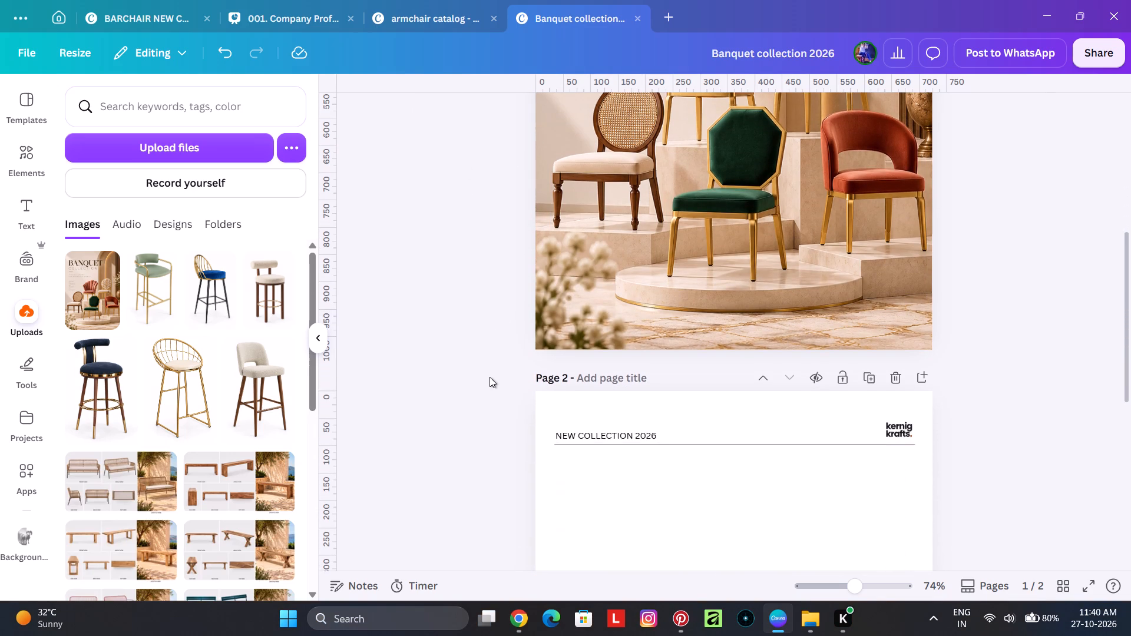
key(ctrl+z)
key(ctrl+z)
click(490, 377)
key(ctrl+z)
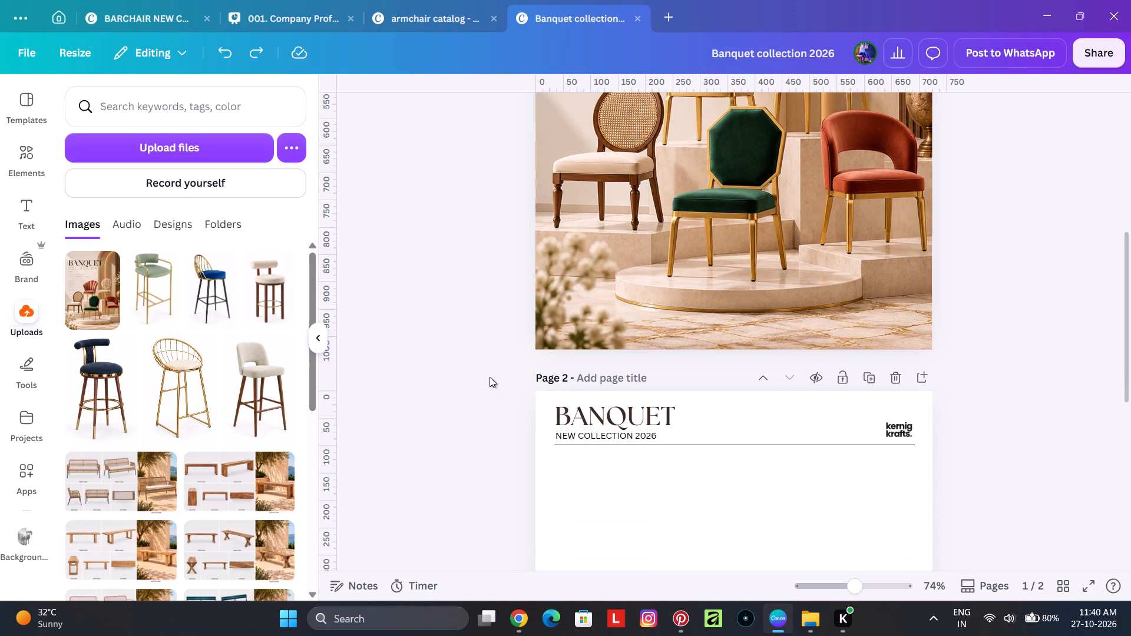
Compare the font of the page 2 BANQUET title with the word BANQUET in the page 1 headline.
click(636, 421)
scroll(607, 357, up, 4)
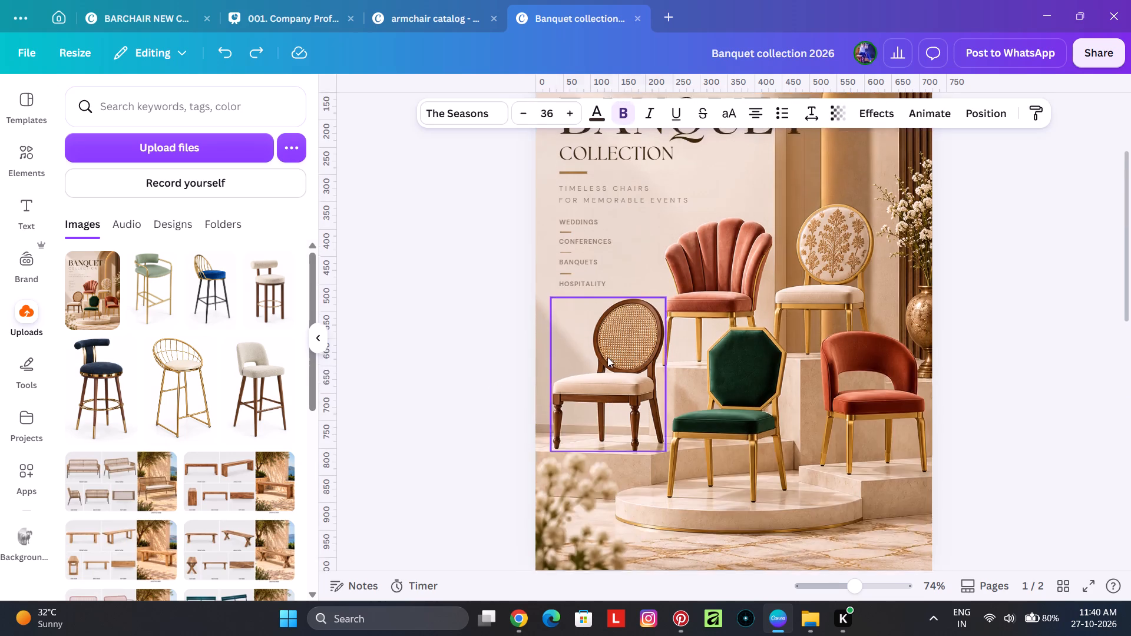
scroll(607, 357, up, 2)
double_click(591, 265)
drag(565, 267, 584, 267)
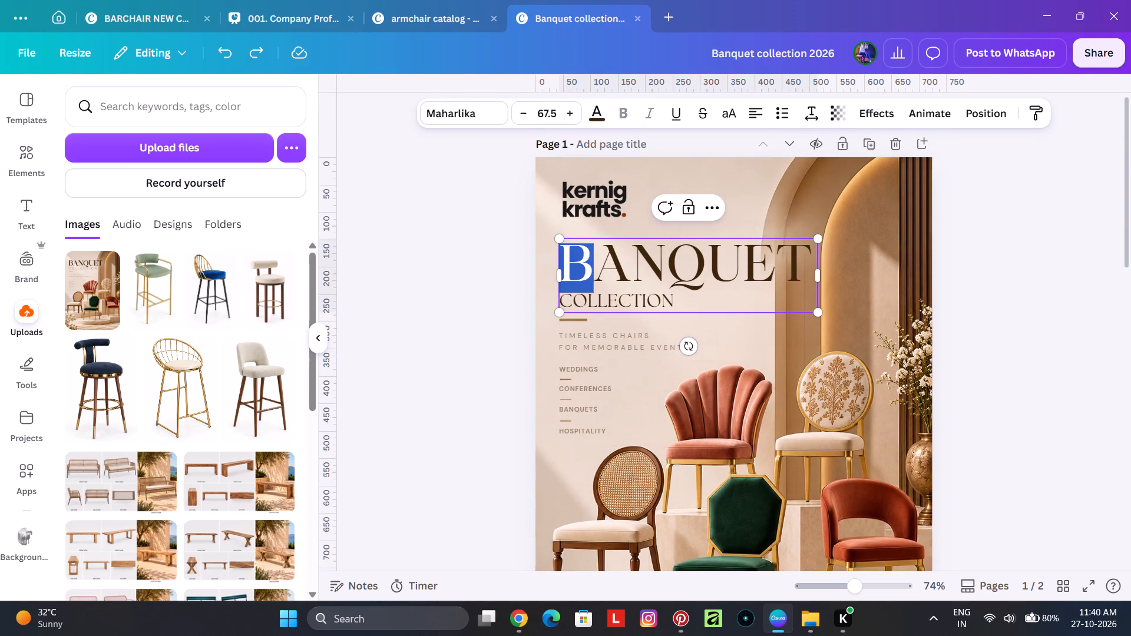
drag(584, 267, 666, 277)
click(428, 246)
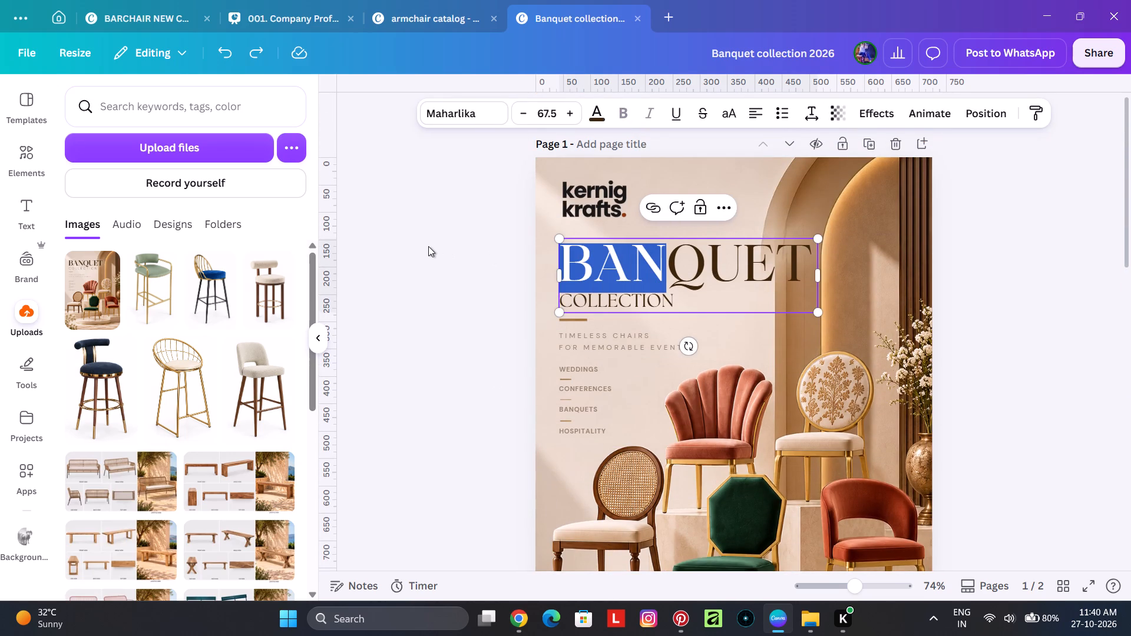
Search the font library for "maha" and set the page 2 BANQUET title's font to Maharlika.
scroll(616, 419, down, 4)
click(636, 490)
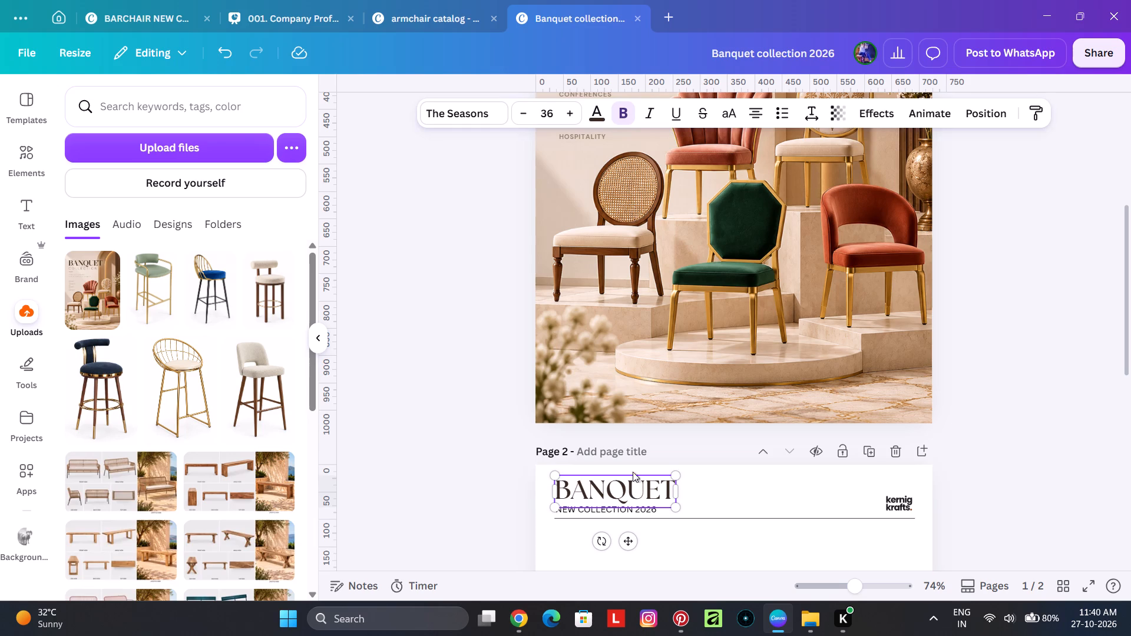
click(449, 120)
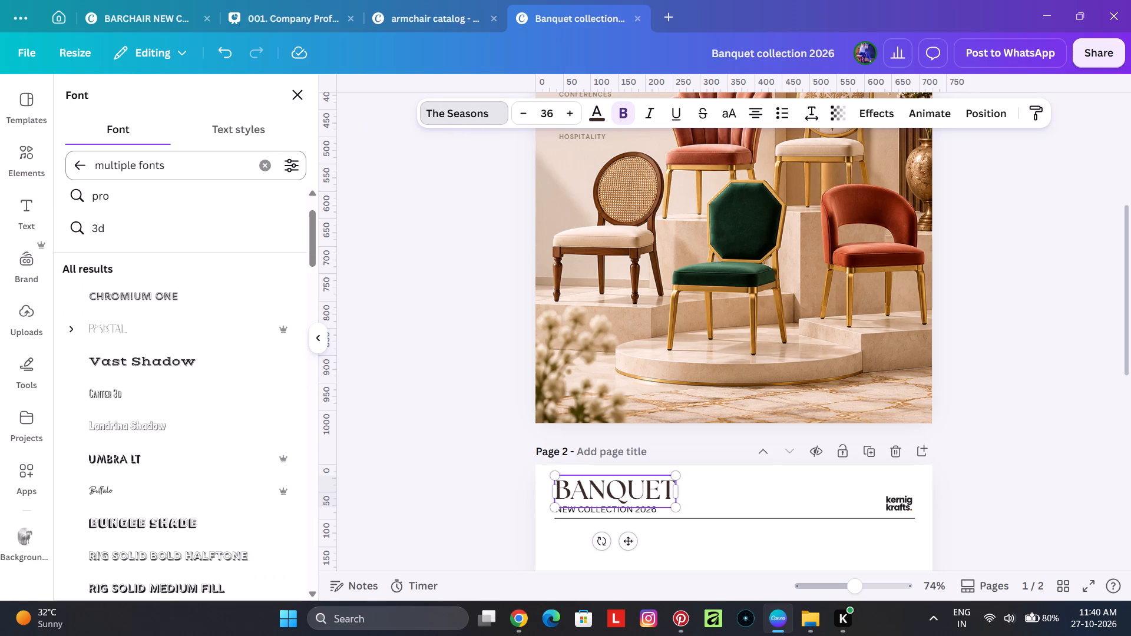
click(267, 164)
click(209, 164)
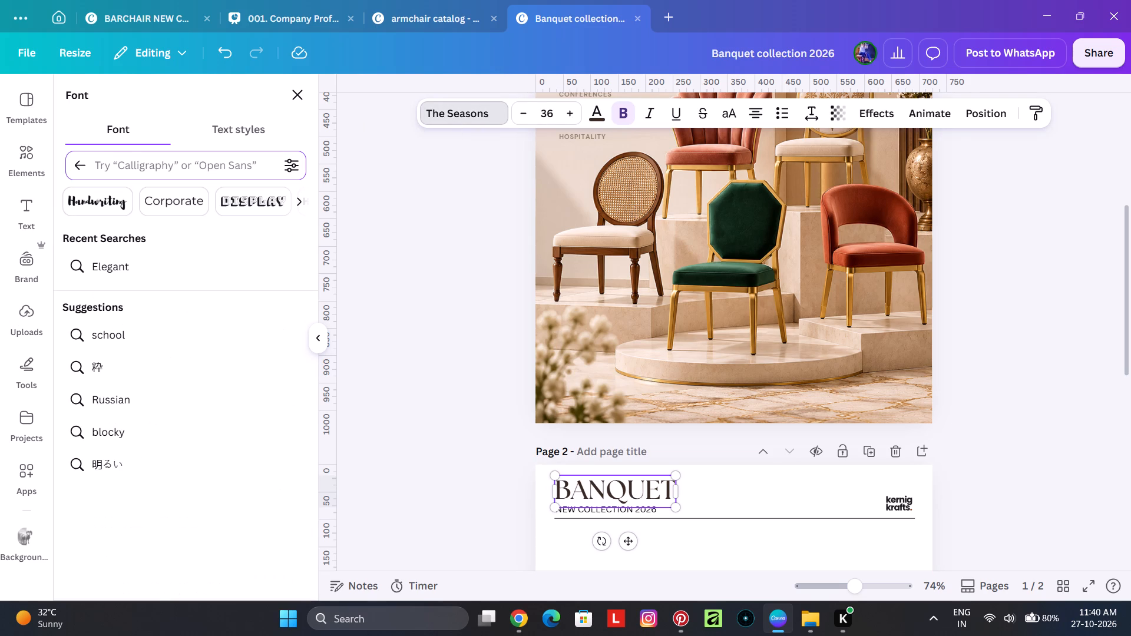
text(mar)
key(BackSpace)
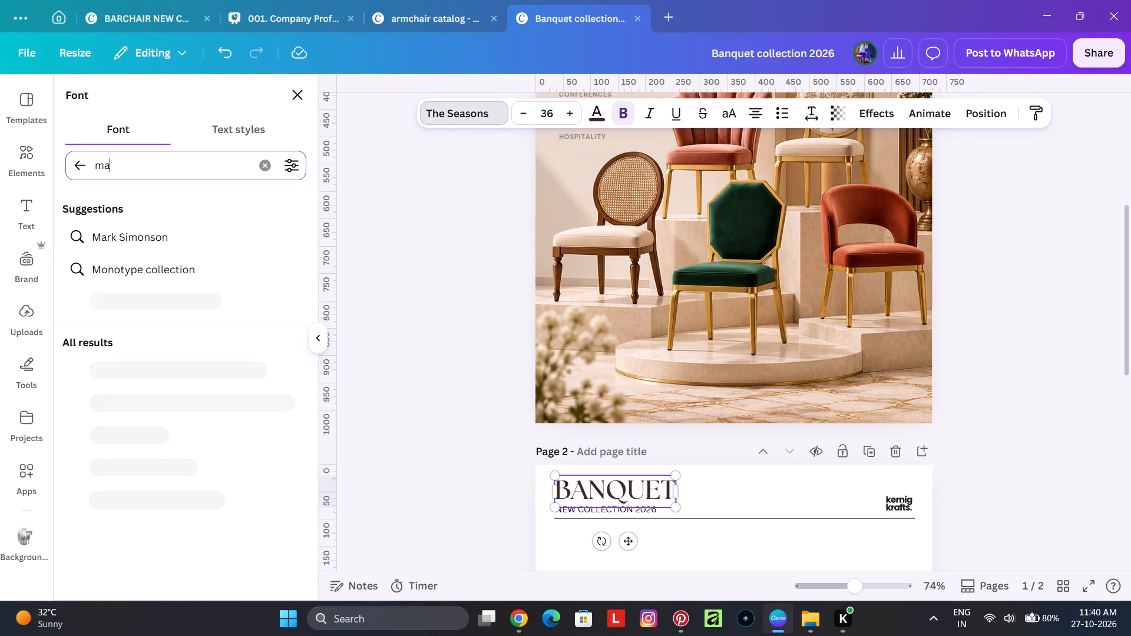
text(ha)
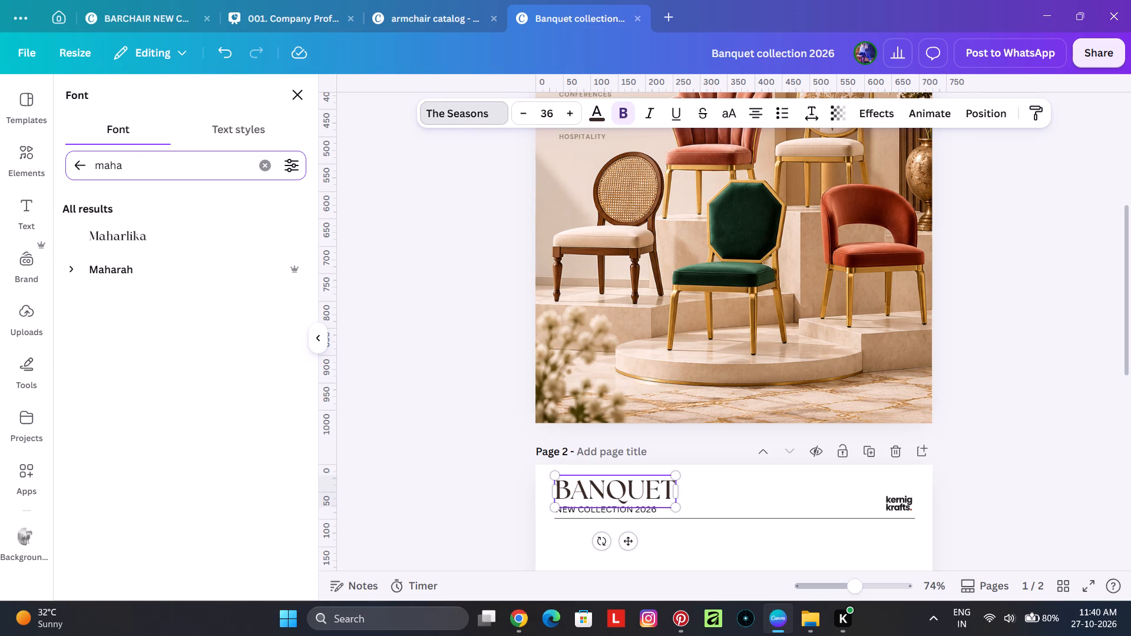
click(206, 229)
click(379, 257)
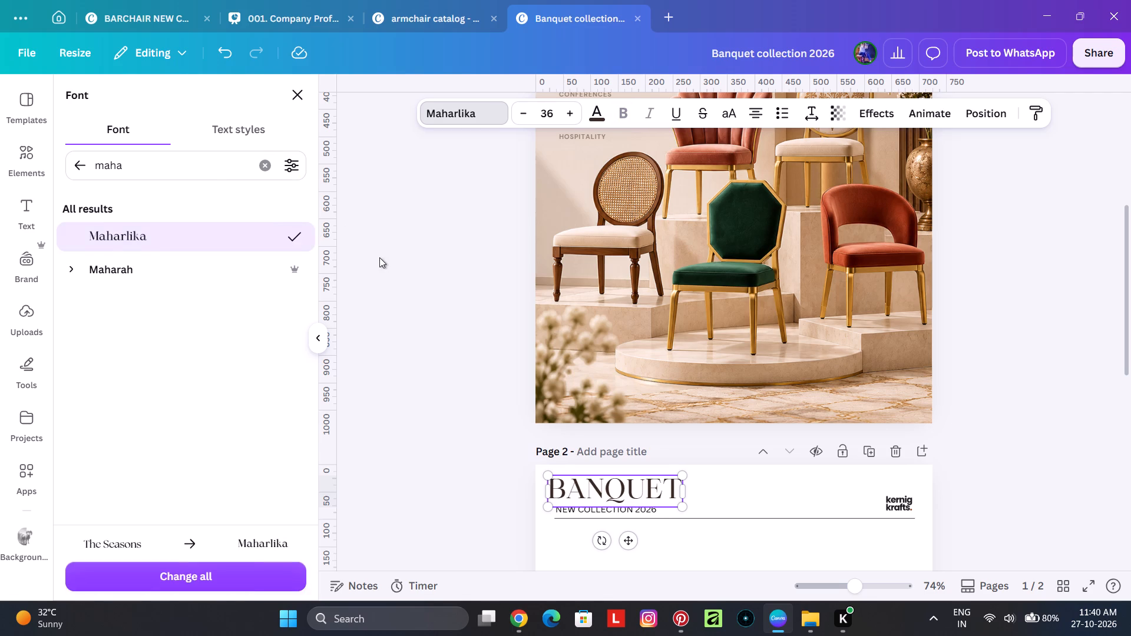
click(428, 401)
Move the page 2 BANQUET title so its left edge lines up with the start of the header line.
ctrl+scroll(507, 543, up, 3)
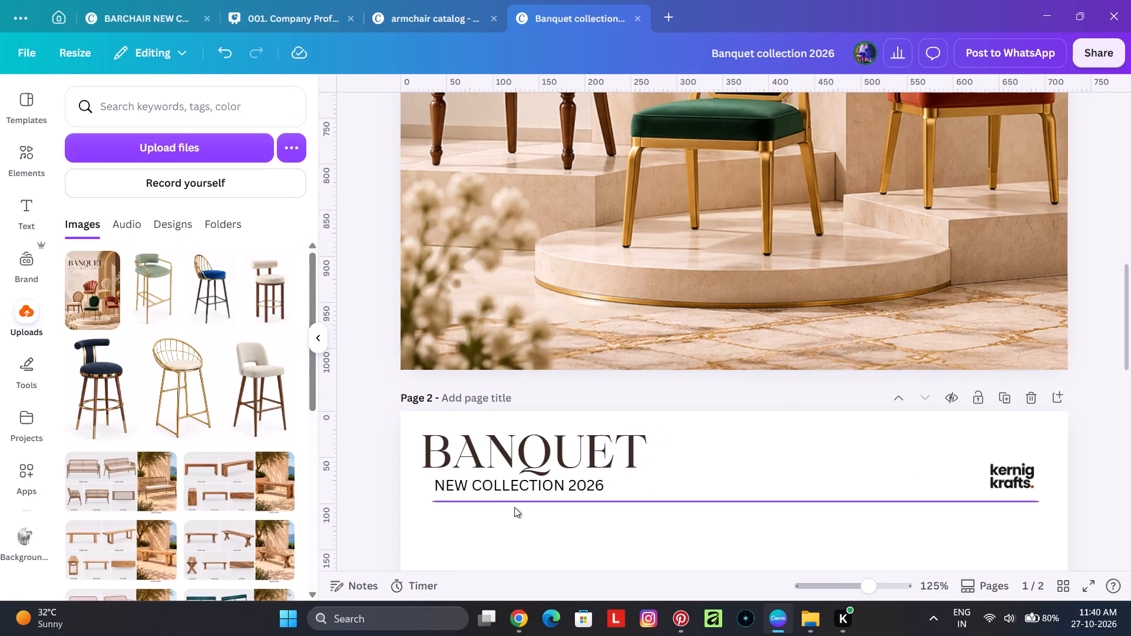
scroll(539, 409, down, 1)
ctrl+scroll(487, 455, up, 3)
ctrl+scroll(557, 351, down, 1)
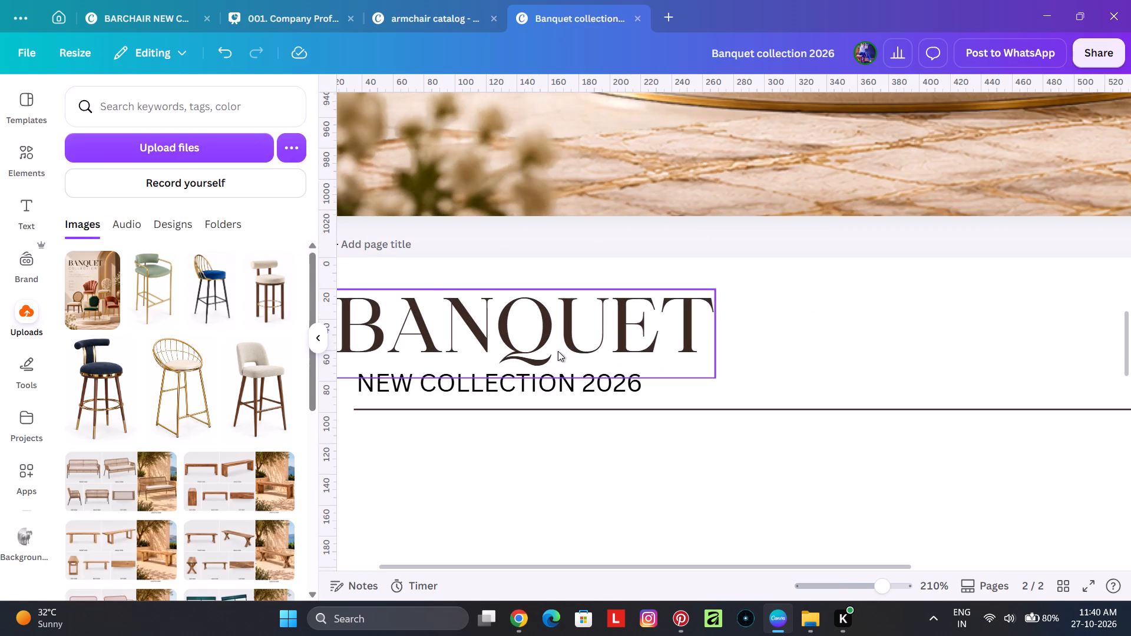
ctrl+scroll(558, 351, down, 1)
click(535, 339)
drag(521, 335, 535, 334)
shift+scroll(722, 423, down, 2)
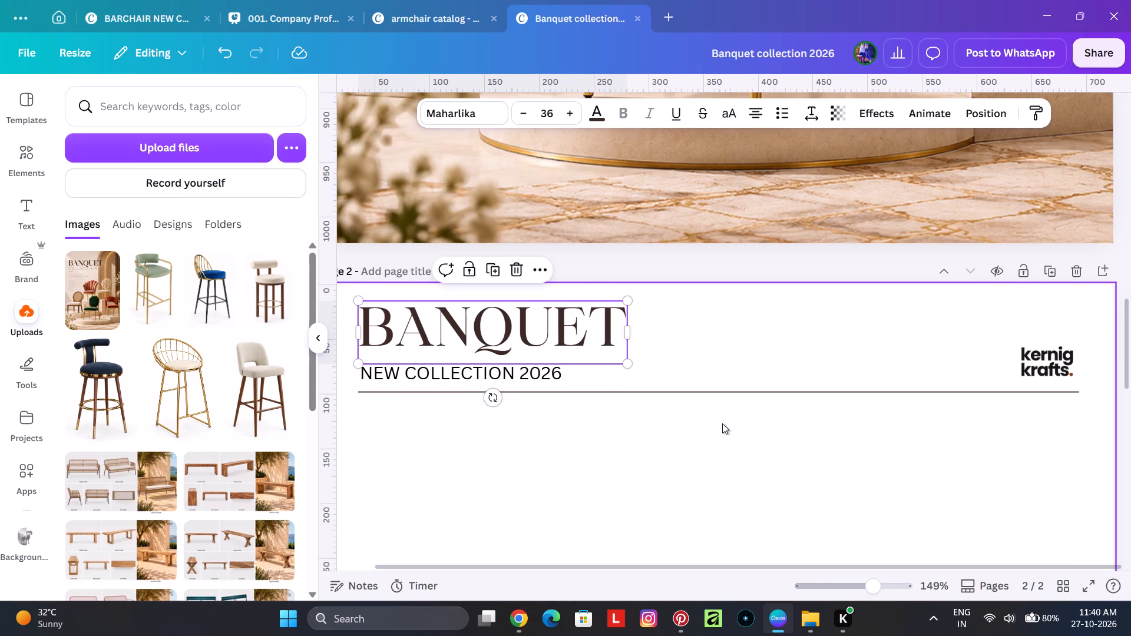
ctrl+scroll(731, 423, down, 2)
click(439, 373)
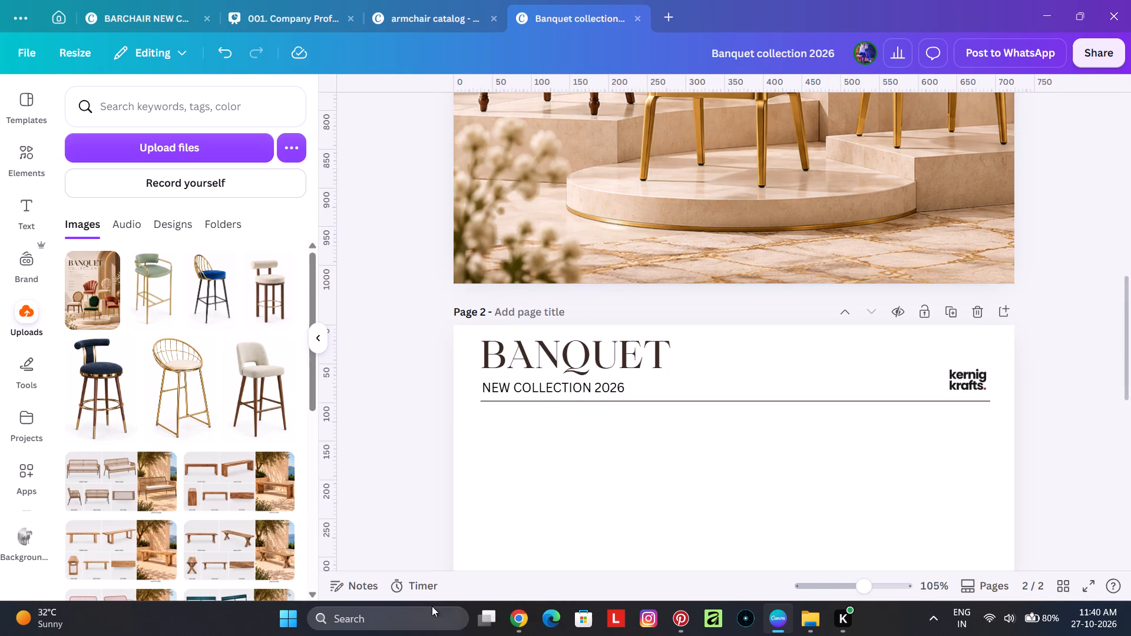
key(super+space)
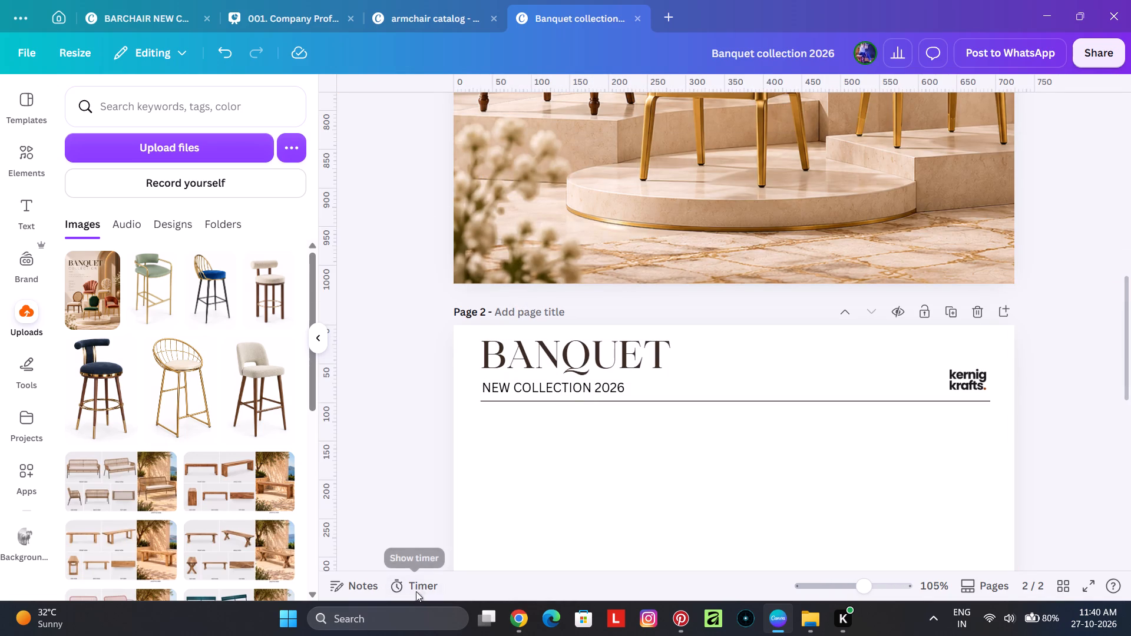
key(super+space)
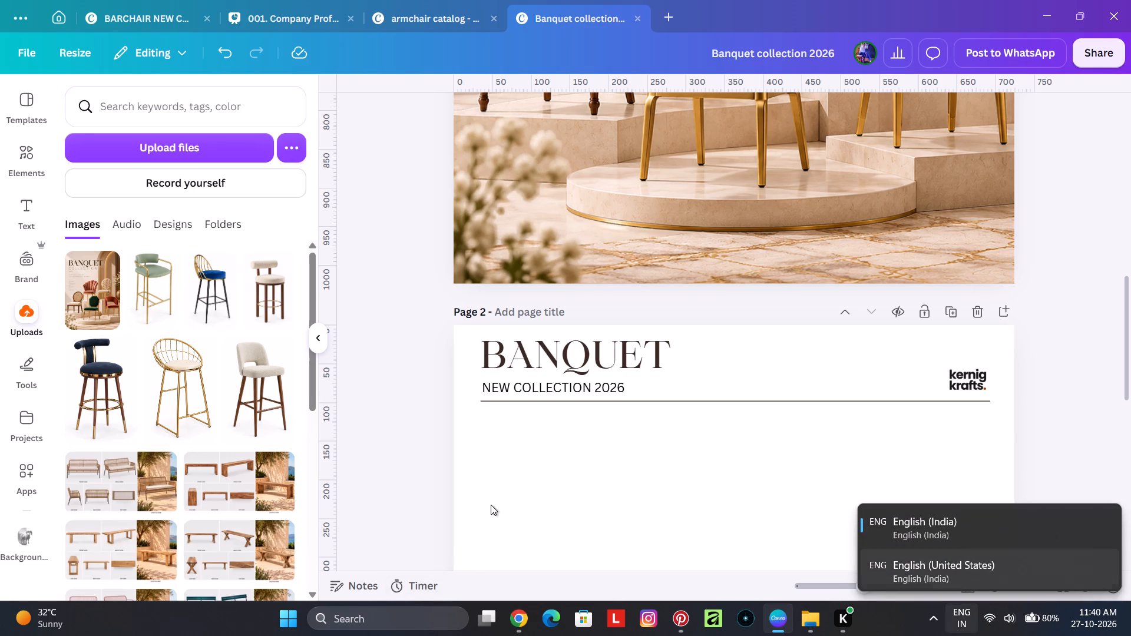
Open Calculator and start a running sum of 2000, 555 and 265.
click(404, 625)
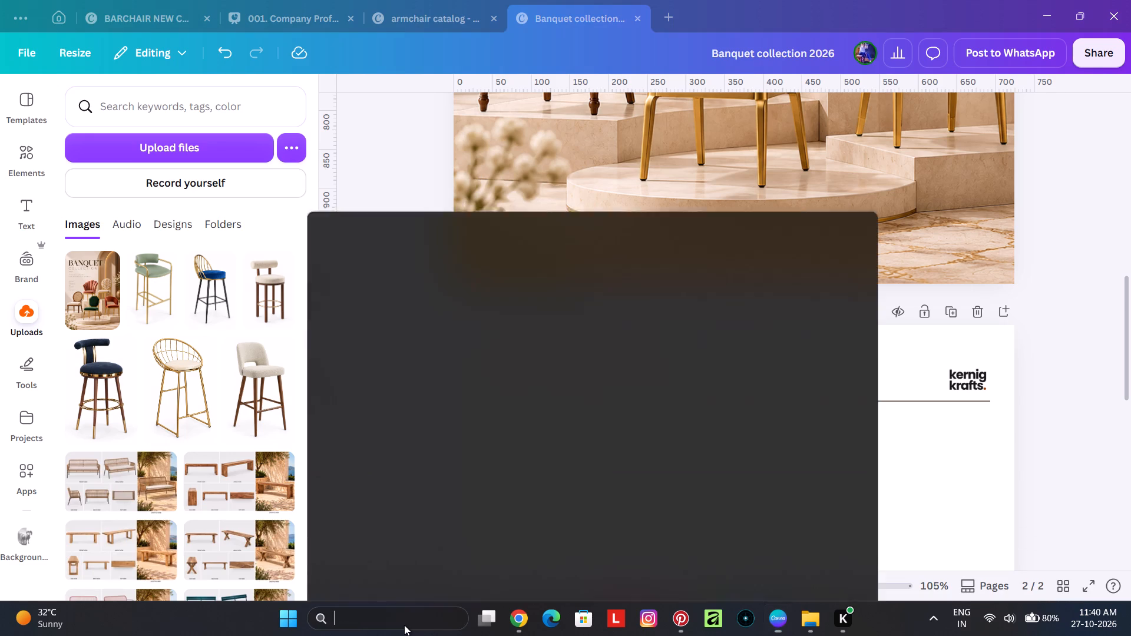
text(cal)
key(Return)
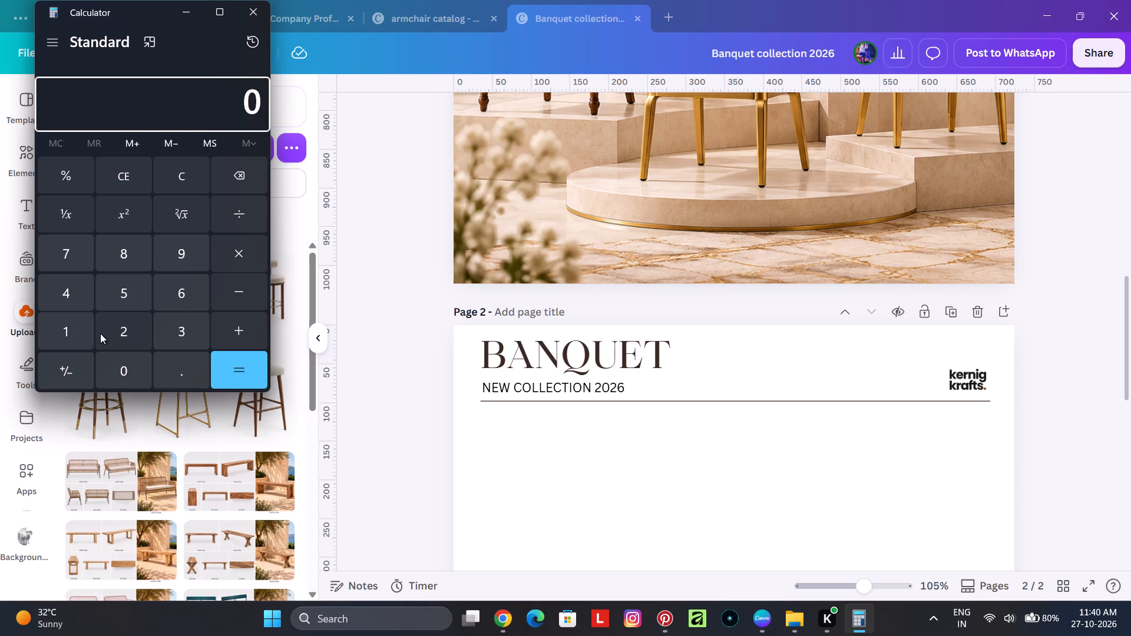
click(123, 328)
triple_click(131, 366)
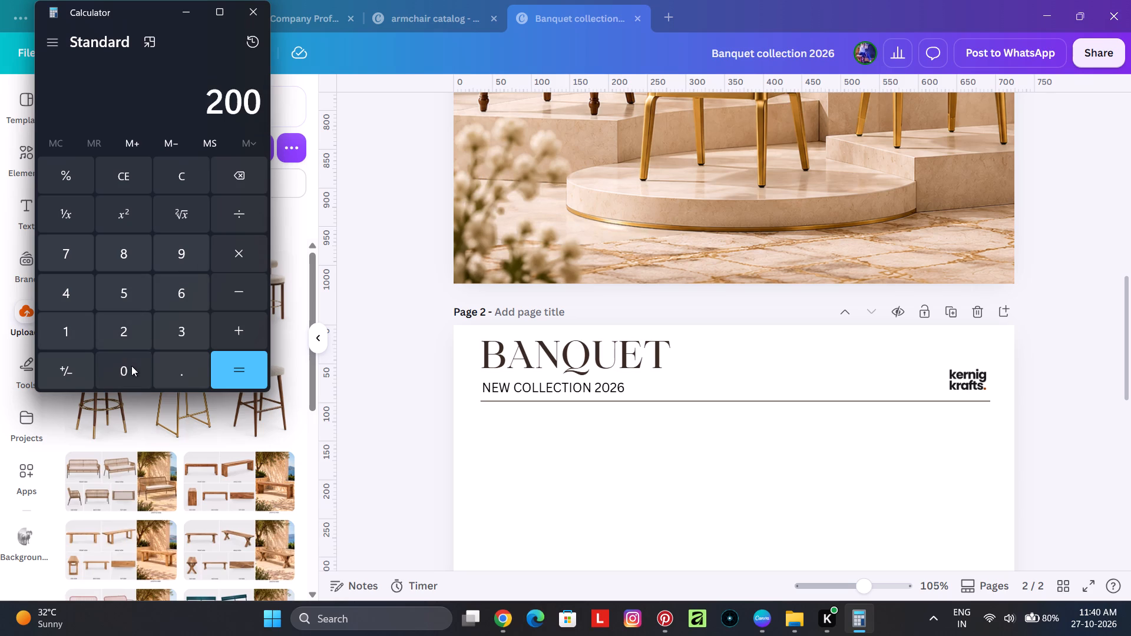
click(249, 330)
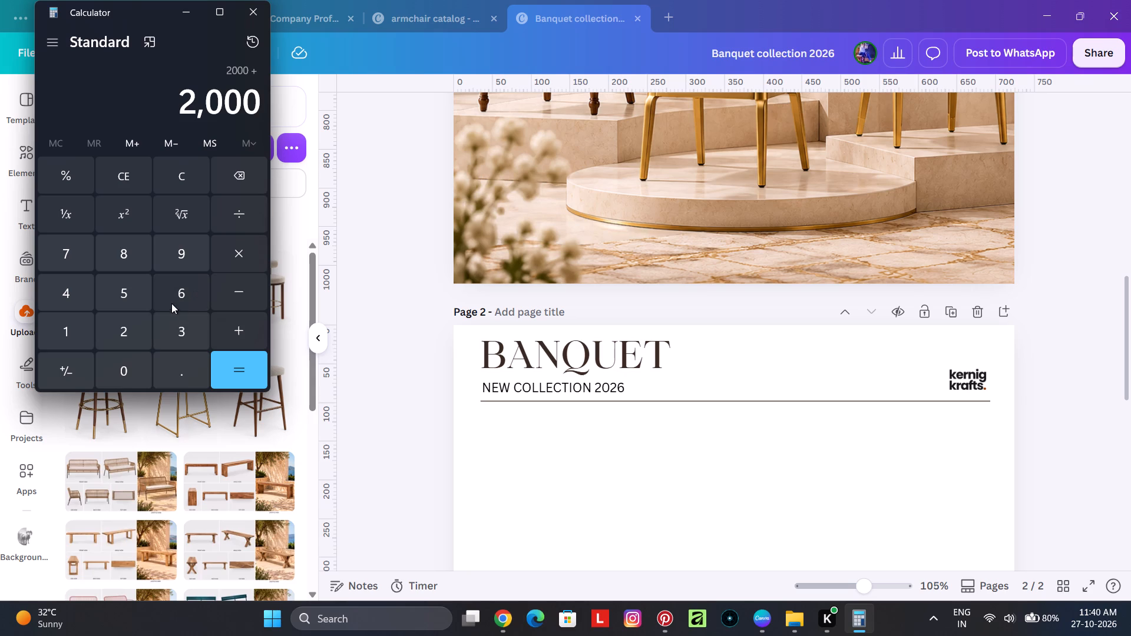
double_click(128, 294)
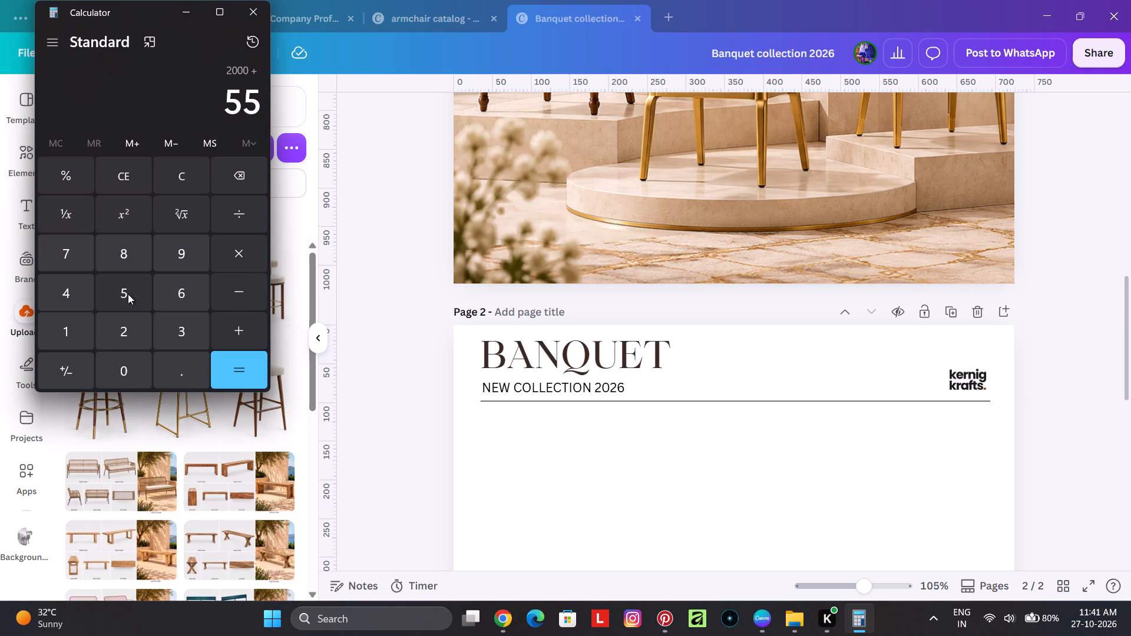
click(128, 294)
click(230, 319)
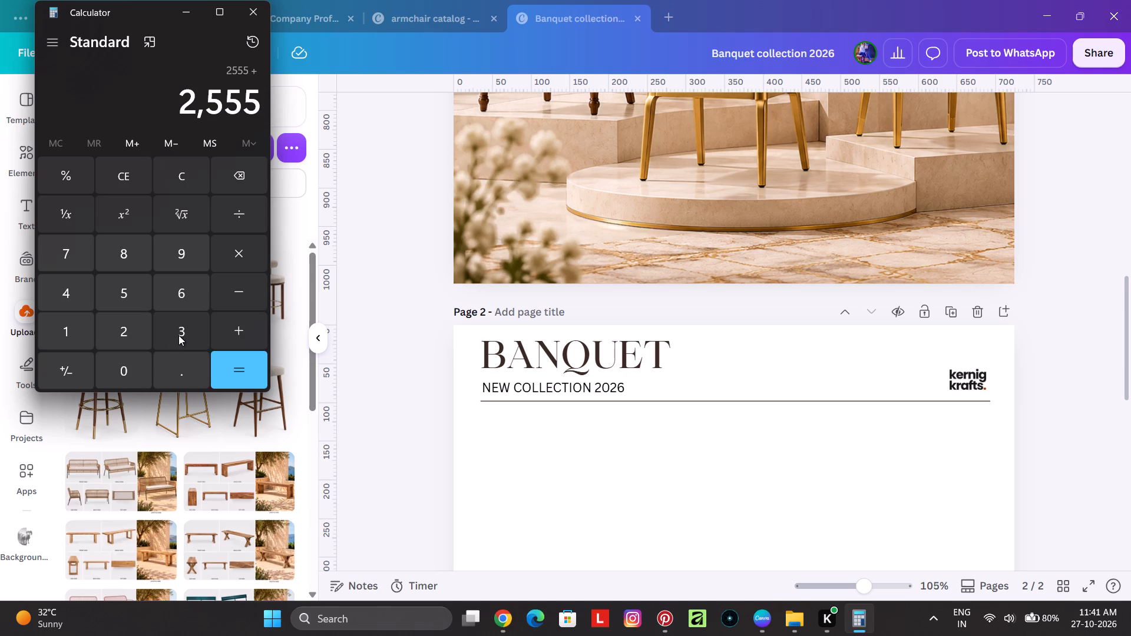
click(130, 337)
click(176, 302)
click(127, 298)
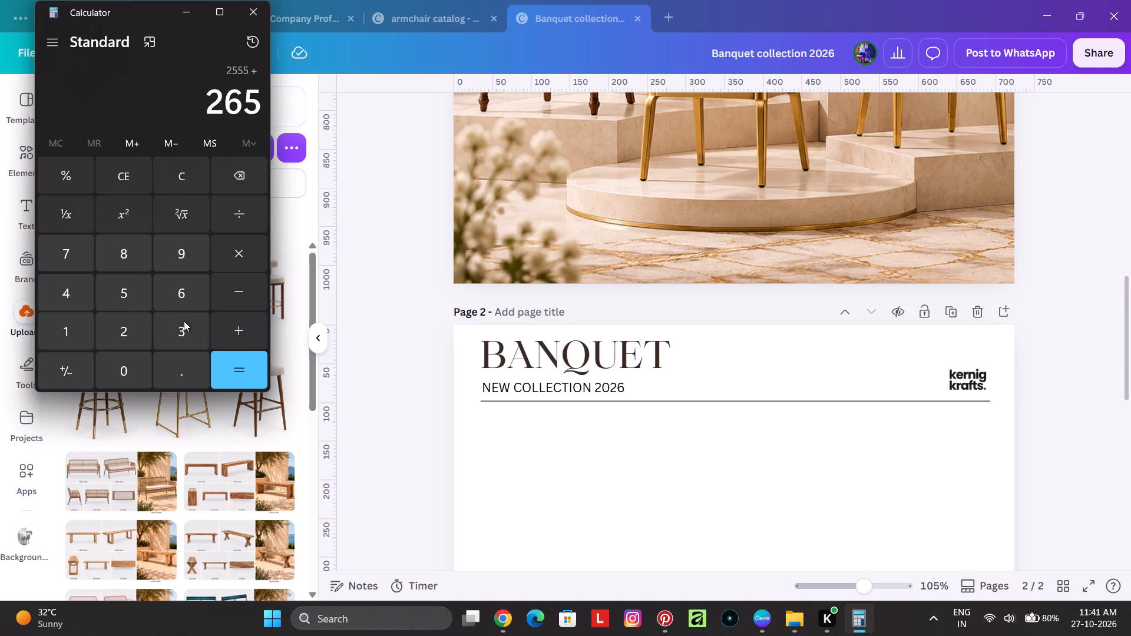
click(219, 326)
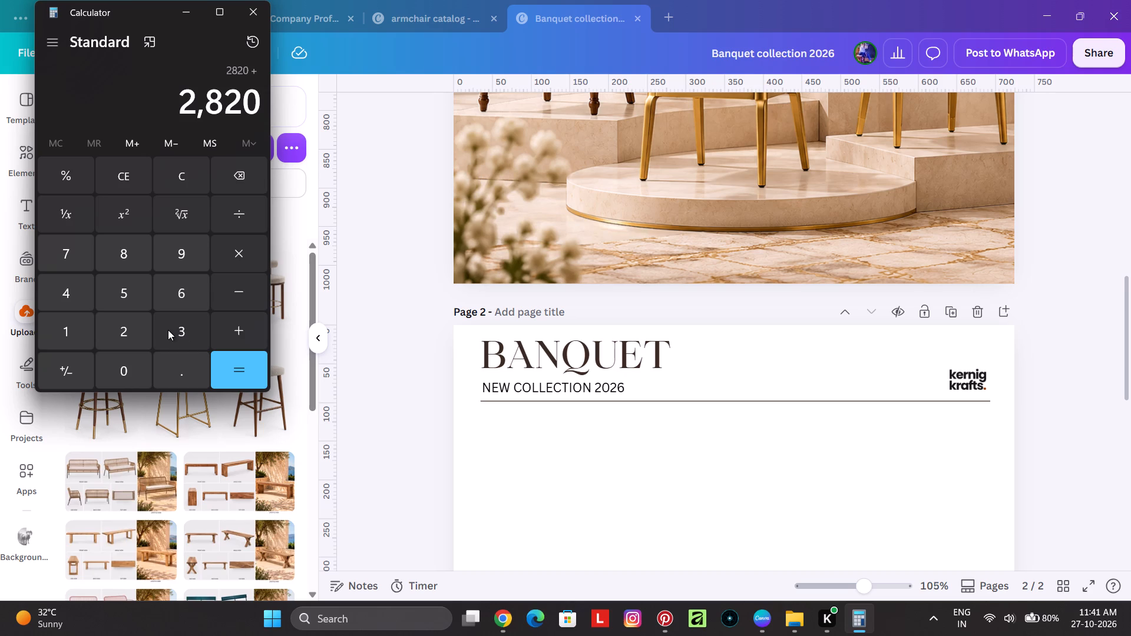
Add 349, 1799, 1500 and 1000 to the running sum in Calculator.
click(180, 336)
click(85, 301)
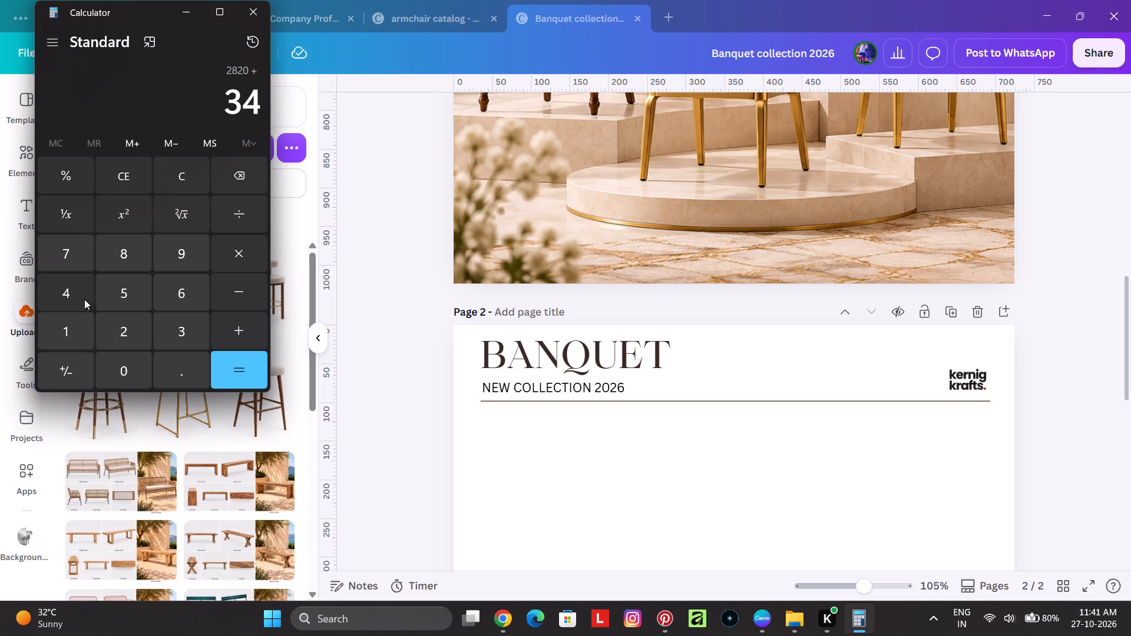
click(183, 249)
click(229, 324)
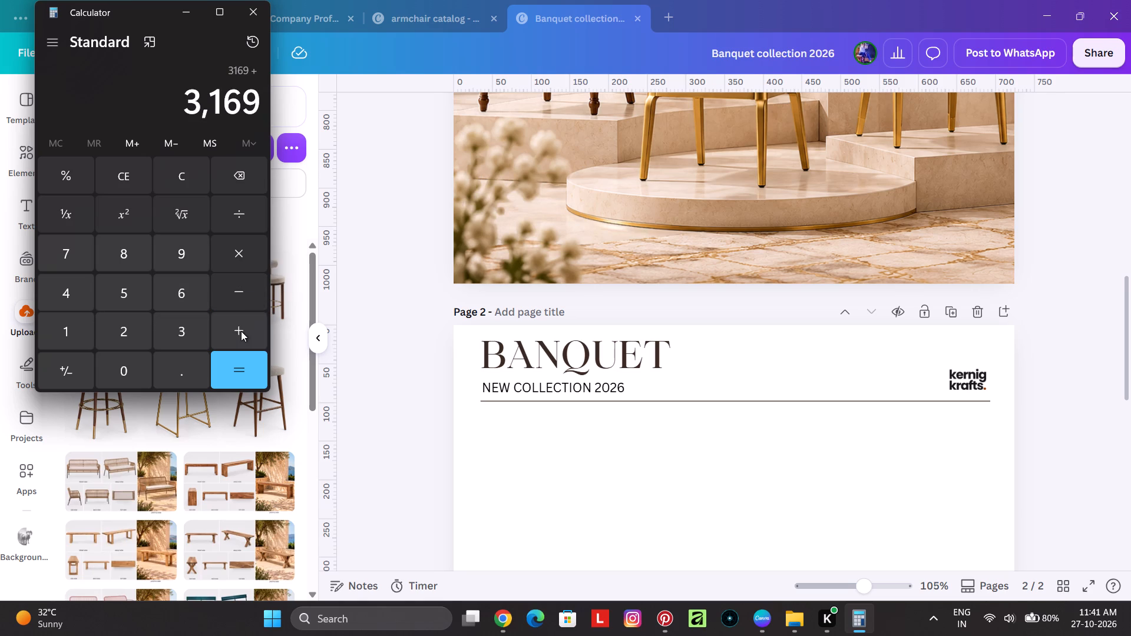
click(79, 330)
click(82, 264)
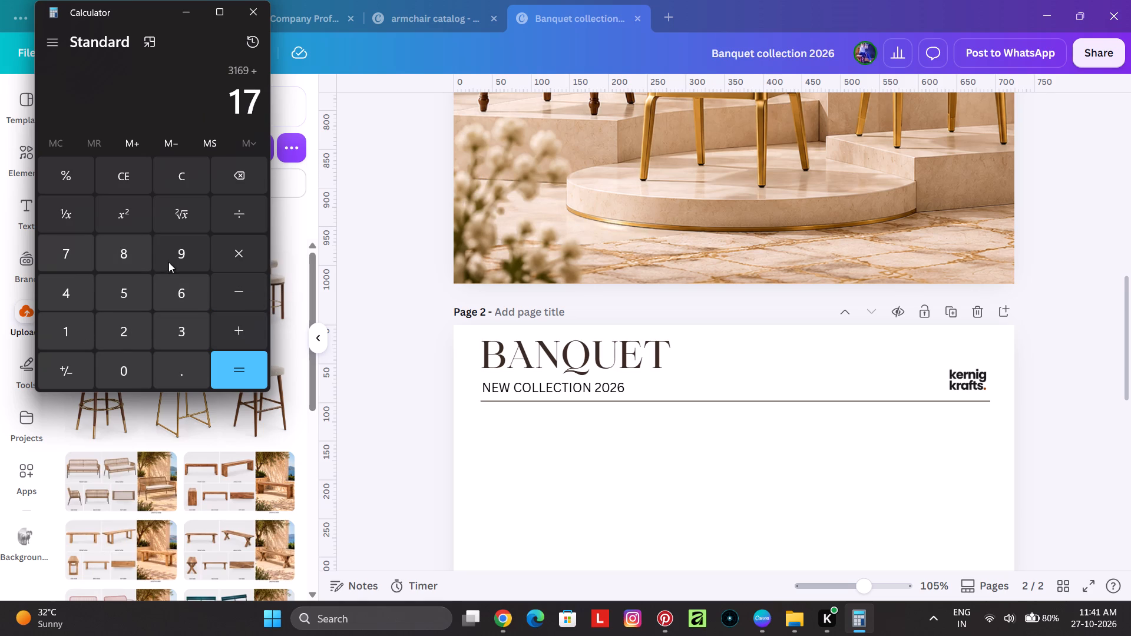
double_click(168, 262)
click(245, 322)
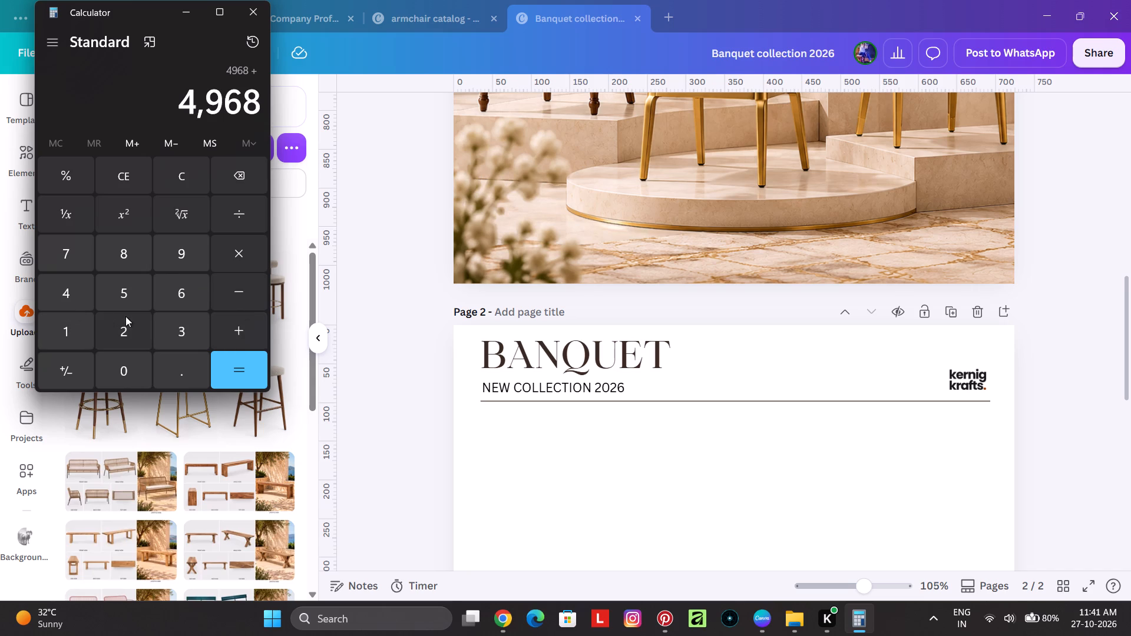
click(79, 327)
click(121, 295)
double_click(128, 375)
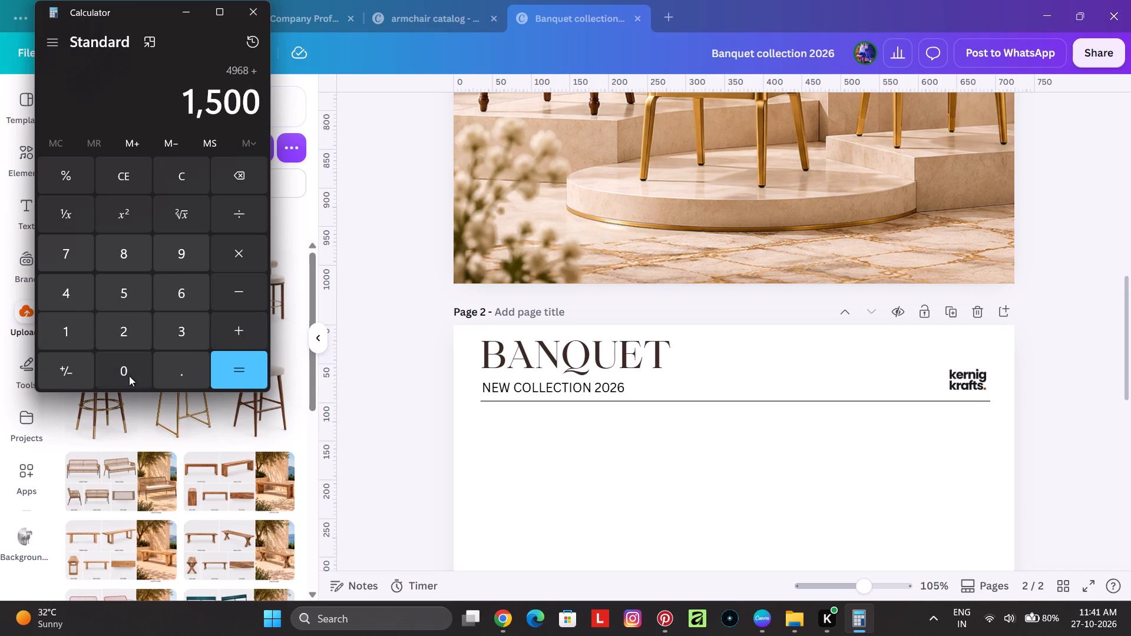
click(220, 334)
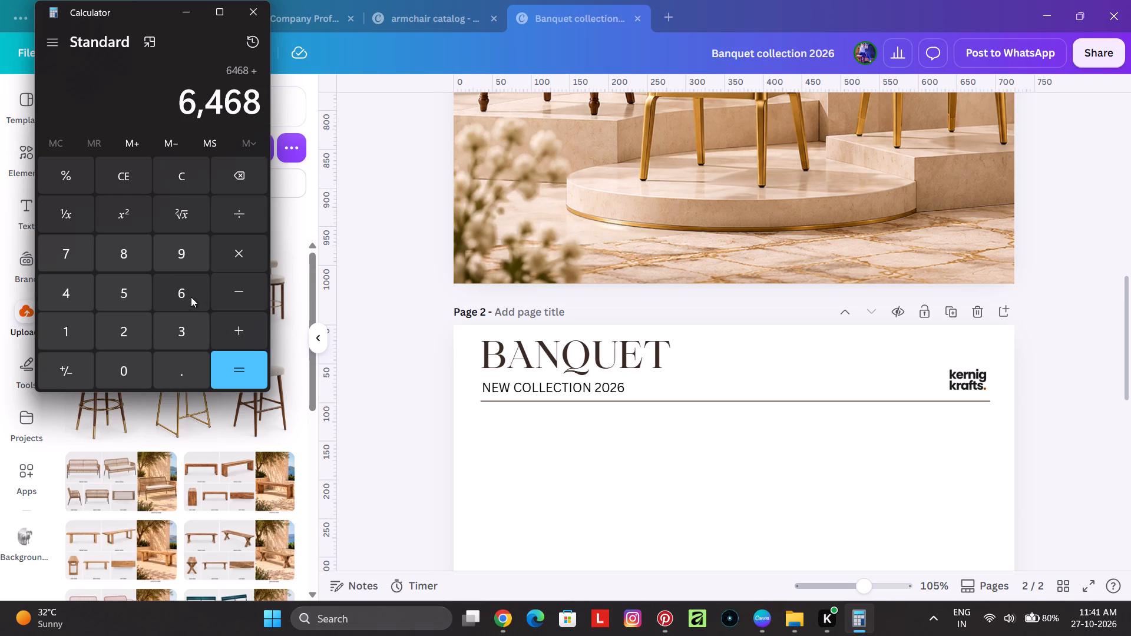
click(77, 329)
triple_click(114, 380)
click(246, 328)
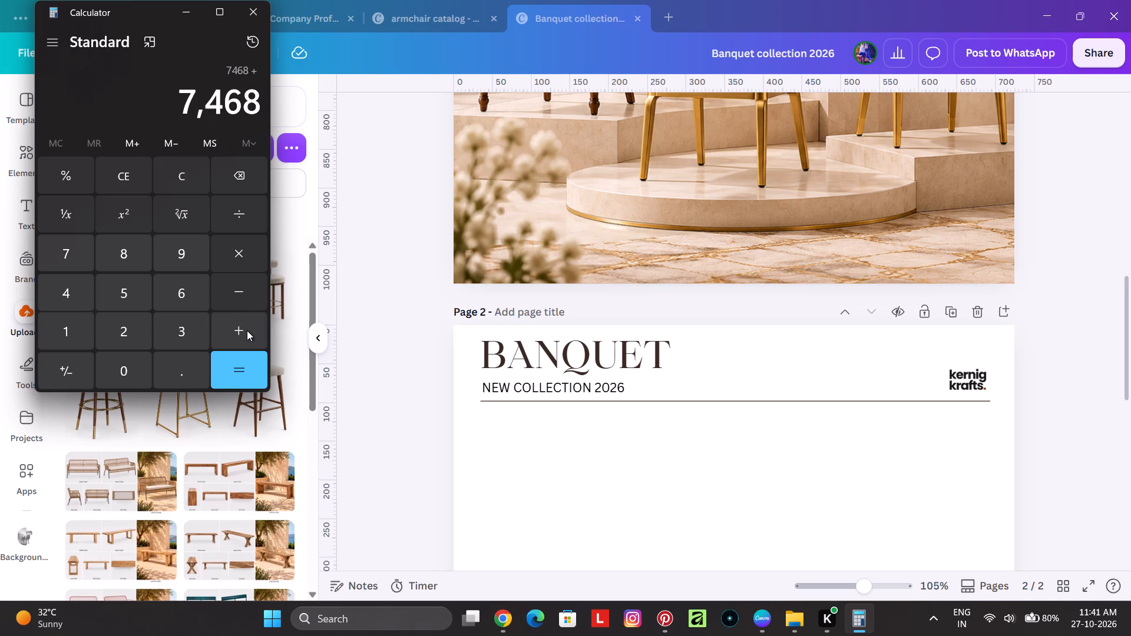